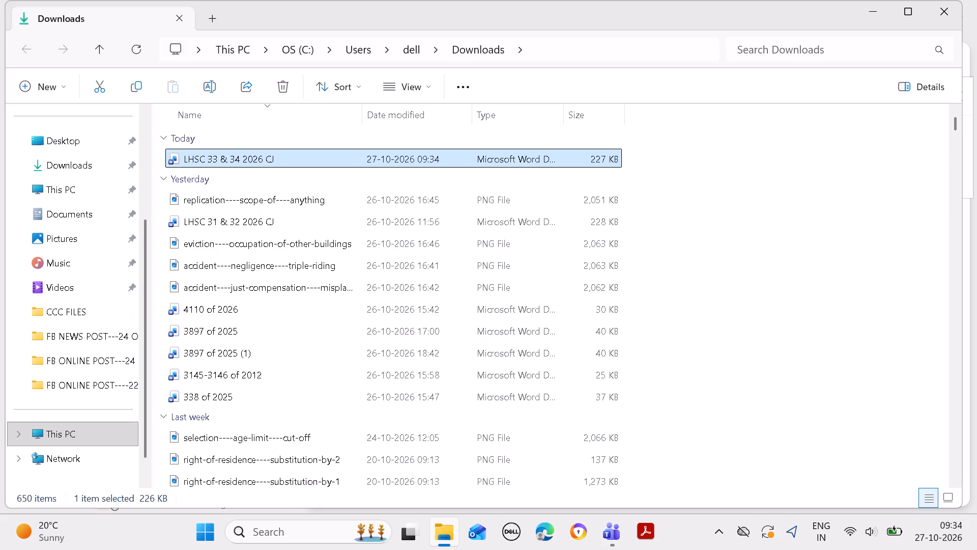
Open the Word document LHSC 33 & 34 2026 CJ from Downloads and maximise its window.
left_click(367, 155)
double_click(370, 156)
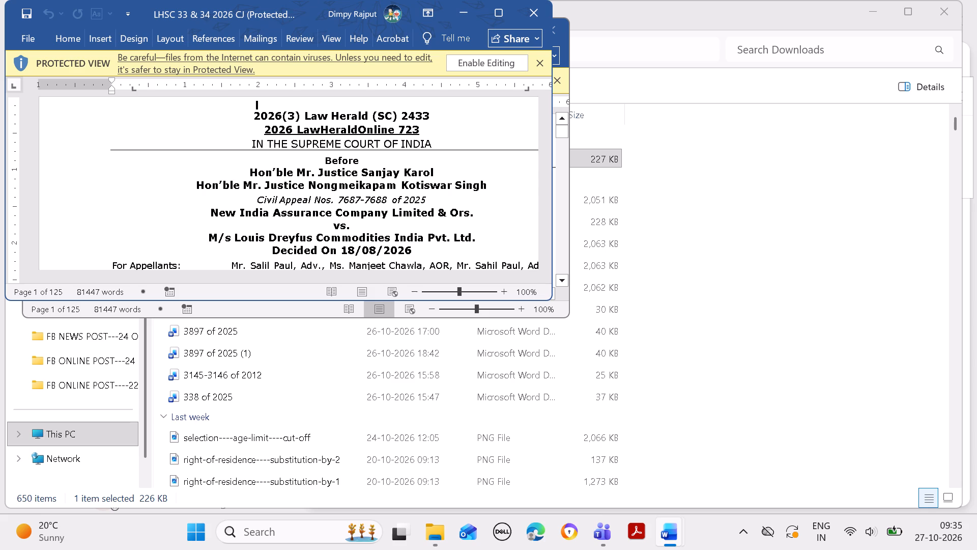
left_click(501, 6)
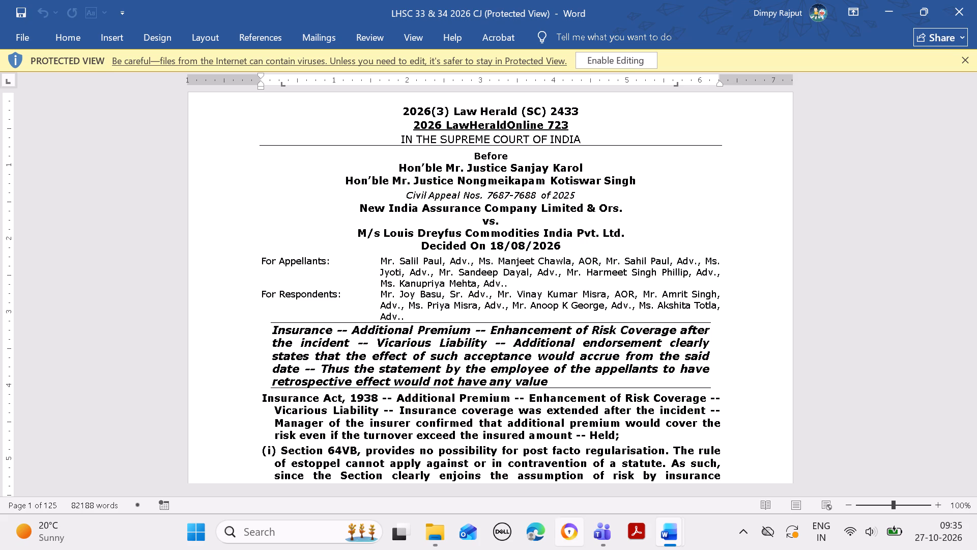
Switch to Chrome, open the saved Google search for punjab and haryana high court, and maximise the window.
left_click(538, 526)
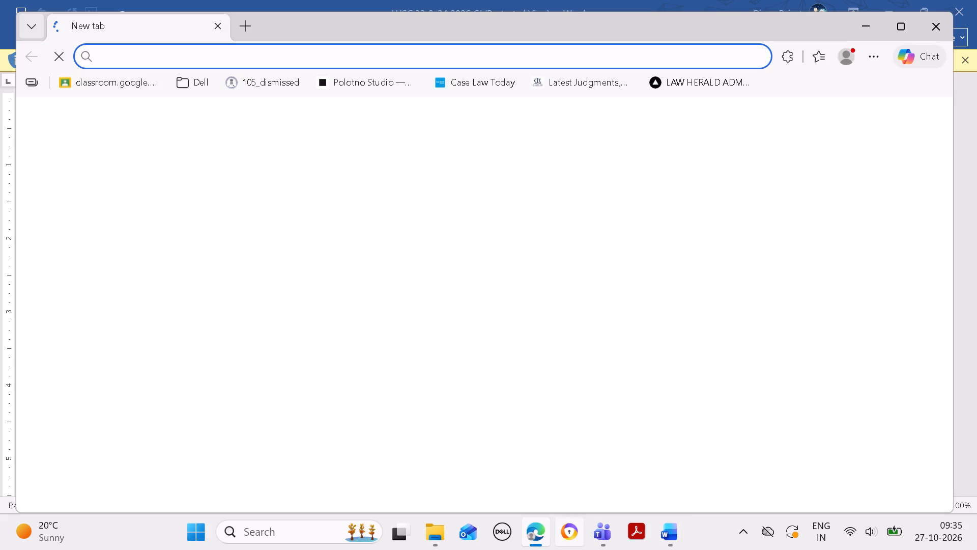
left_click(307, 527)
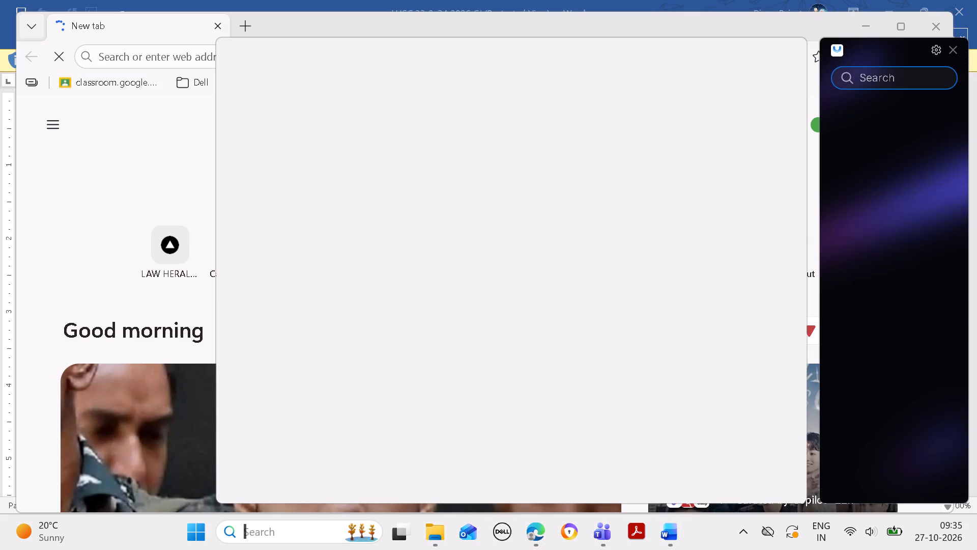
left_click(308, 349)
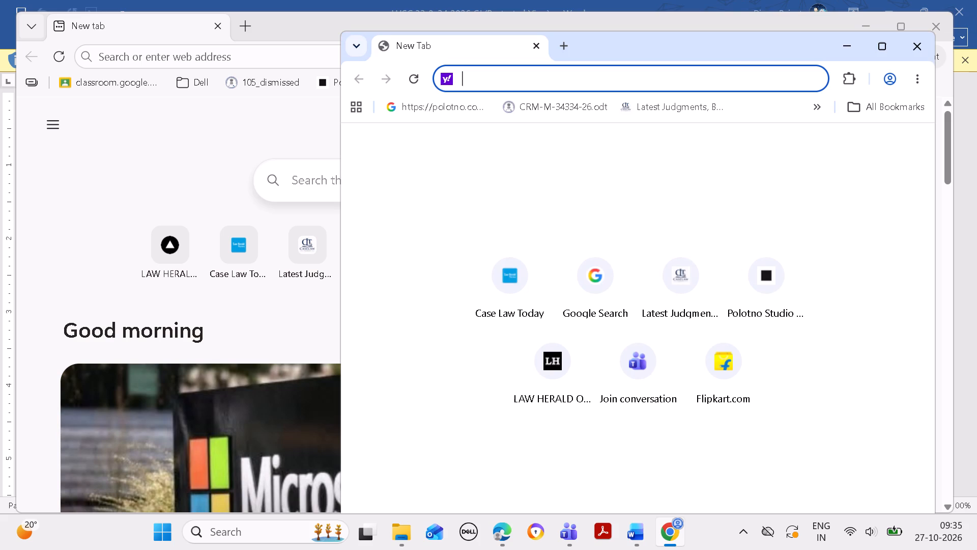
left_click(586, 280)
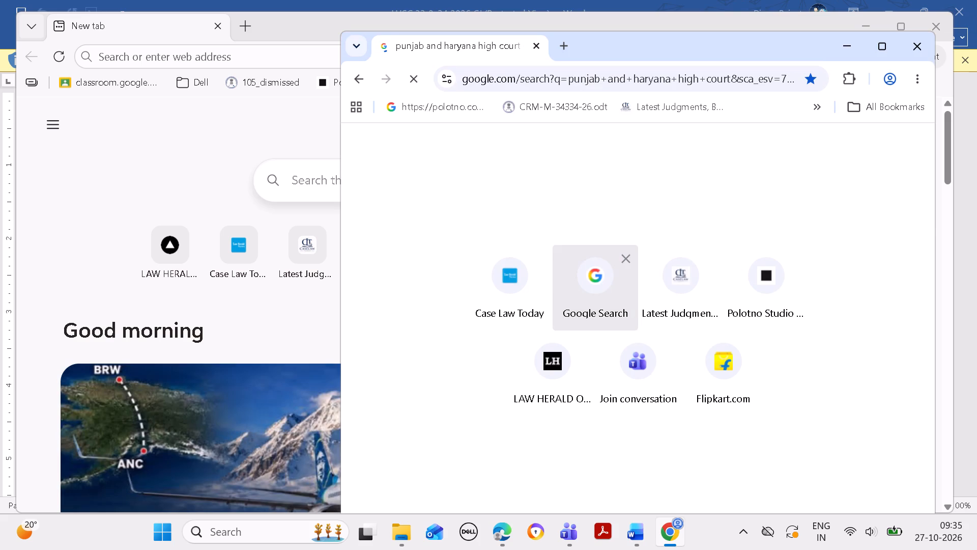
left_click(882, 44)
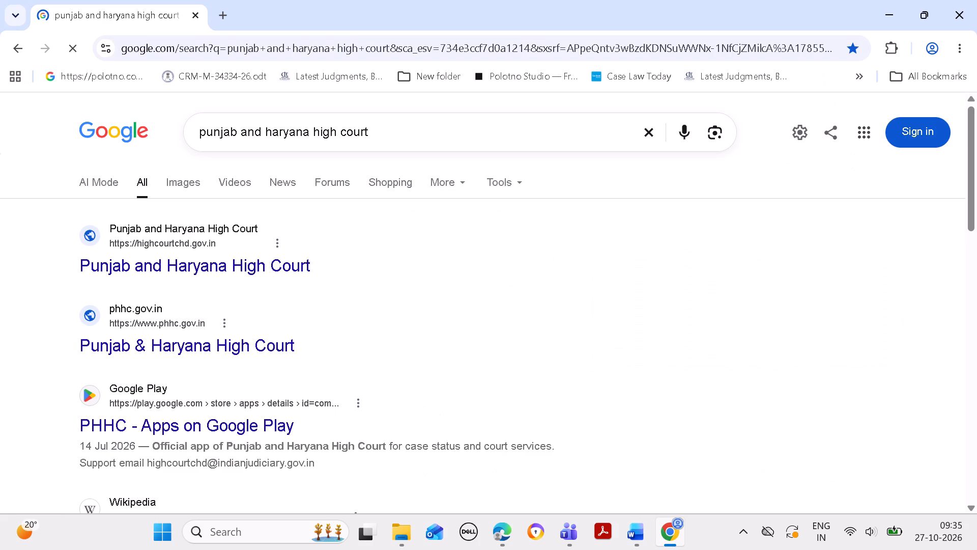
Enter the Case Law Today dashboard in a new tab and open its Manage News page.
left_click(223, 18)
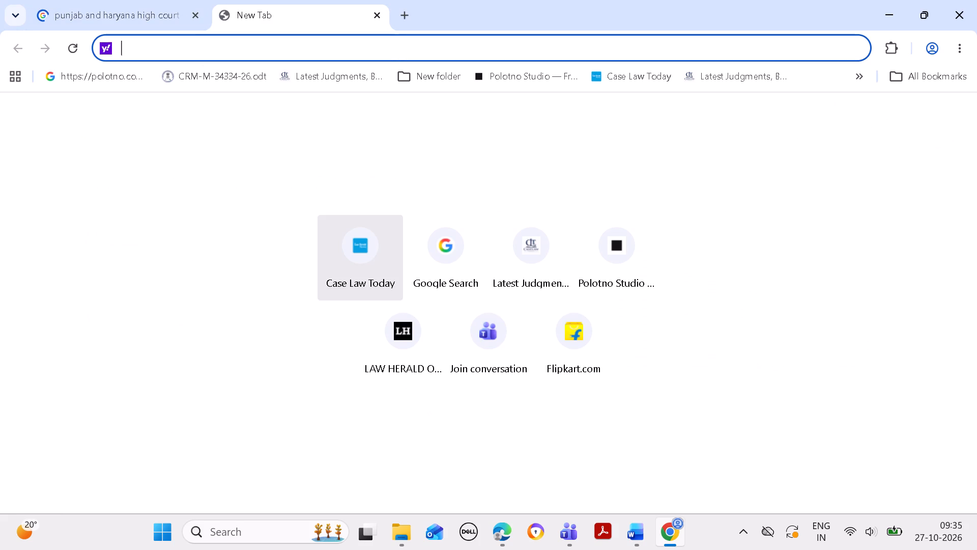
left_click(362, 254)
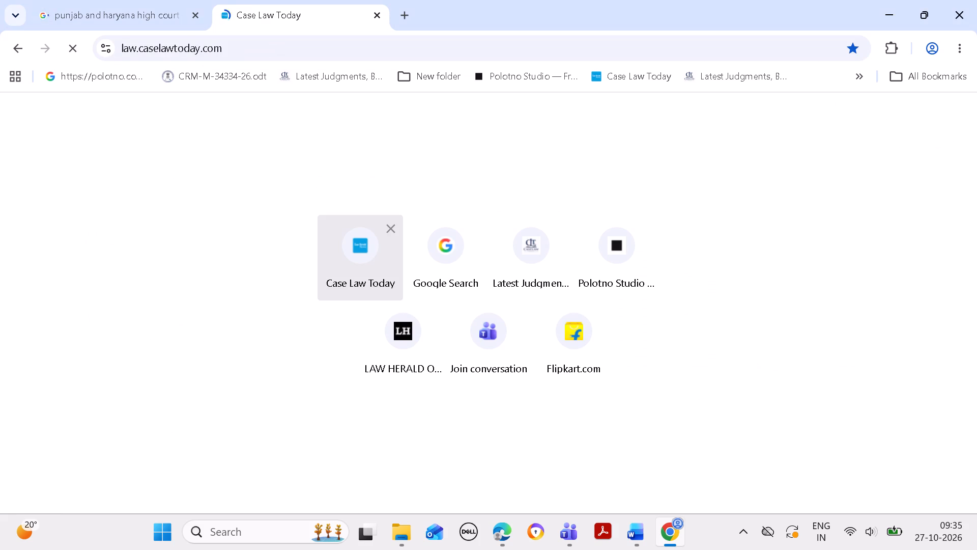
left_click(553, 424)
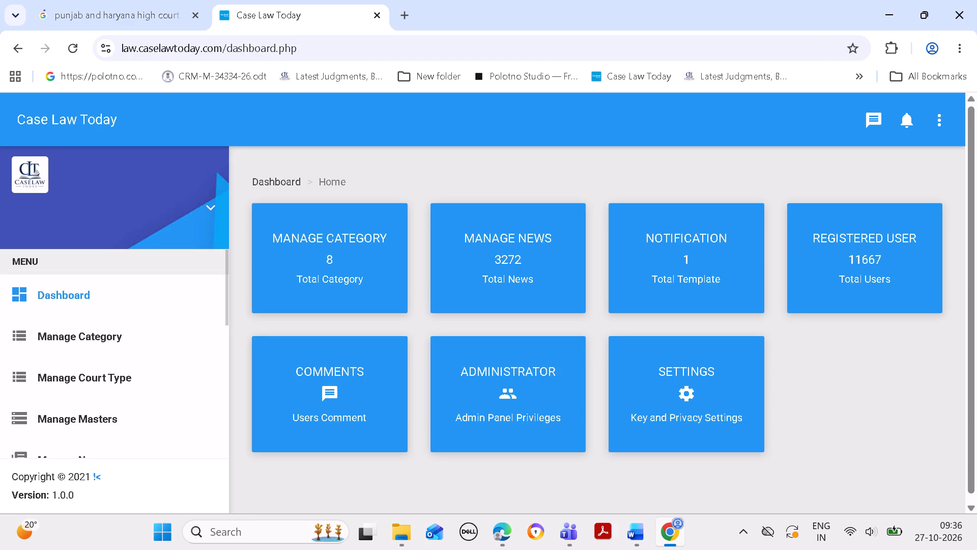
left_click_drag(968, 218, 976, 263)
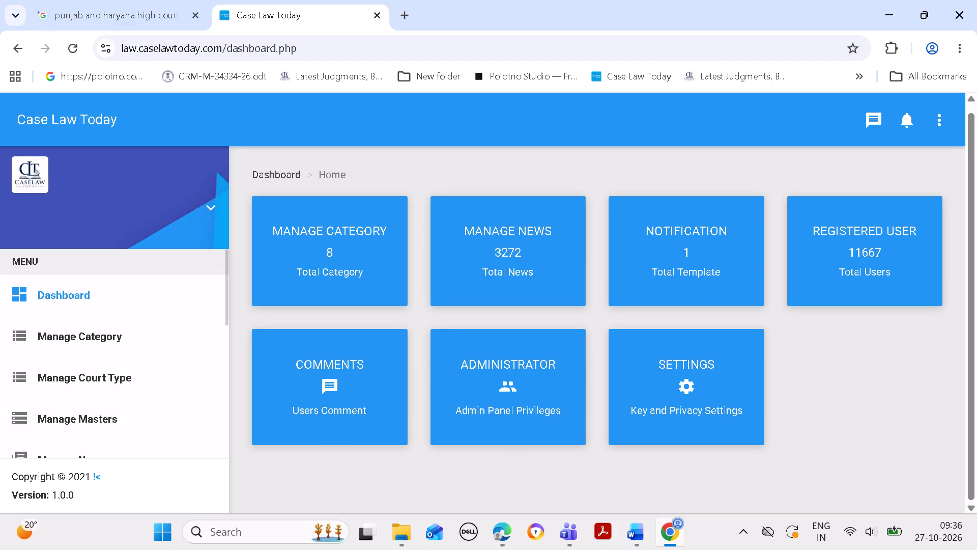
left_click_drag(226, 312, 231, 321)
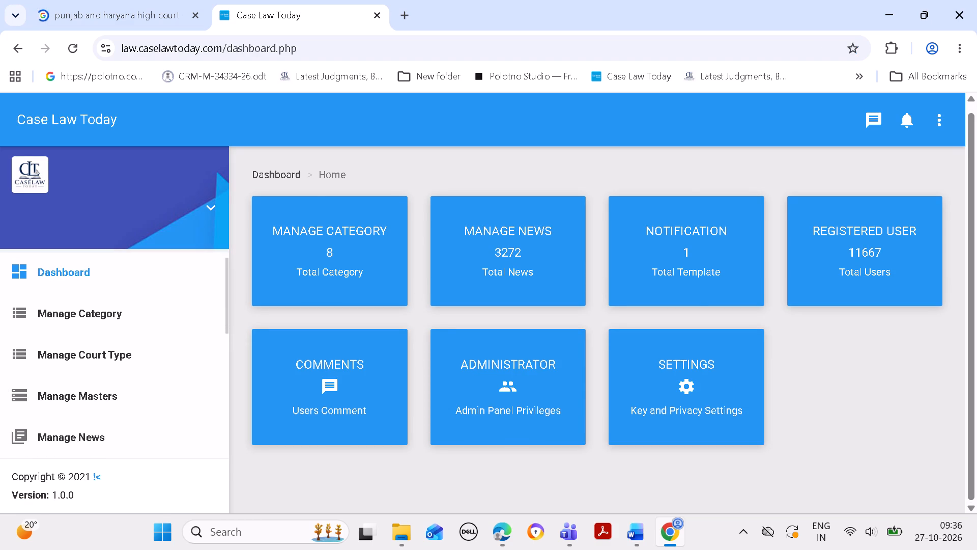
left_click_drag(231, 321, 233, 339)
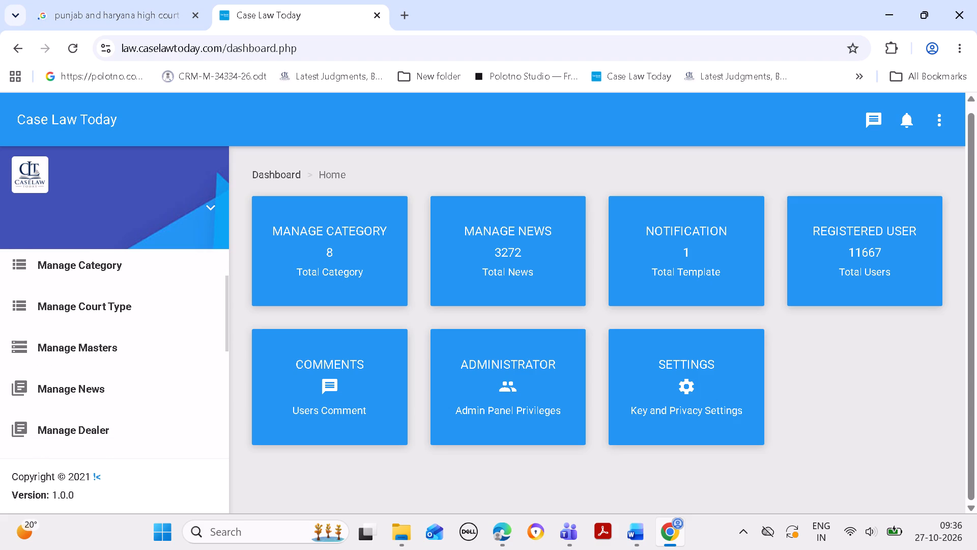
left_click(75, 385)
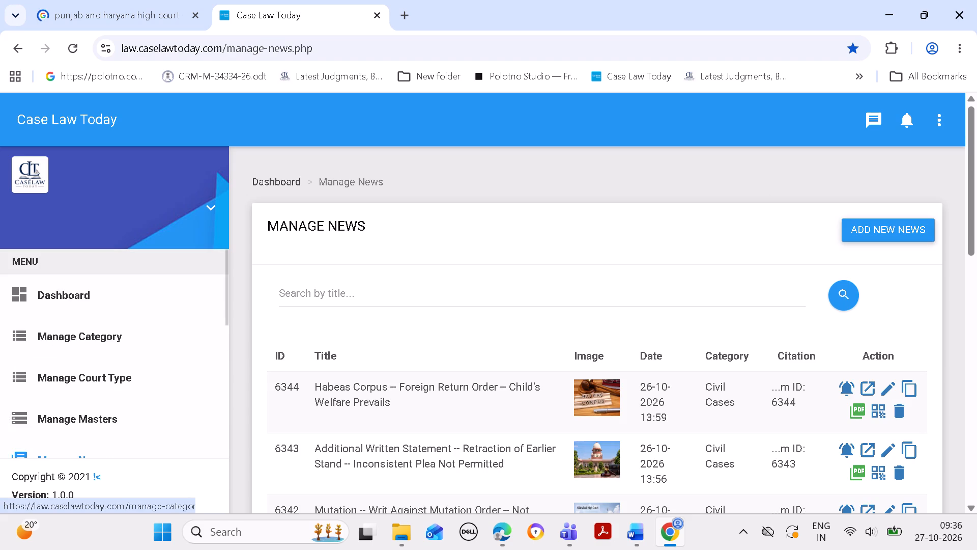
Minimise the open windows to reach the desktop and open the FB News 23 Oct folder.
left_click(889, 11)
left_click(870, 25)
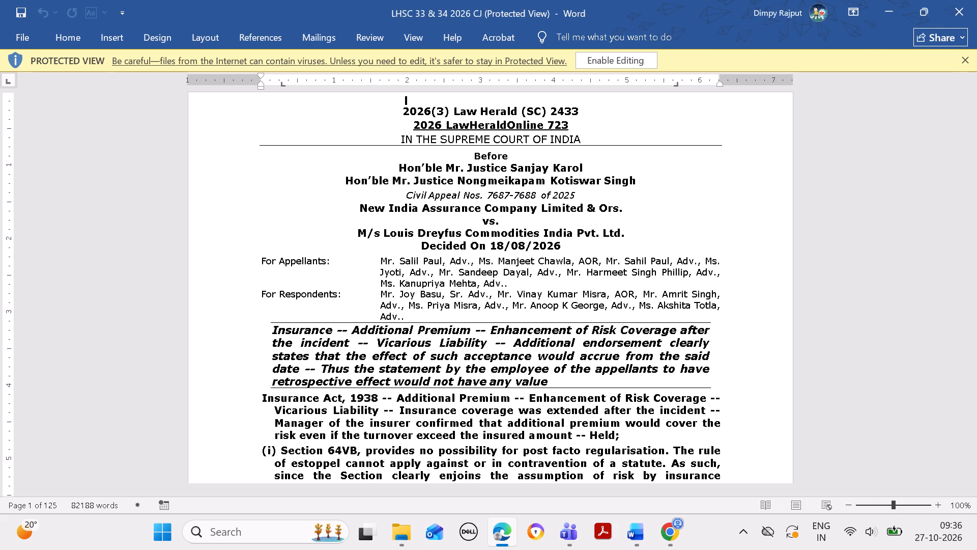
left_click(886, 7)
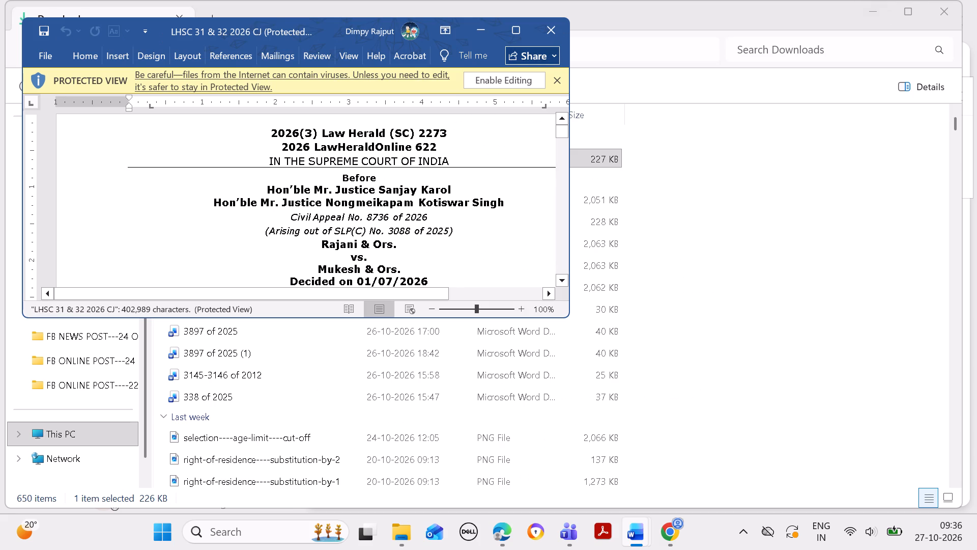
left_click(485, 26)
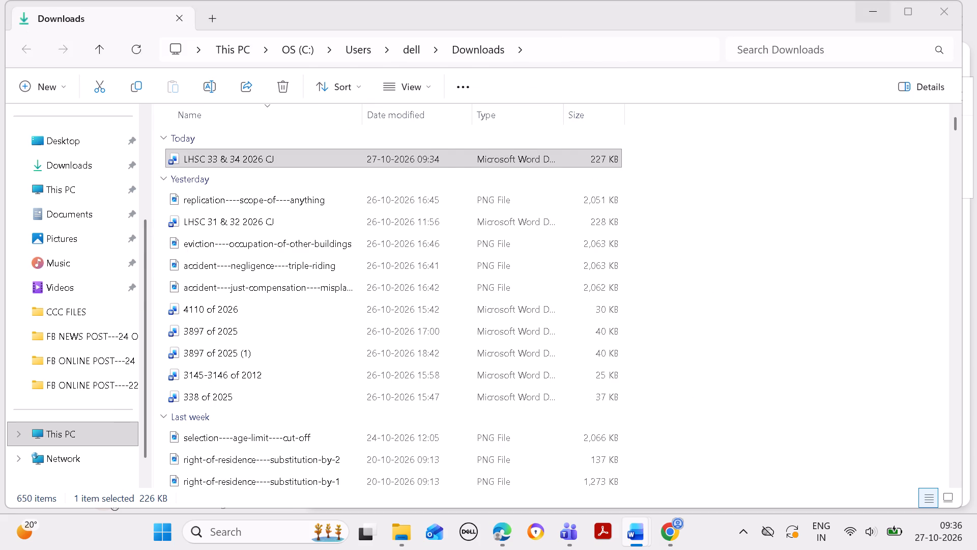
left_click(871, 11)
left_click(878, 11)
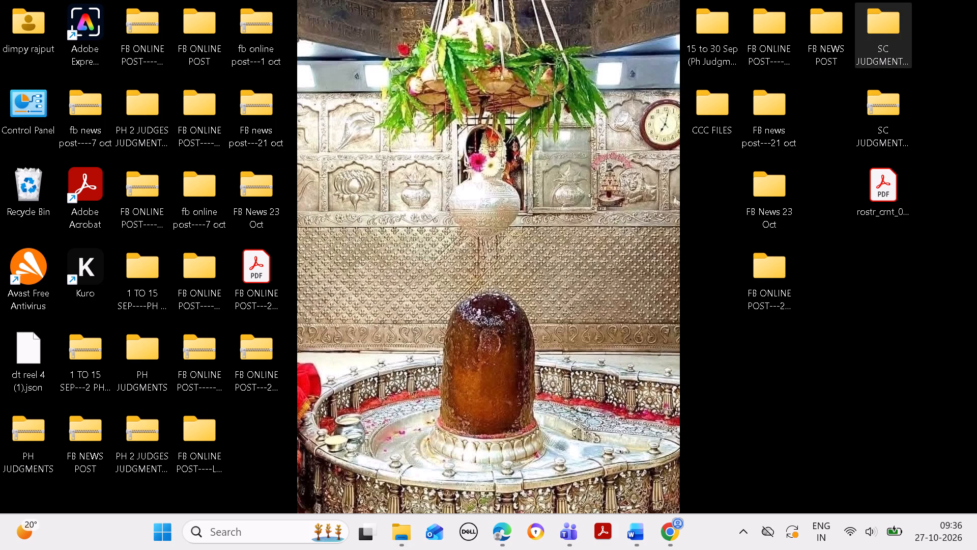
left_click(770, 255)
double_click(772, 190)
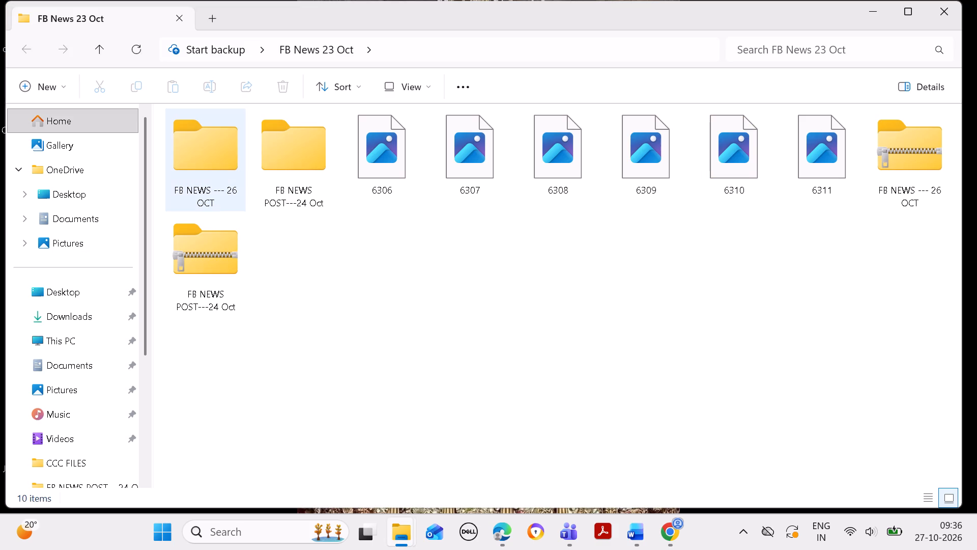
Look at the files inside the FB NEWS --- 26 OCT folder and return to FB News 23 Oct.
double_click(218, 166)
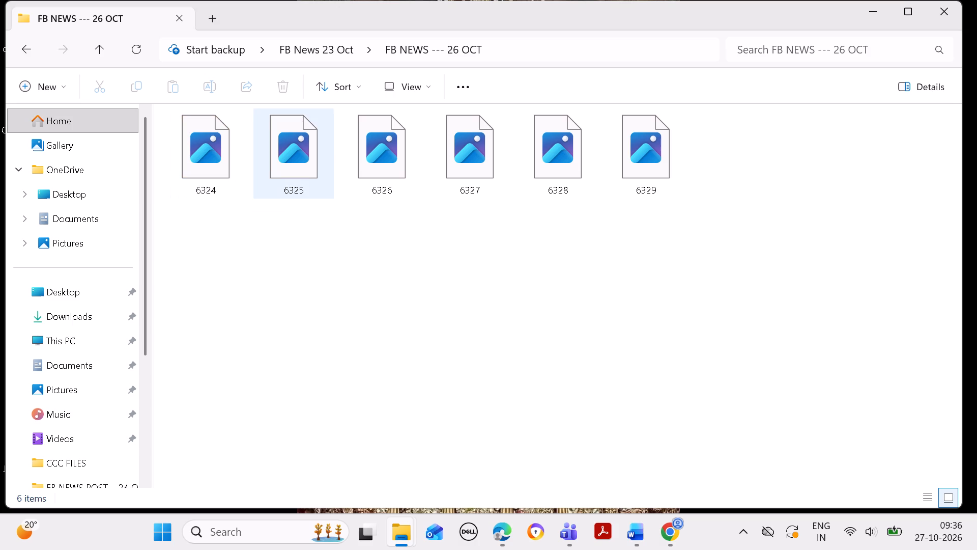
left_click(23, 52)
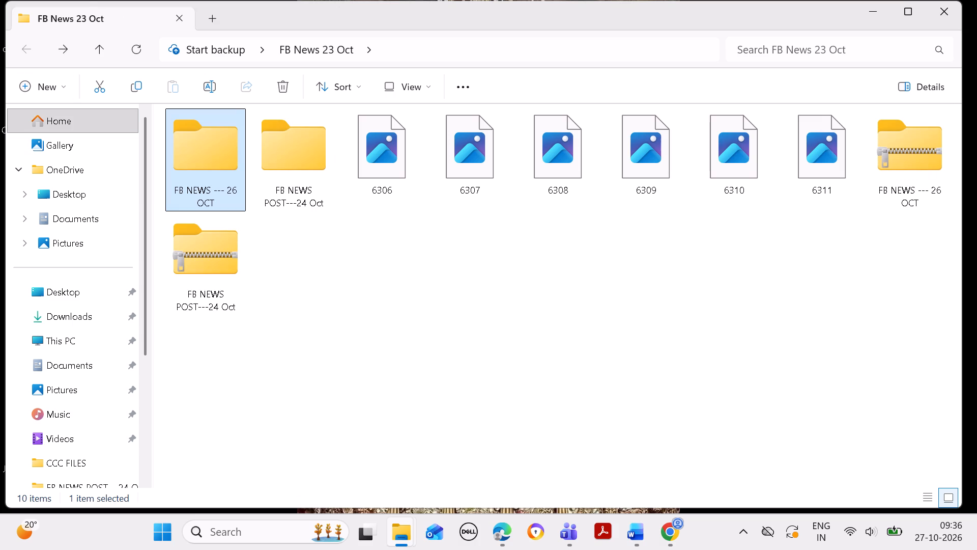
Create a new folder named FB NEWS POST----27 OCT inside the FB News 23 Oct folder.
right_click(288, 218)
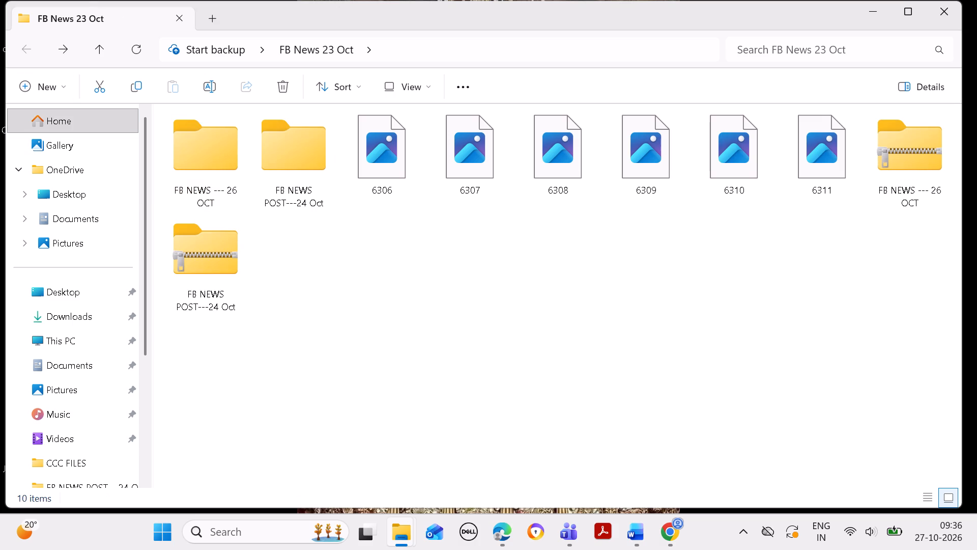
right_click(284, 238)
left_click(355, 309)
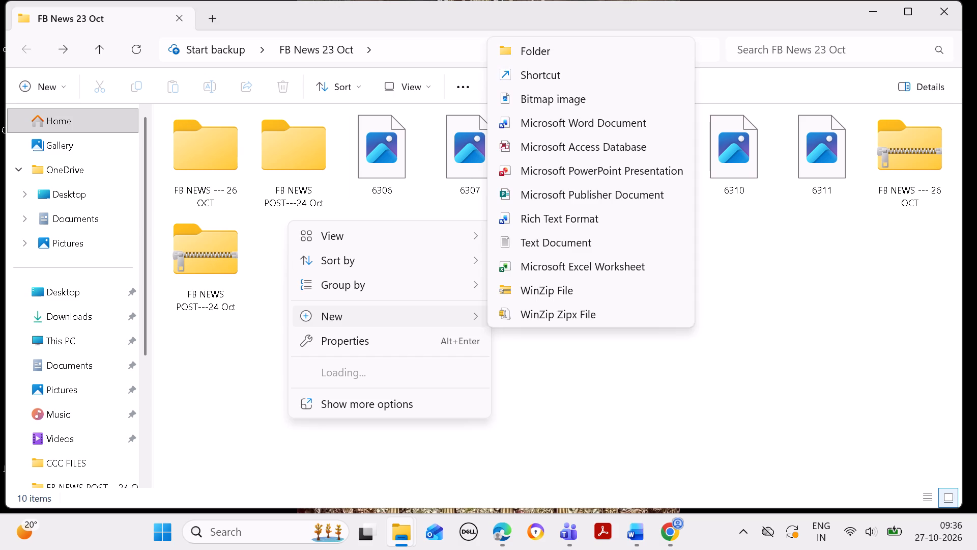
left_click(550, 47)
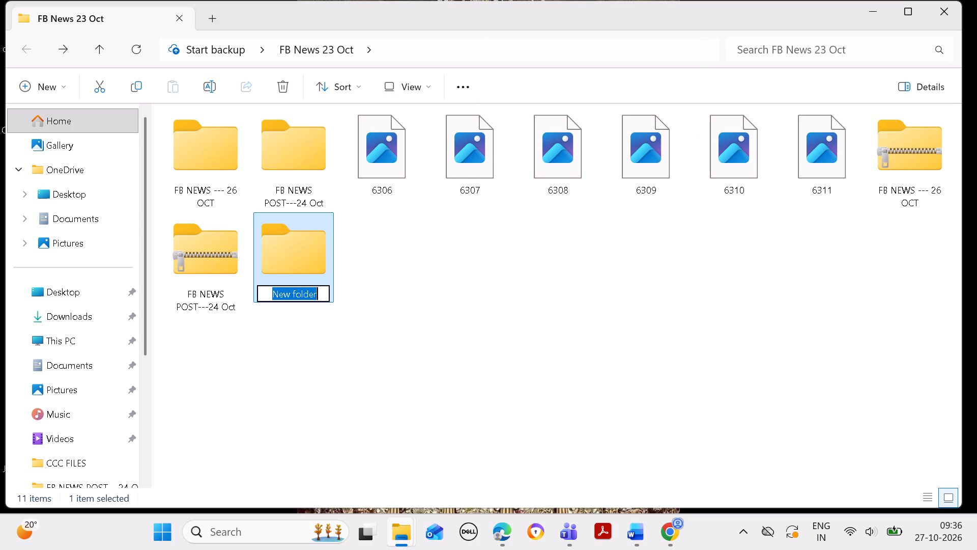
key("BackSpace")
key("f")
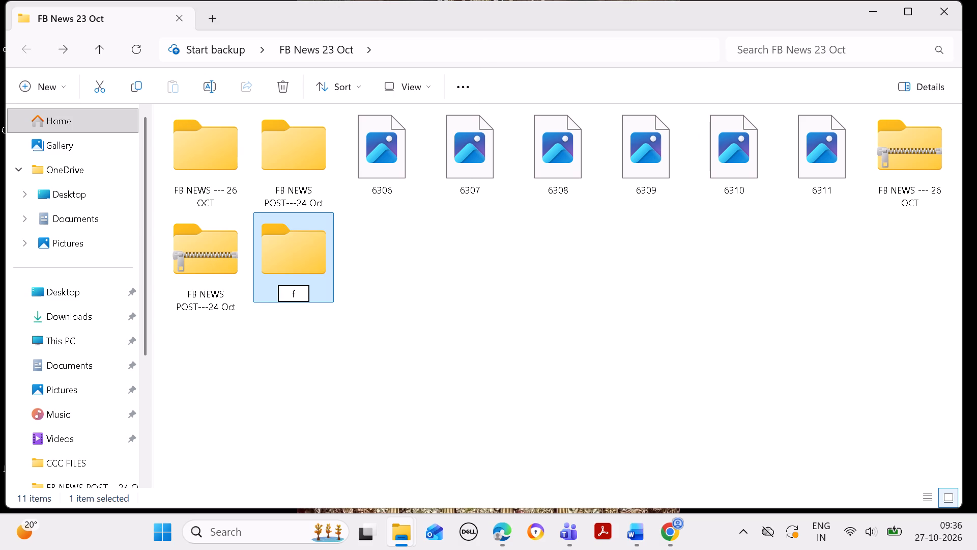
key("BackSpace")
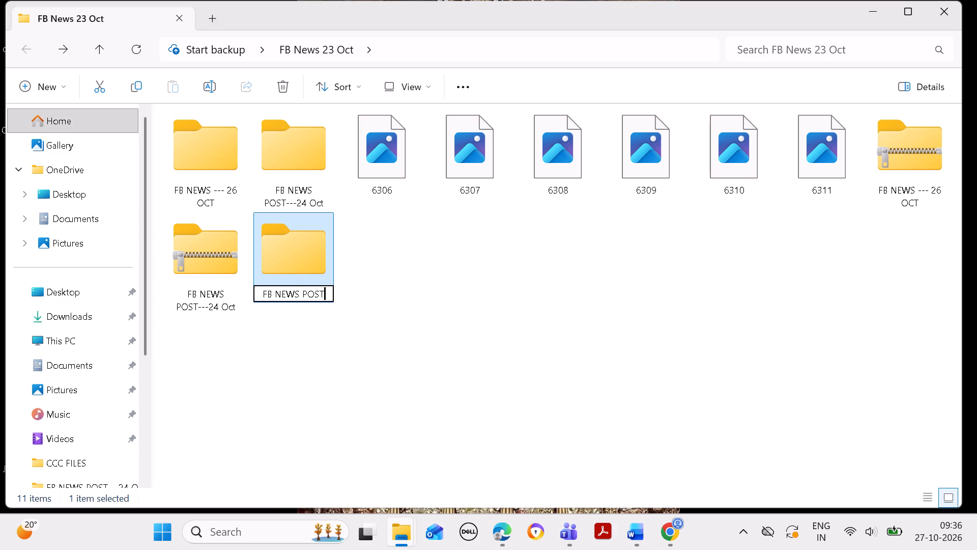
type("----")
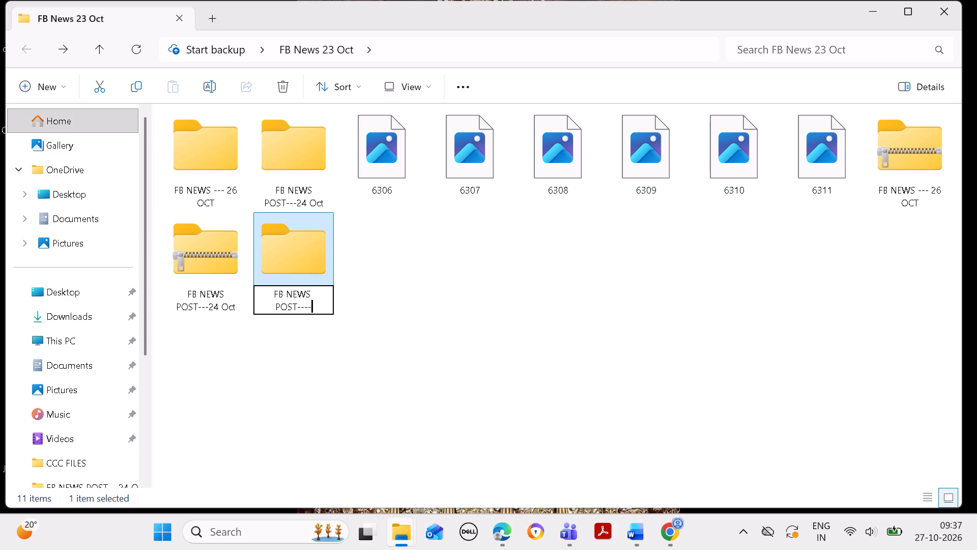
type("27")
key("space")
type("OCT")
key("Return")
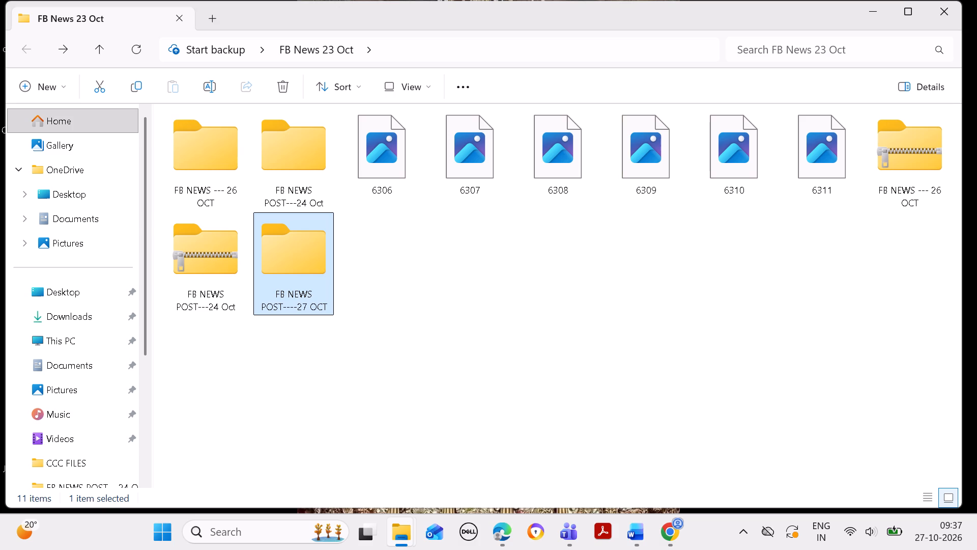
Check the Manage News list in Chrome, then return to File Explorer and open the FB NEWS --- 26 OCT folder.
left_click(671, 532)
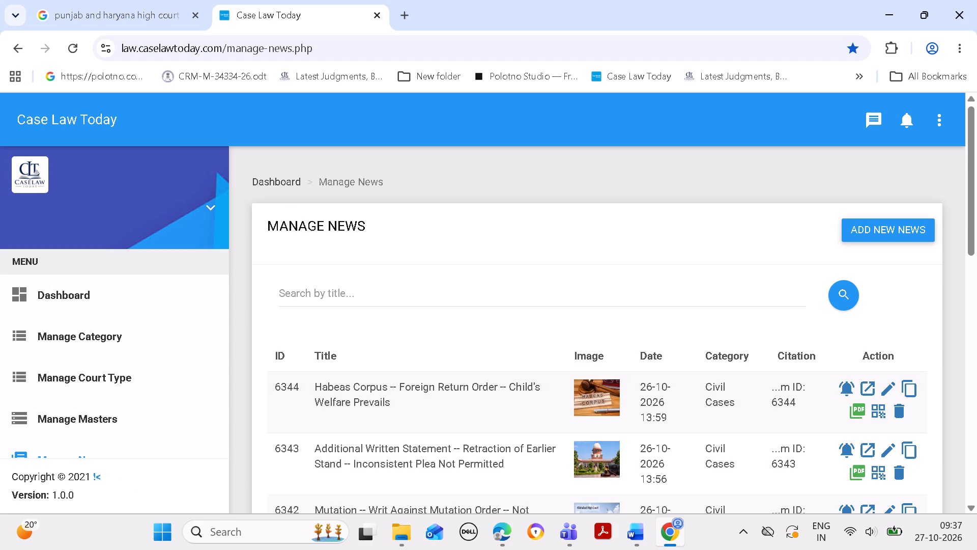
left_click(887, 12)
double_click(196, 164)
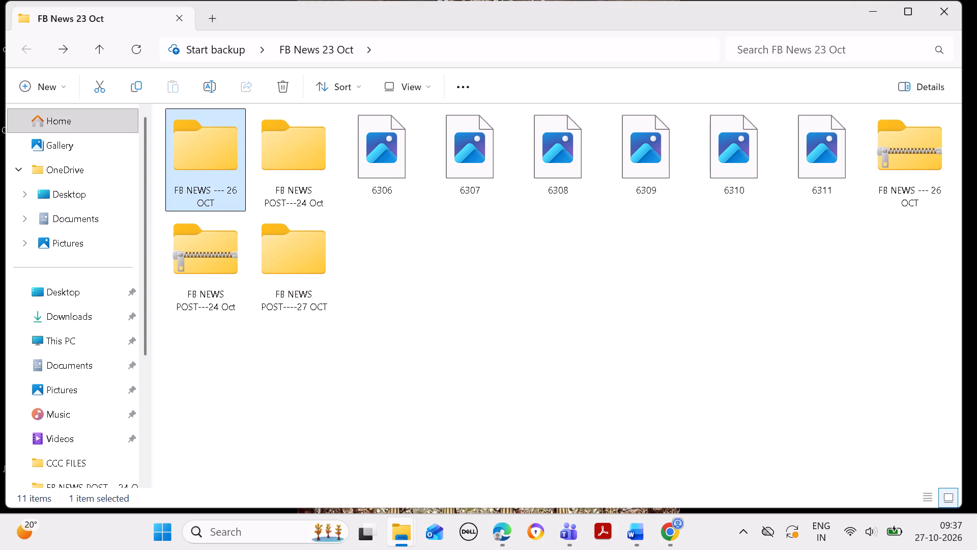
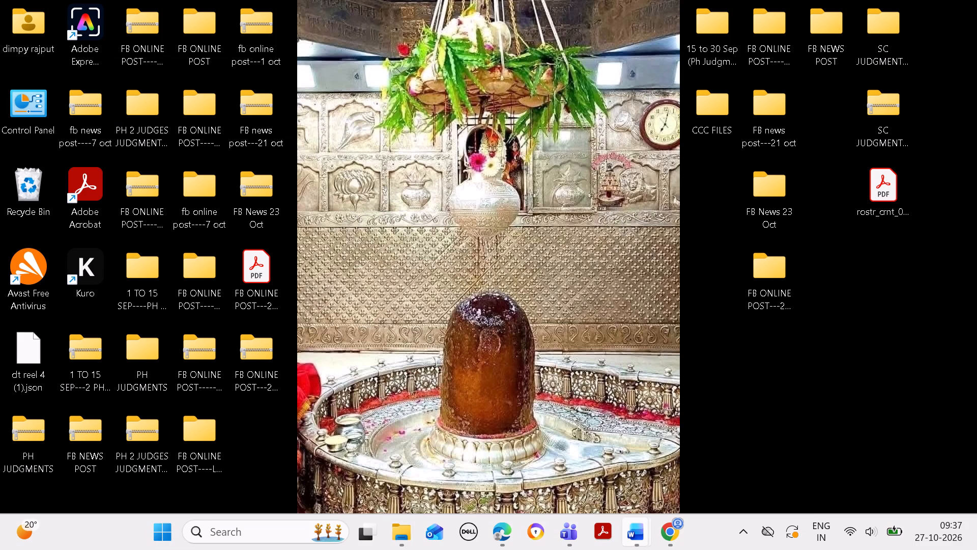
Switch to Chrome and open news item 6330 about matrimonial proceedings for editing from page 2 of the Manage News list.
left_click(665, 529)
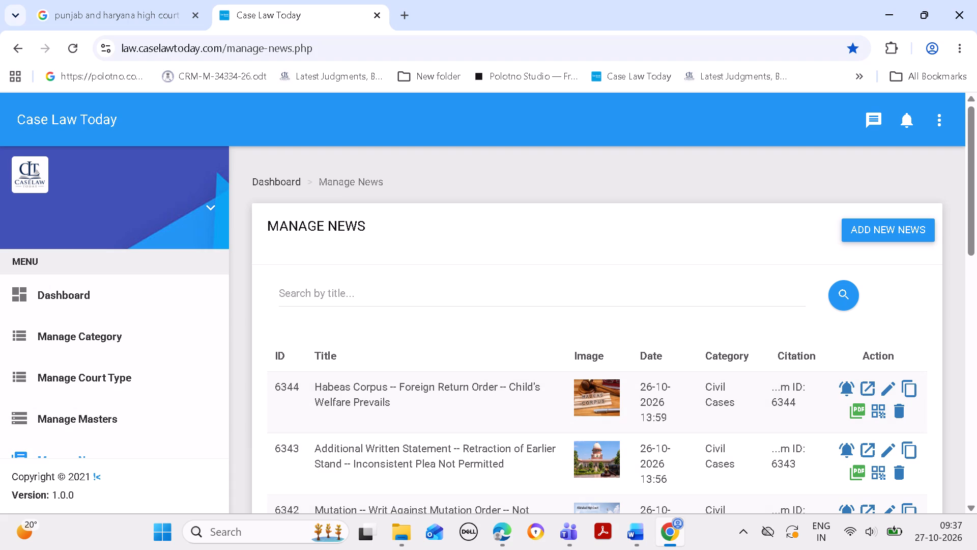
left_click_drag(975, 214, 971, 348)
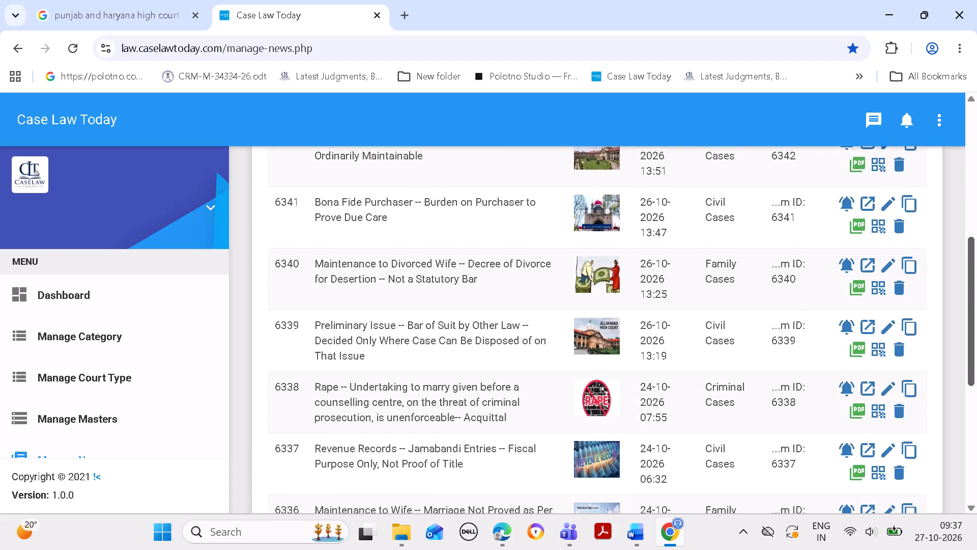
left_click_drag(971, 348, 948, 442)
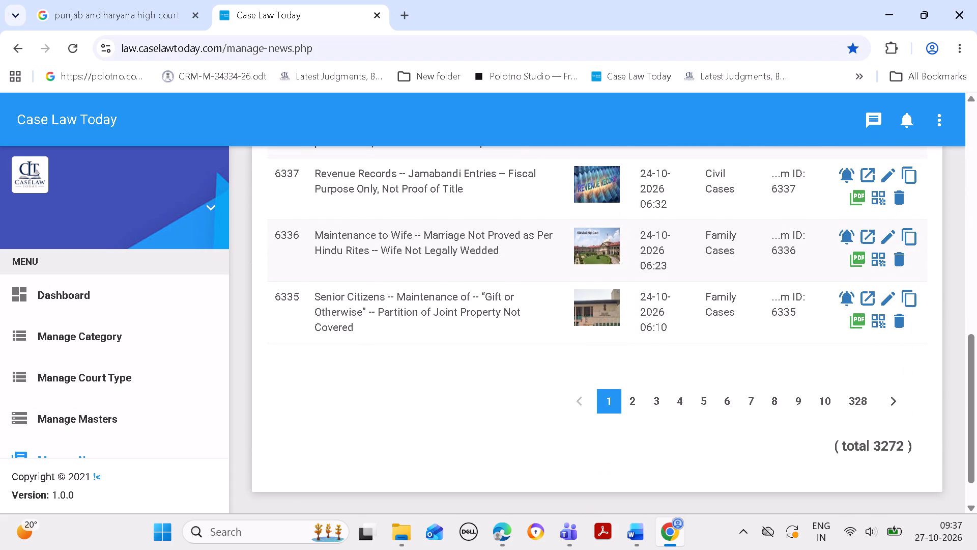
left_click(897, 406)
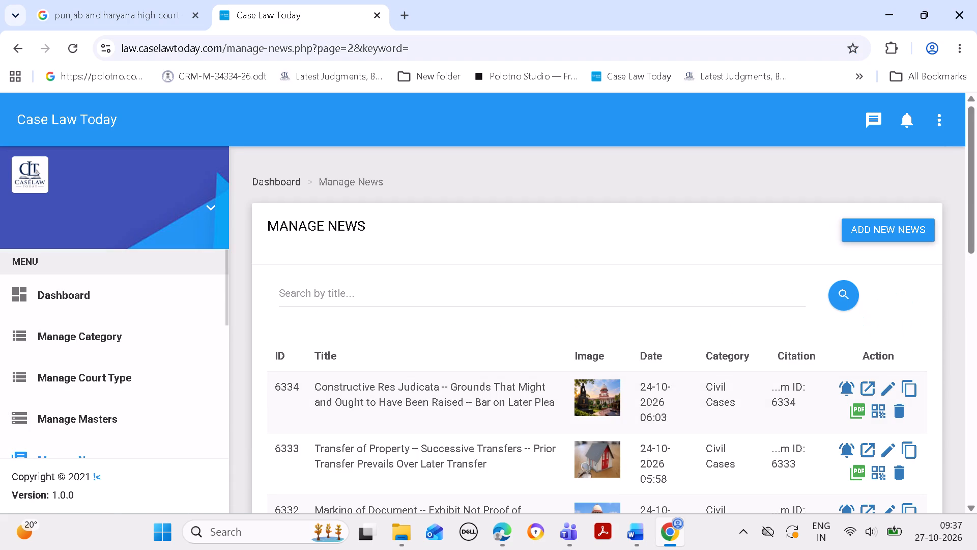
left_click_drag(976, 225, 975, 315)
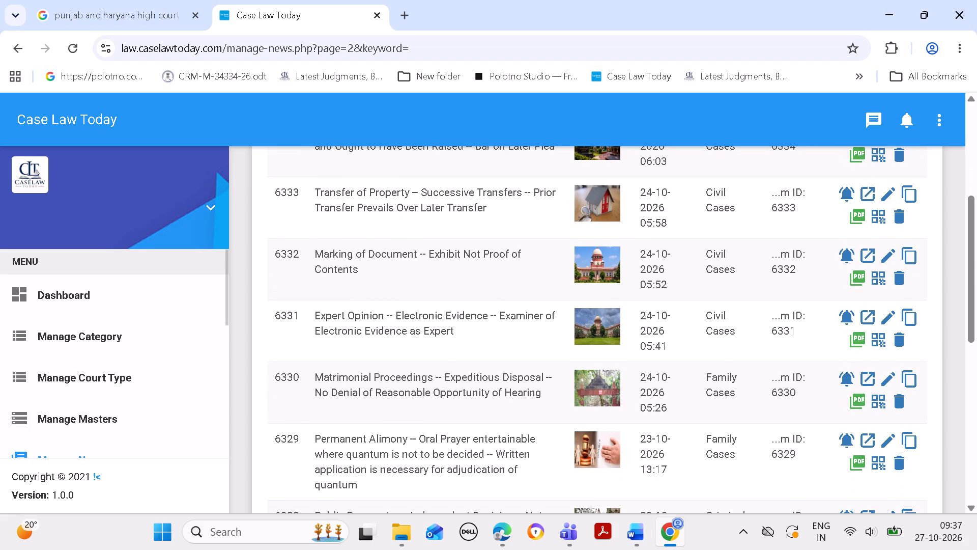
left_click(890, 374)
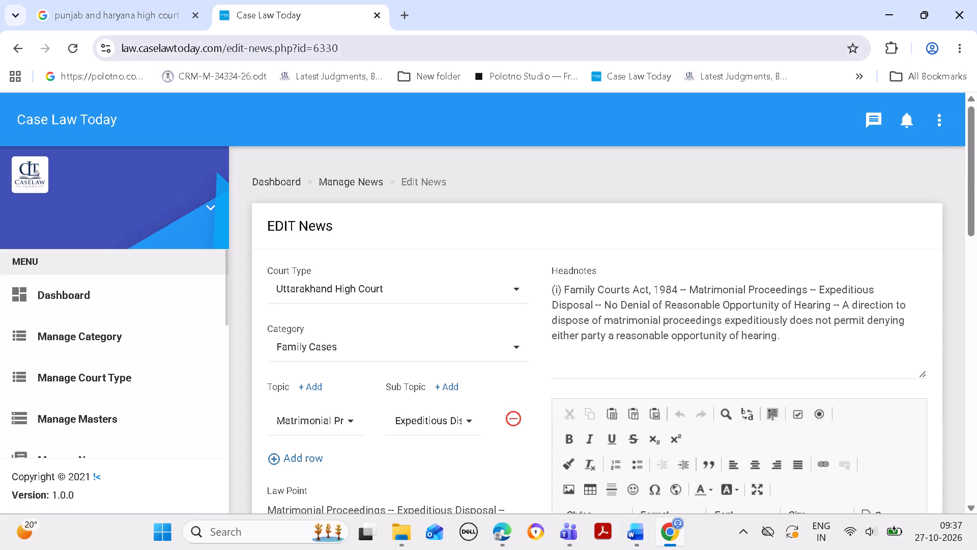
Copy the news ID 6330, search for it on caselawtoday.com in a new tab and open its article.
left_click_drag(314, 45, 347, 43)
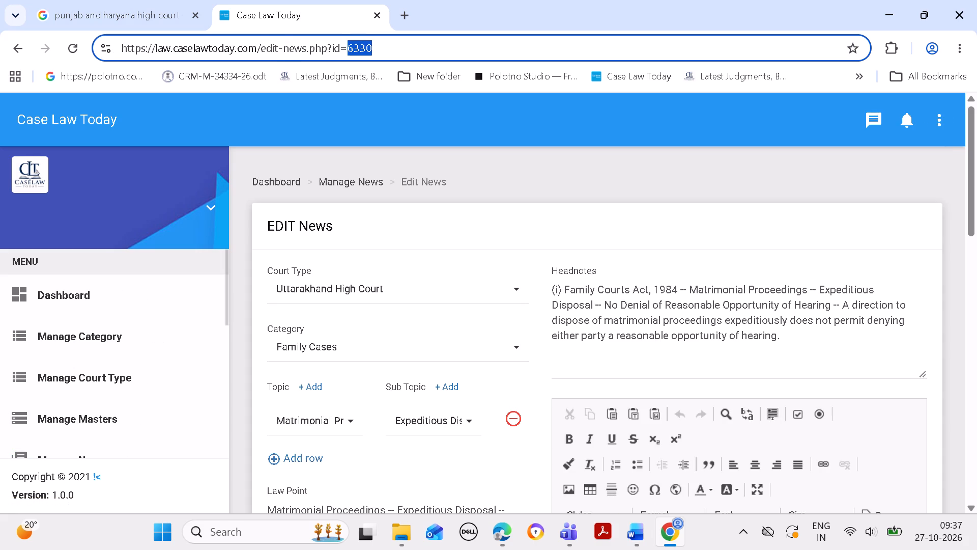
key("ctrl+c")
left_click(401, 13)
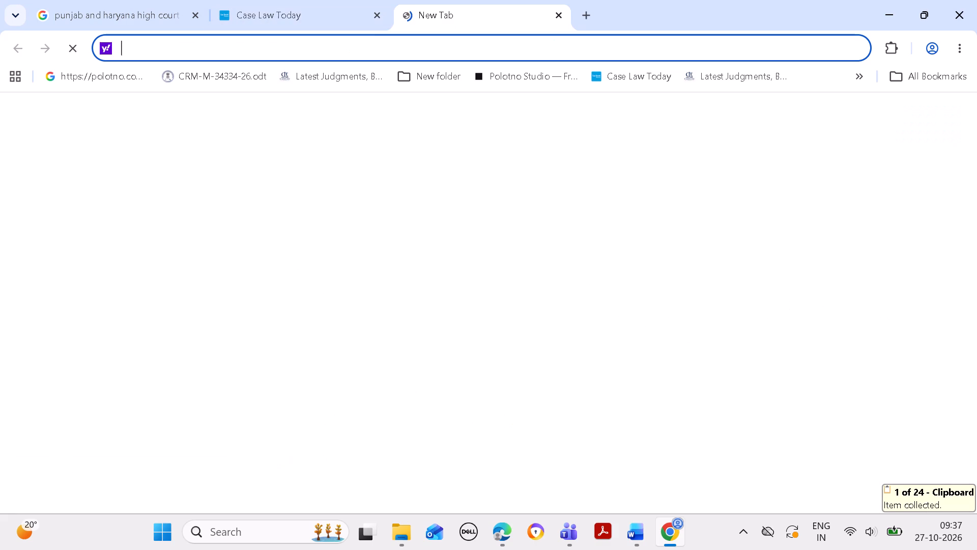
left_click(534, 258)
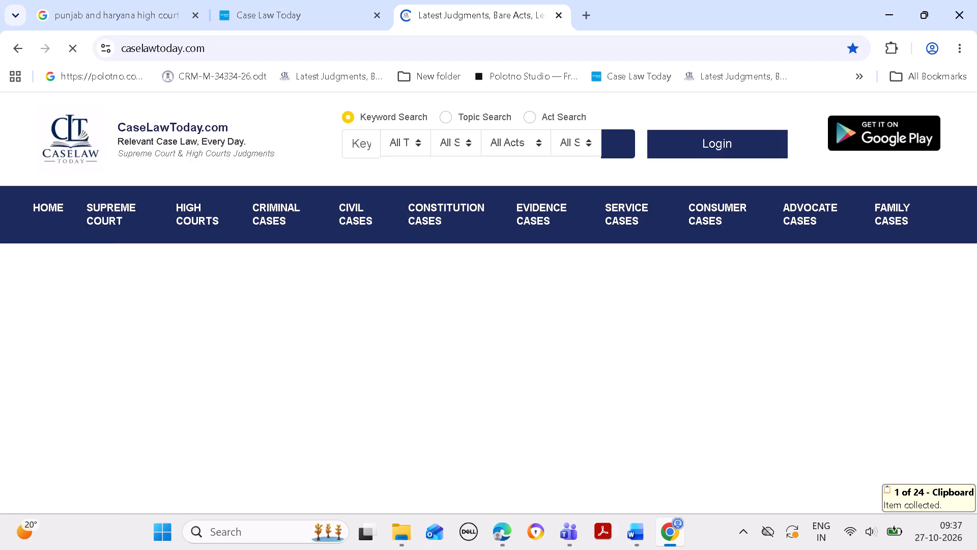
left_click(467, 145)
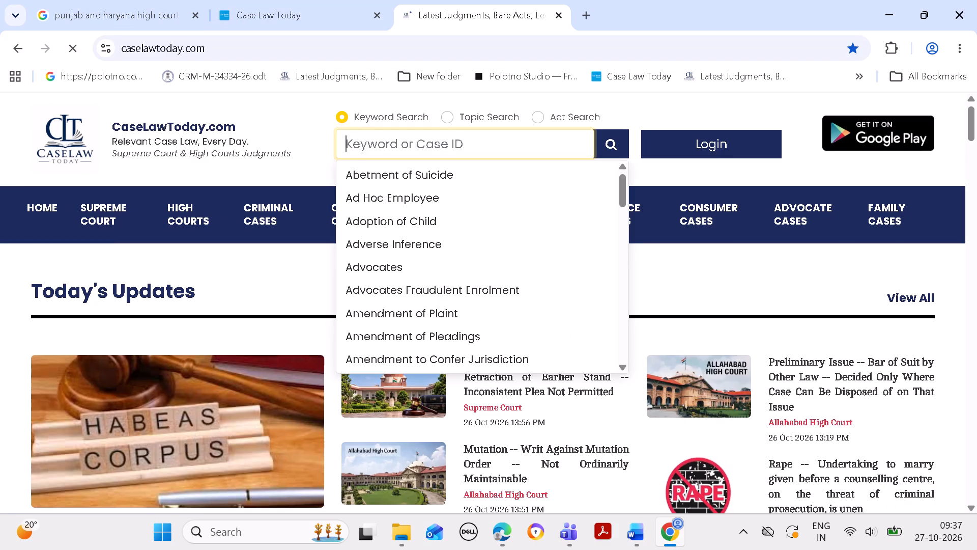
key("ctrl+v")
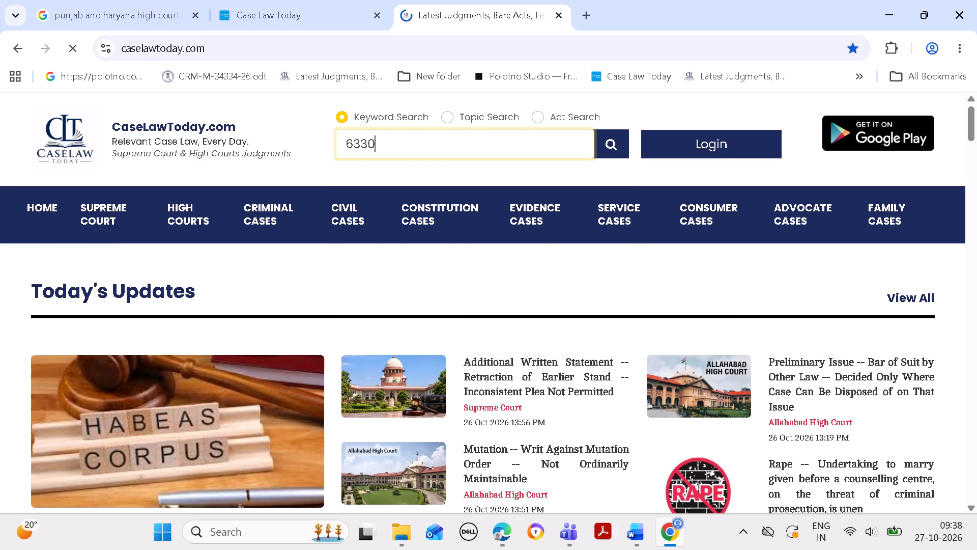
left_click(612, 142)
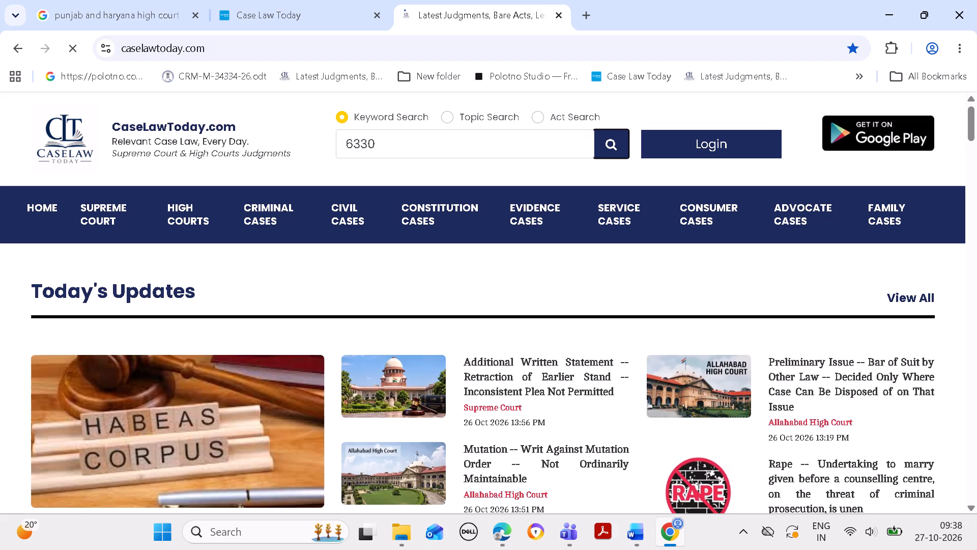
left_click_drag(972, 206, 972, 265)
left_click(202, 410)
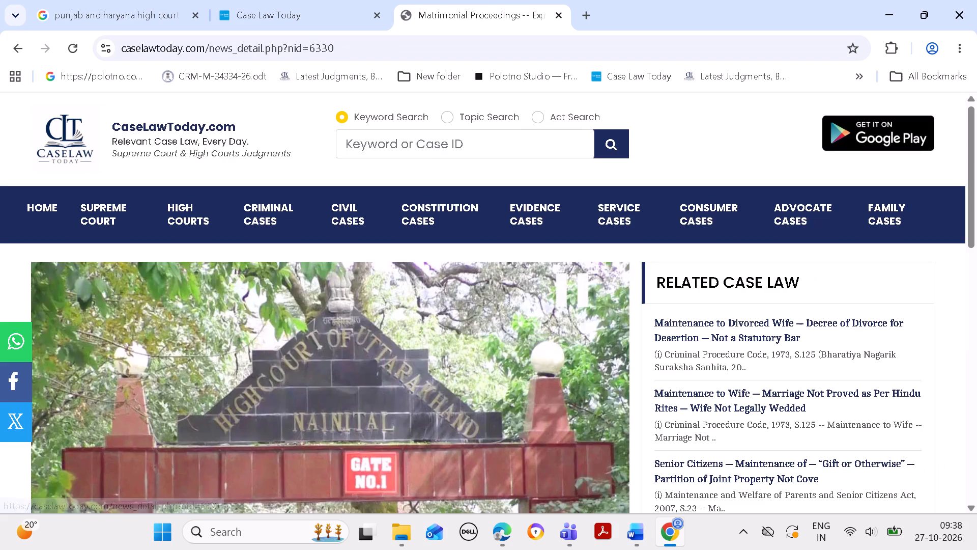
Copy the Uttarakhand High Court gate image from the article.
right_click(273, 349)
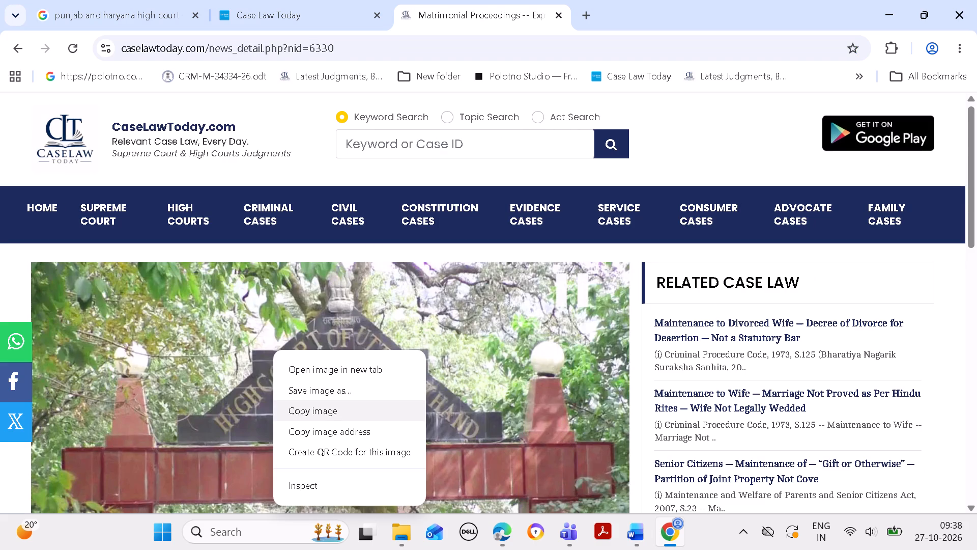
left_click(311, 406)
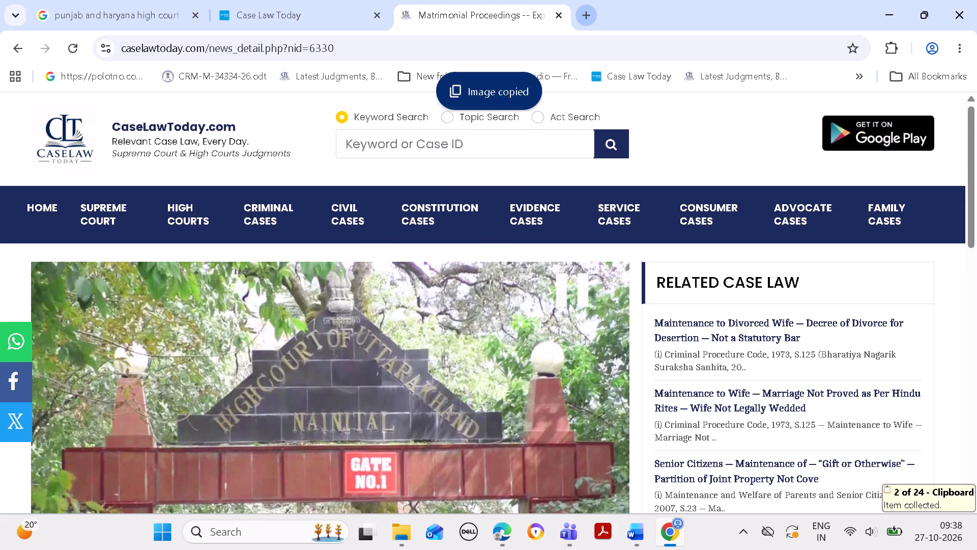
Open Polotno Studio in a new tab and import the project file dt reel 1.json from Downloads.
left_click(588, 8)
left_click(622, 255)
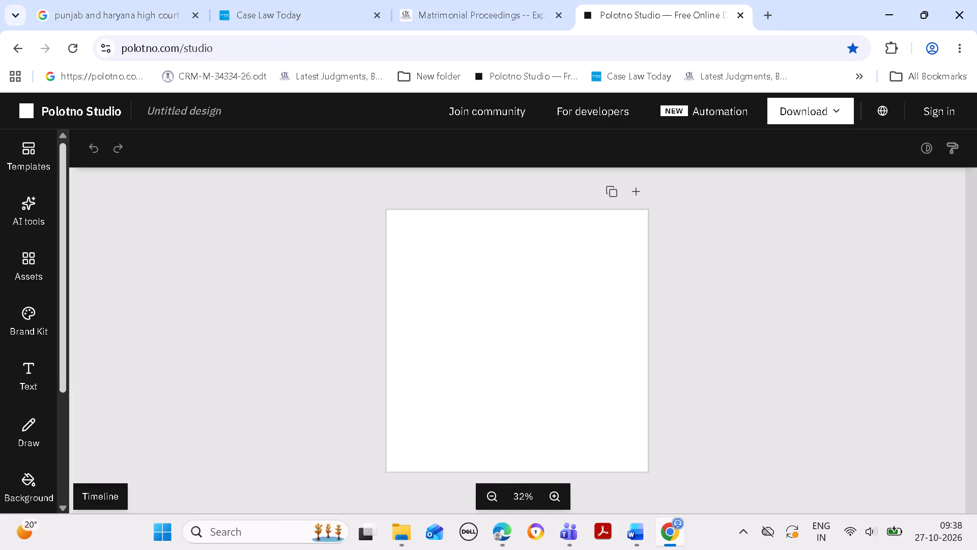
scroll(60, 360, "down", 5)
scroll(40, 444, "down", 7)
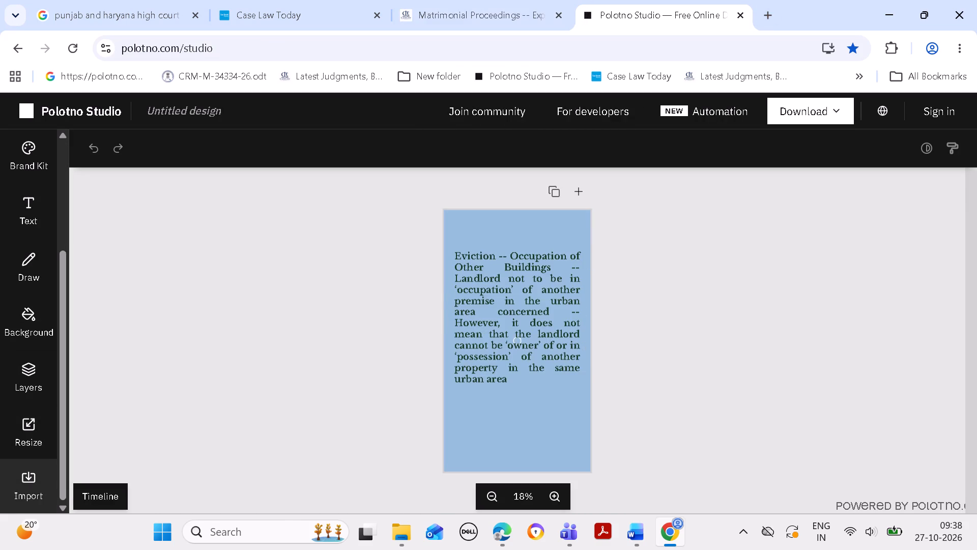
left_click(36, 481)
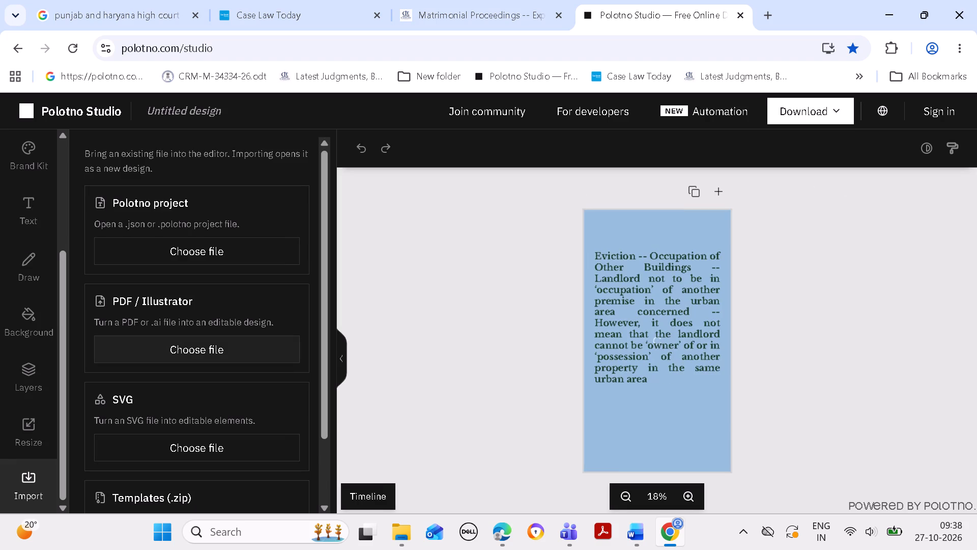
left_click(213, 250)
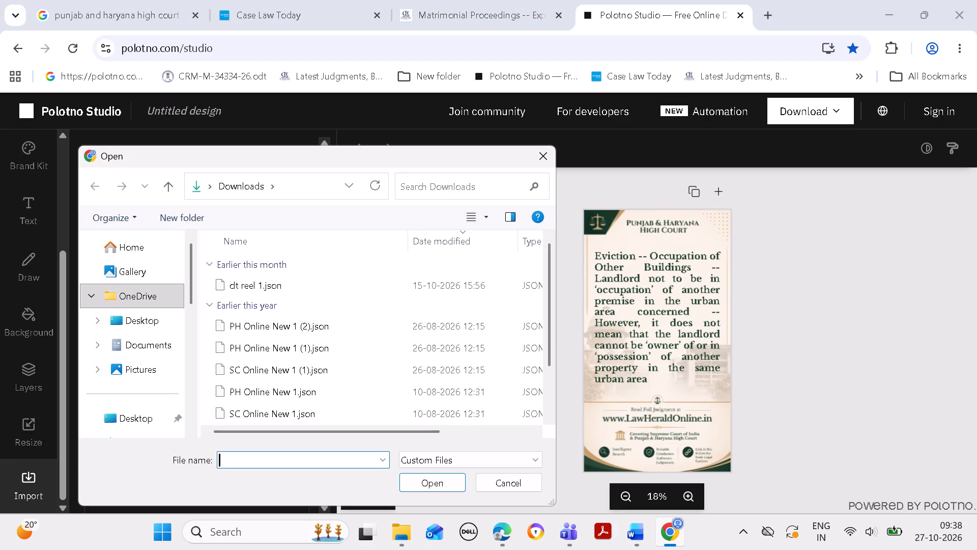
left_click(285, 283)
left_click(436, 482)
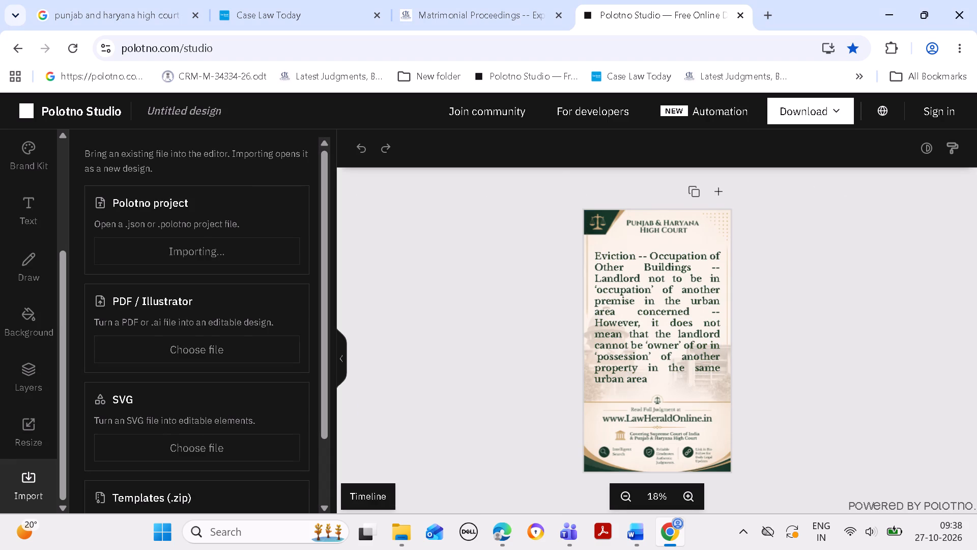
left_click(344, 360)
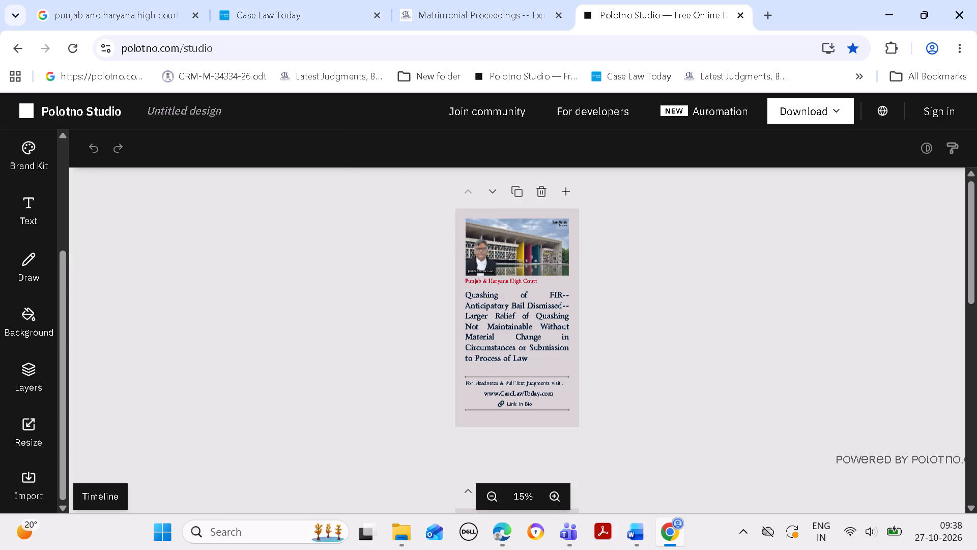
Replace the court building photo on the first page with the copied Uttarakhand High Court gate image.
triple_click(556, 492)
left_click(557, 492)
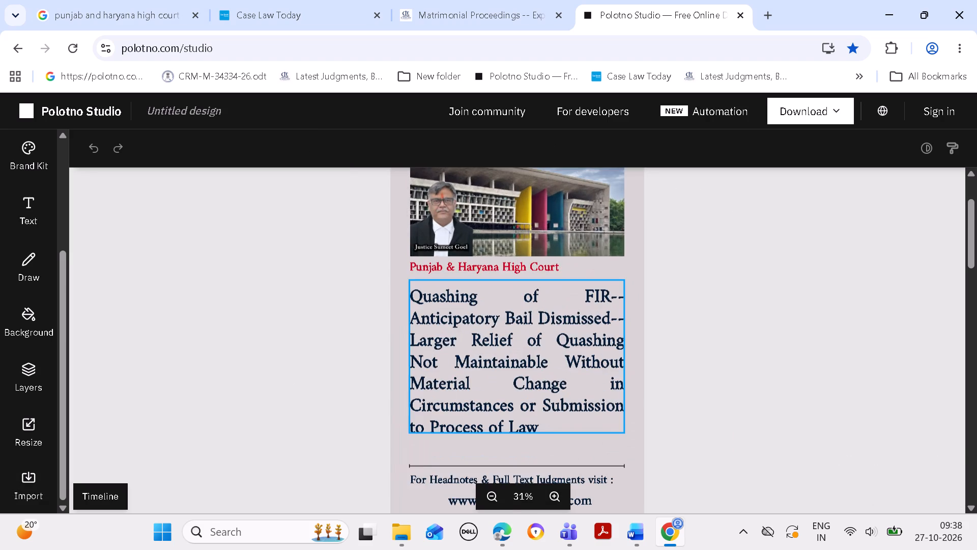
scroll(577, 347, "up", 3)
left_click(569, 282)
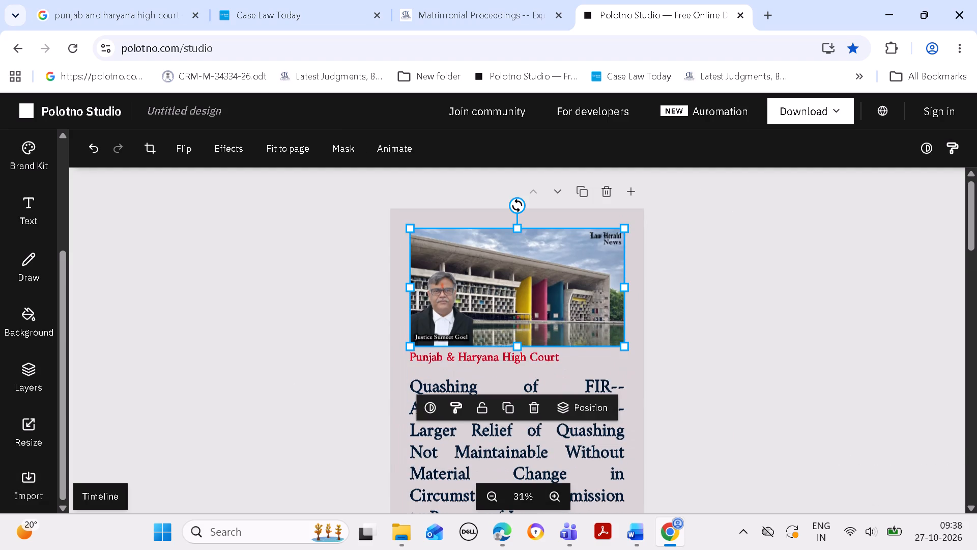
left_click(539, 401)
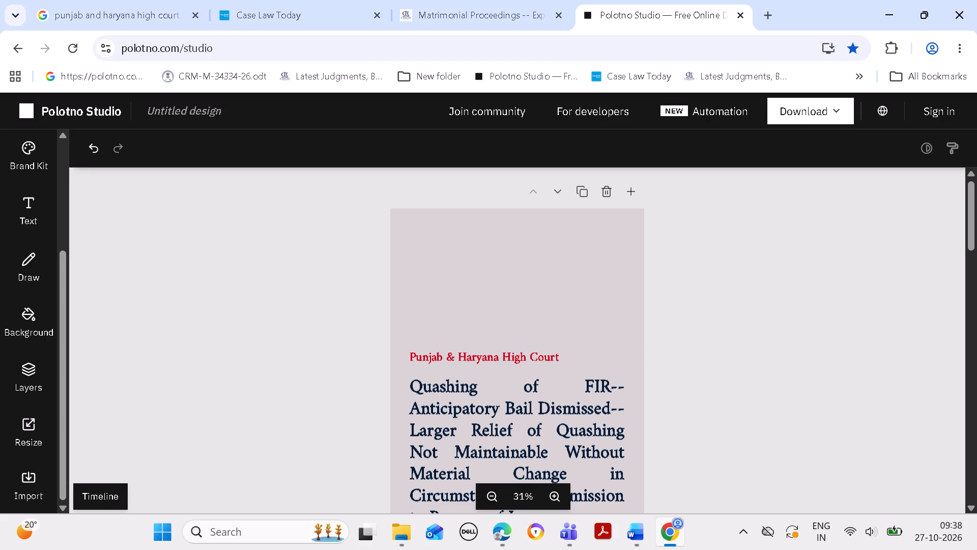
Paste the copied Uttarakhand High Court gate image and place it above the Punjab & Haryana High Court line on the first page.
key("ctrl+v")
left_click_drag(525, 372, 528, 358)
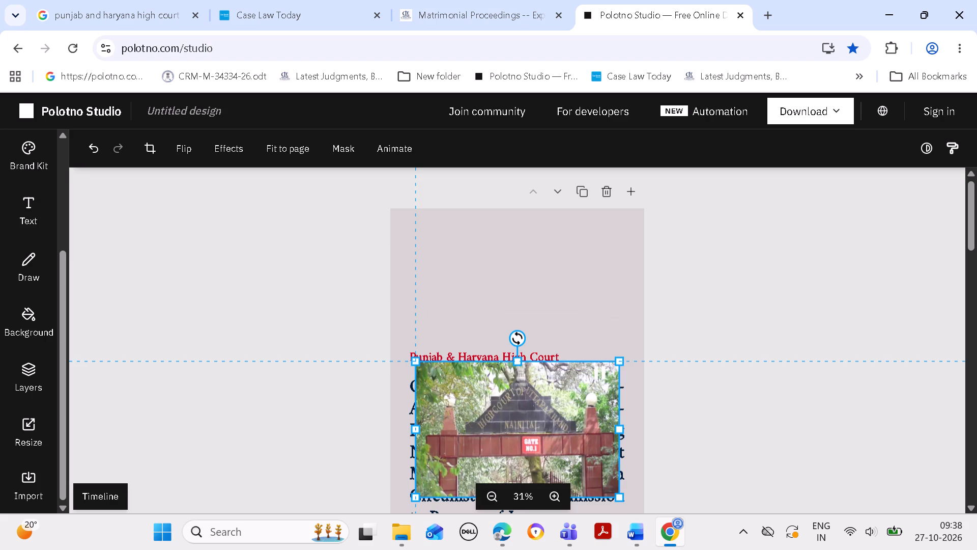
left_click_drag(528, 358, 523, 218)
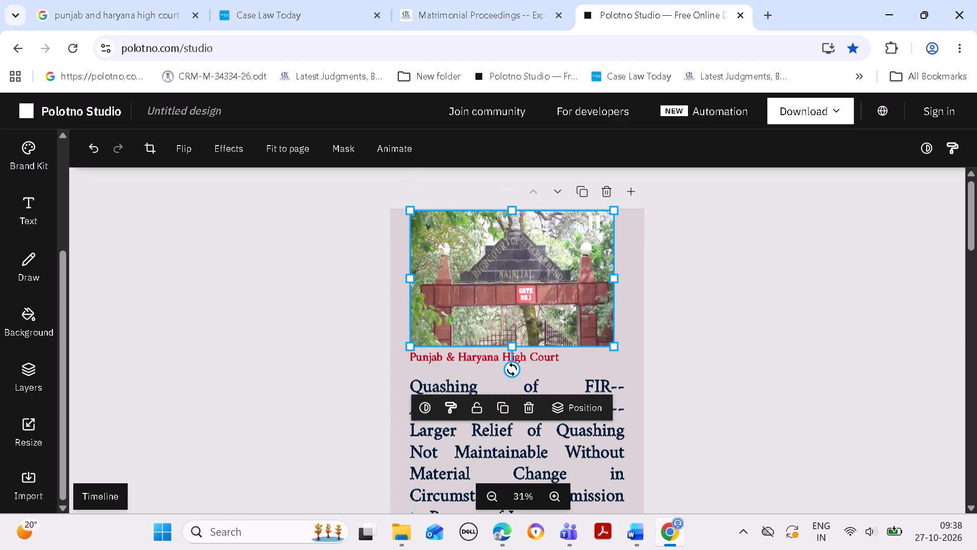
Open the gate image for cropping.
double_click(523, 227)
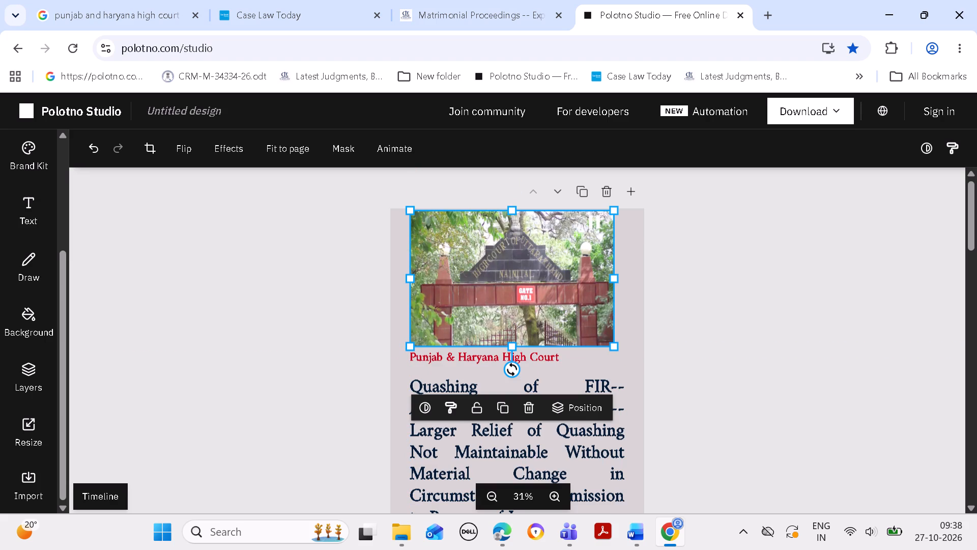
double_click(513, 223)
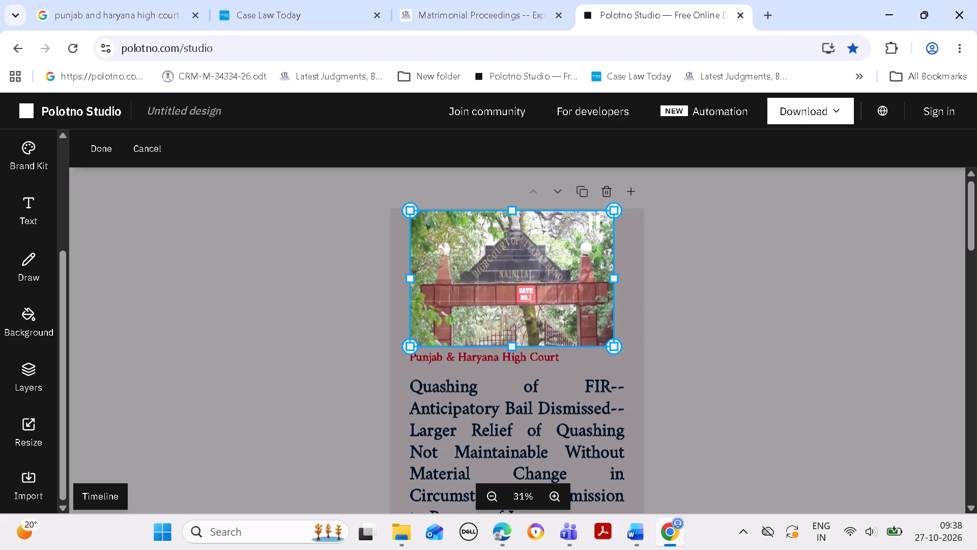
Set the display brightness to slightly below half in the system quick settings, and return to the design.
left_click(870, 528)
left_click(822, 396)
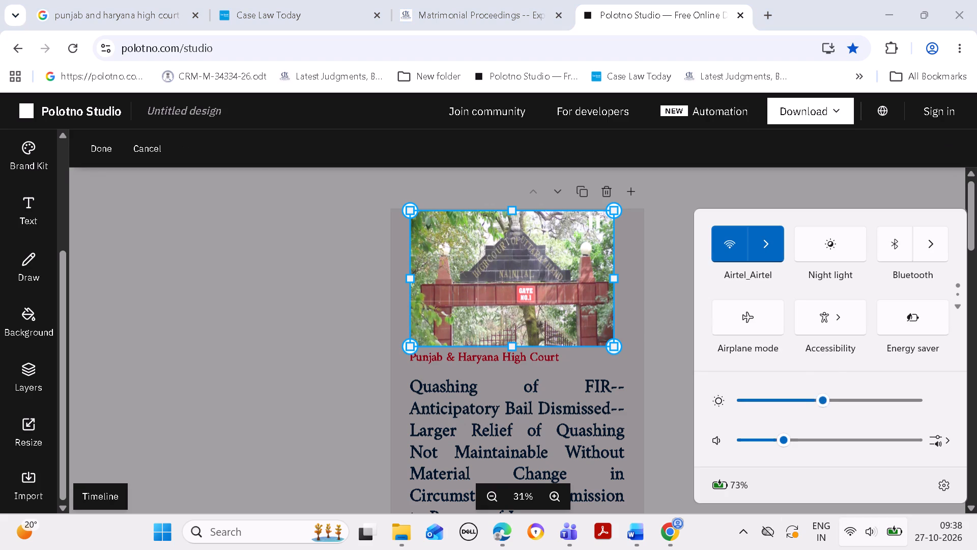
left_click(321, 314)
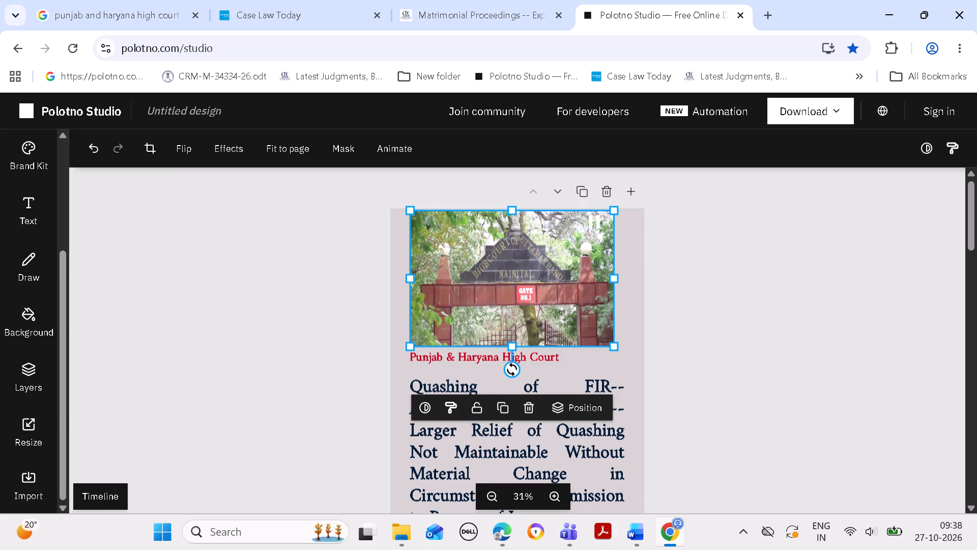
Centre the gate image horizontally on the page and crop a narrow strip off its upper edge.
left_click(515, 239)
left_click(516, 235)
left_click(513, 237)
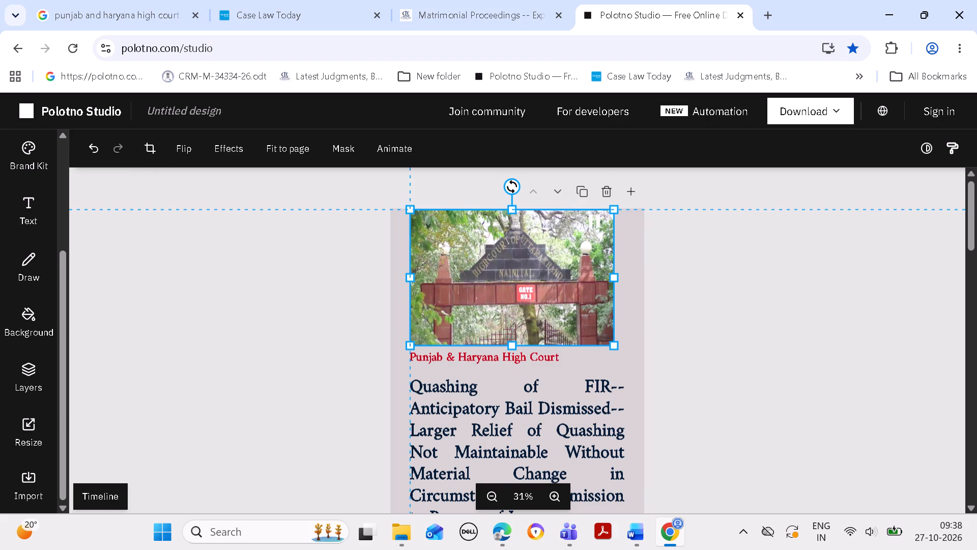
triple_click(514, 237)
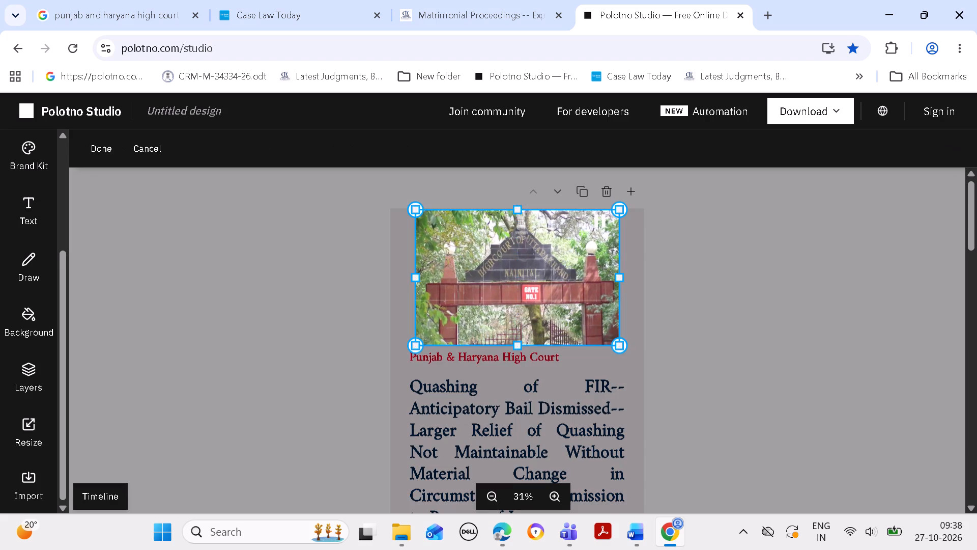
left_click_drag(520, 207, 528, 228)
double_click(722, 300)
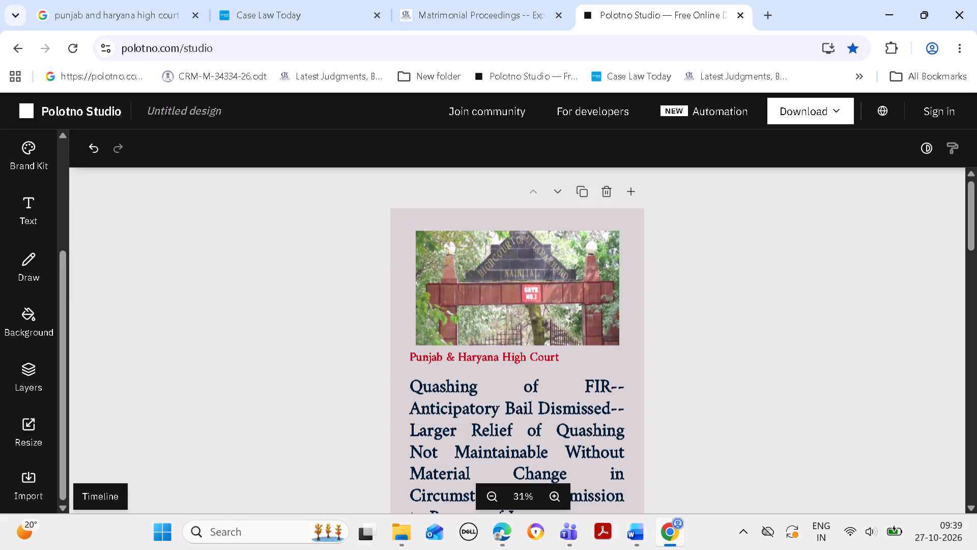
Select the cropped gate image on the first page.
left_click(466, 289)
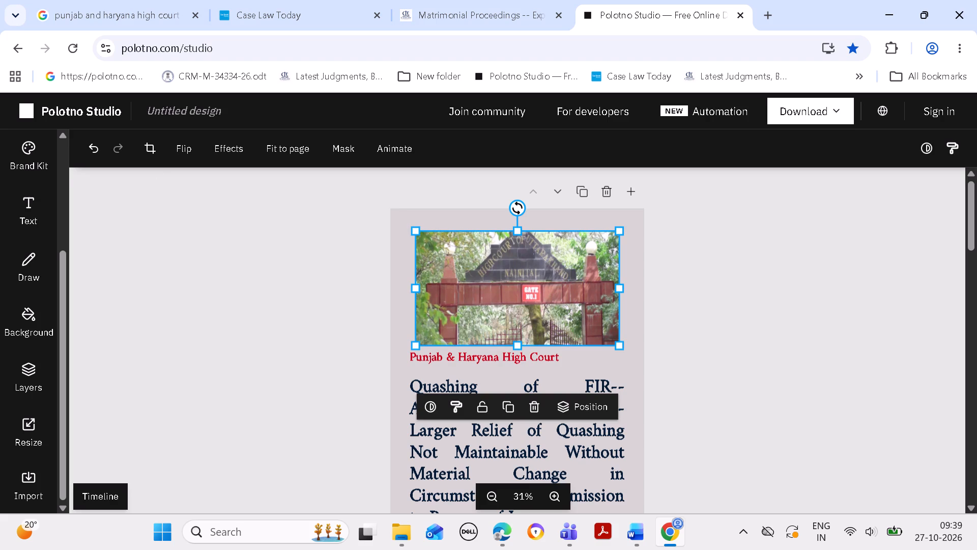
left_click(414, 287)
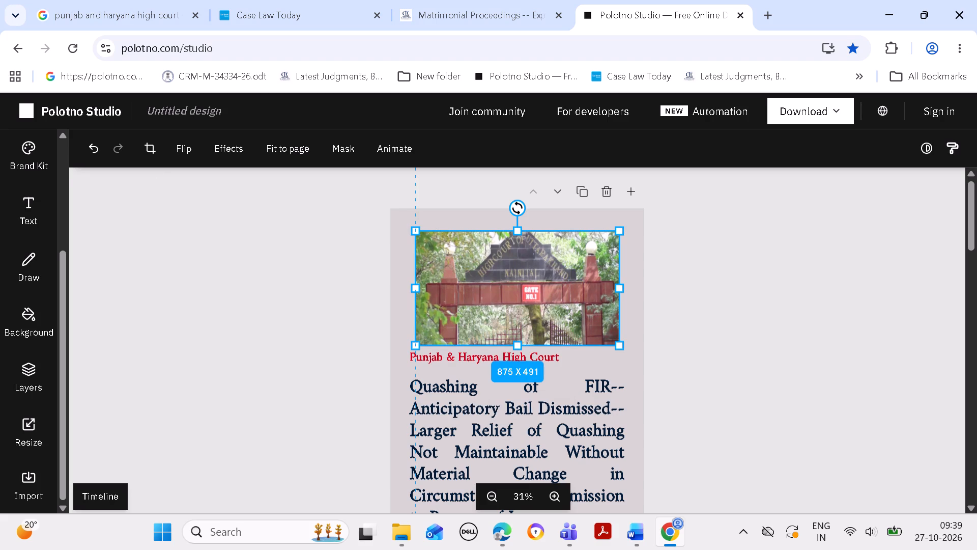
left_click(492, 494)
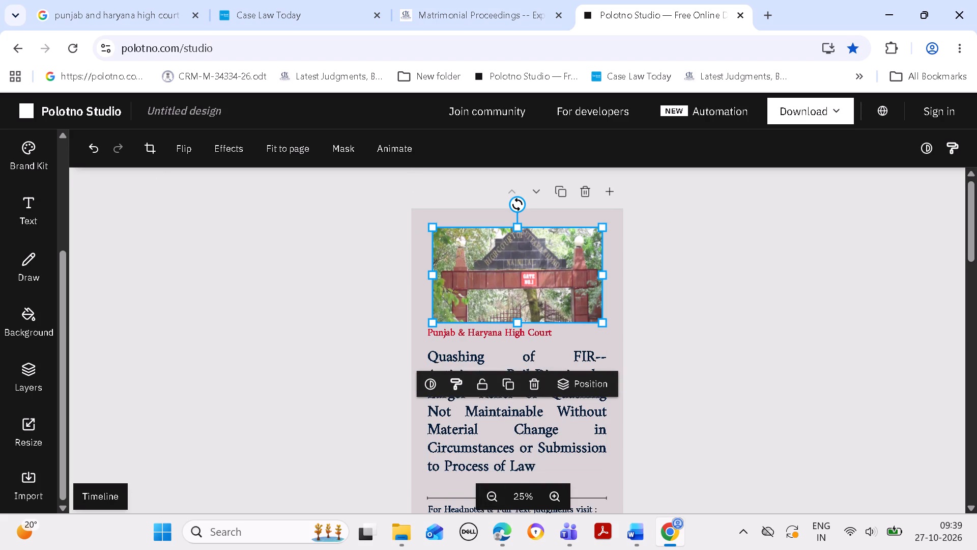
left_click_drag(429, 271, 426, 264)
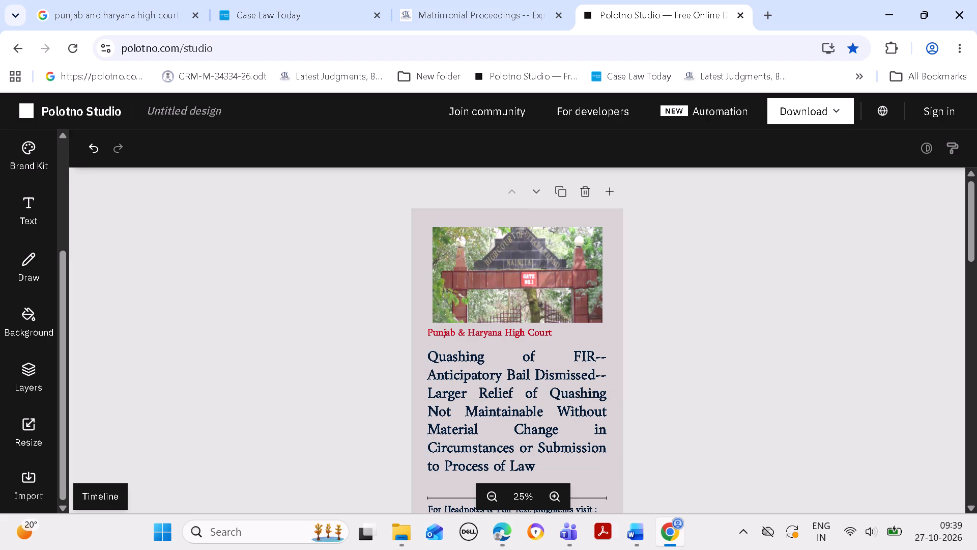
left_click(442, 275)
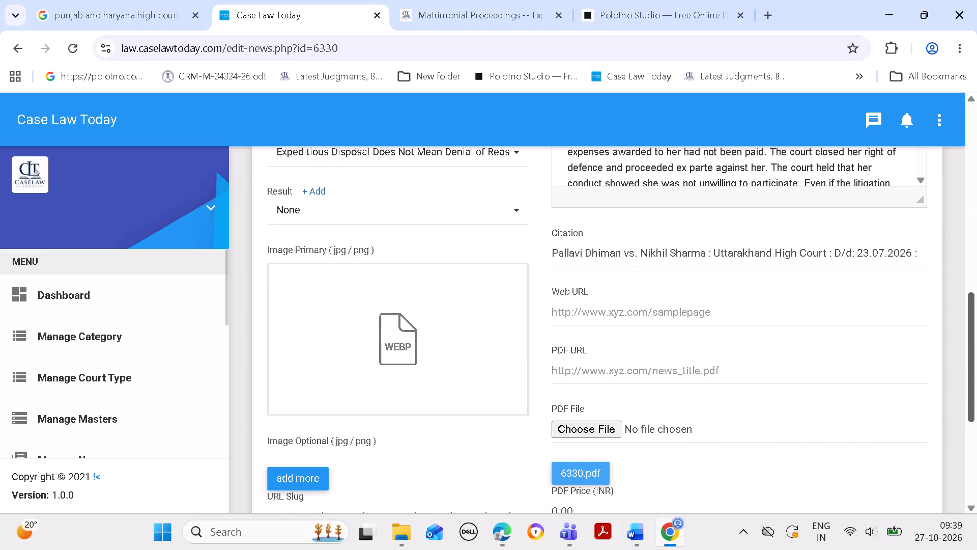
left_click_drag(715, 260, 749, 256)
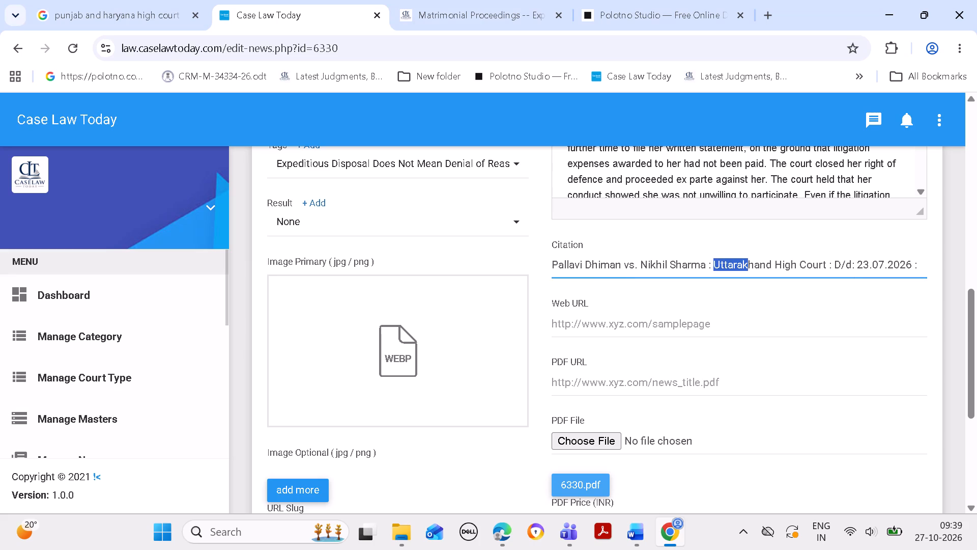
left_click_drag(749, 256, 825, 258)
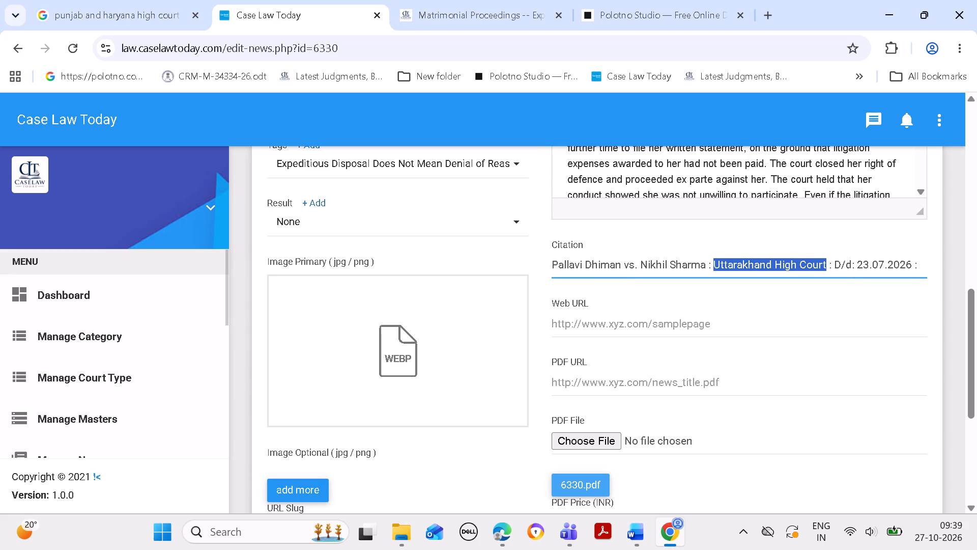
key("ctrl+c")
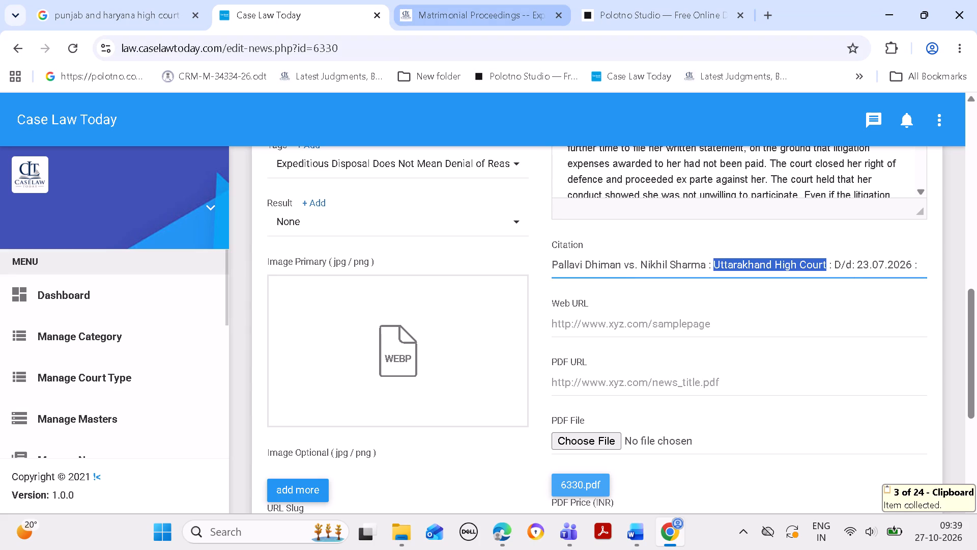
In the Polotno design, replace the red Punjab & Haryana High Court caption below the gate image with the copied "Uttarakhand High Court".
left_click(652, 12)
left_click(640, 5)
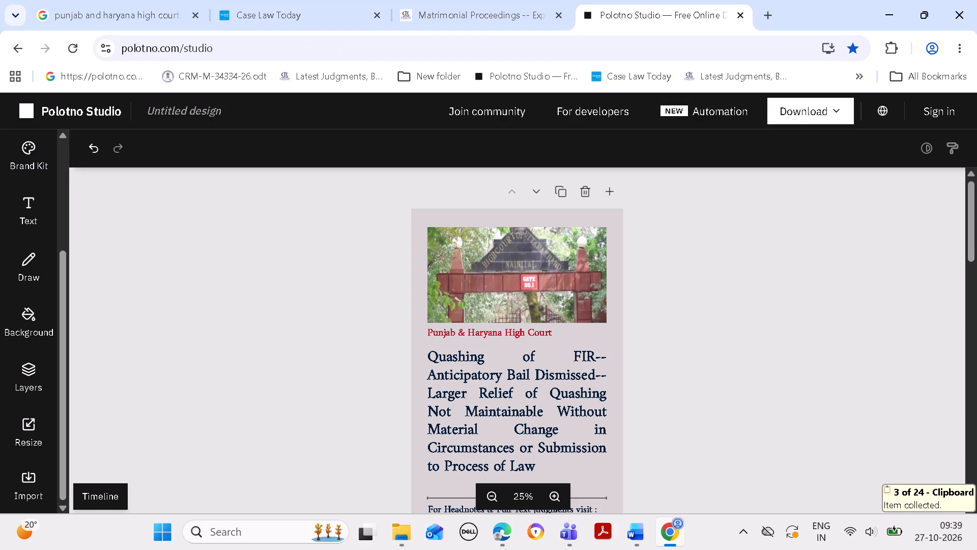
double_click(515, 329)
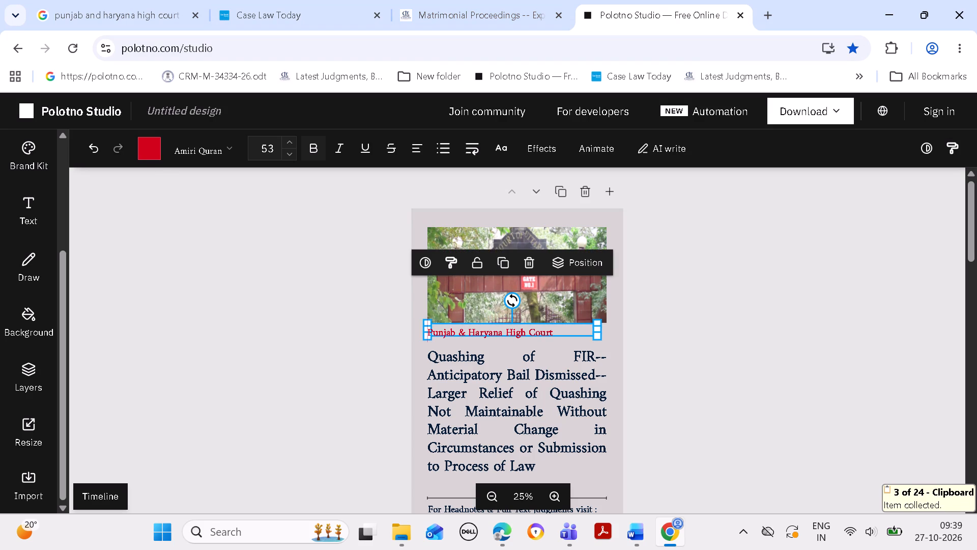
left_click(558, 333)
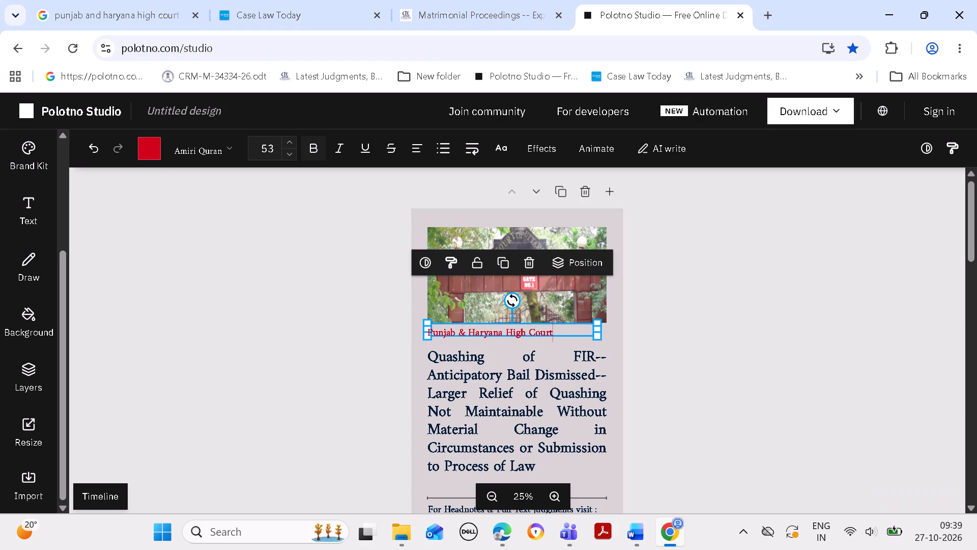
key("BackSpace")
key("BackSpace")
key("BackSpace")
key("BackSpace")
key("BackSpace")
key("BackSpace")
key("BackSpace")
key("BackSpace")
key("BackSpace")
key("BackSpace")
key("BackSpace")
key("BackSpace")
key("BackSpace")
key("BackSpace")
key("BackSpace")
key("BackSpace")
key("BackSpace")
key("BackSpace")
key("BackSpace")
key("BackSpace")
key("BackSpace")
key("BackSpace")
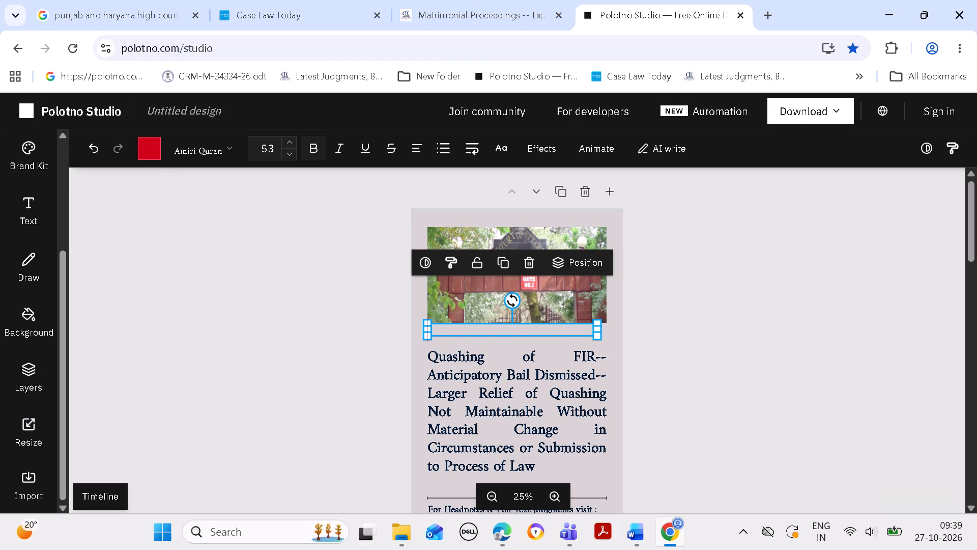
key("ctrl+v")
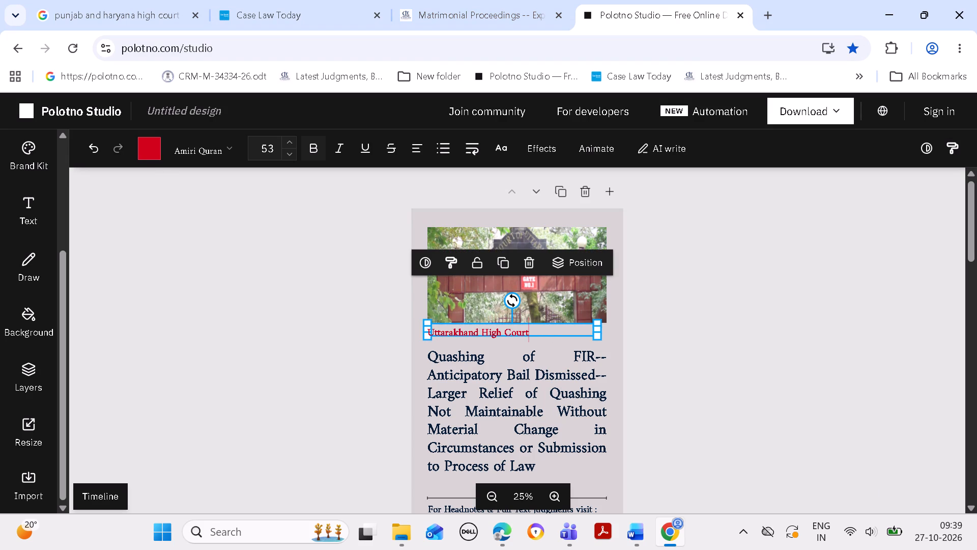
left_click(722, 300)
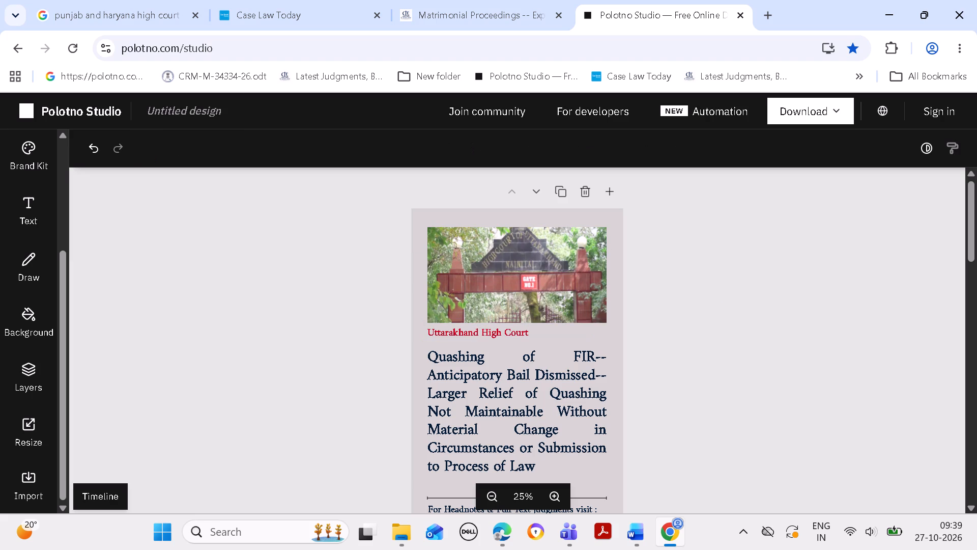
Copy the full Law Point text about matrimonial proceedings and expeditious disposal from the Case Law Today news item.
left_click(277, 13)
left_click(277, 9)
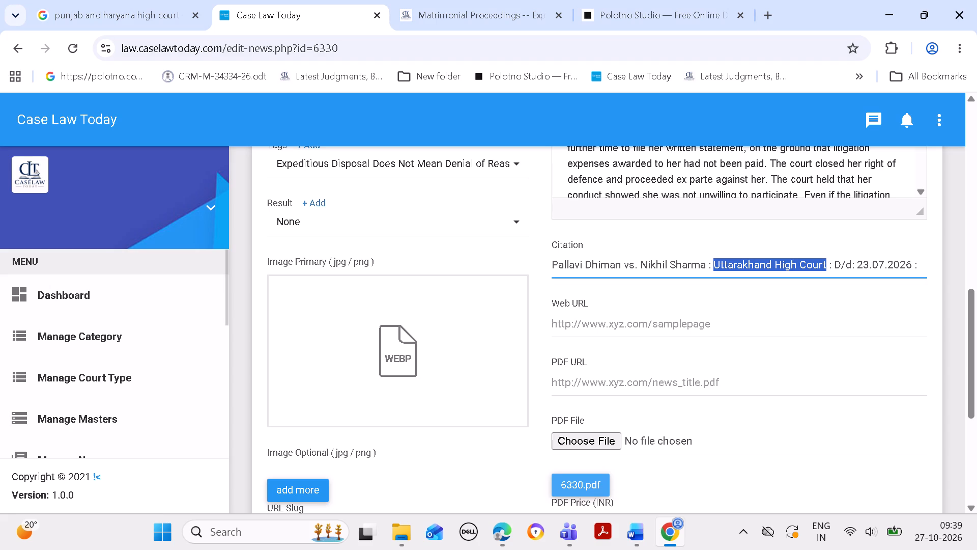
left_click_drag(973, 378, 970, 236)
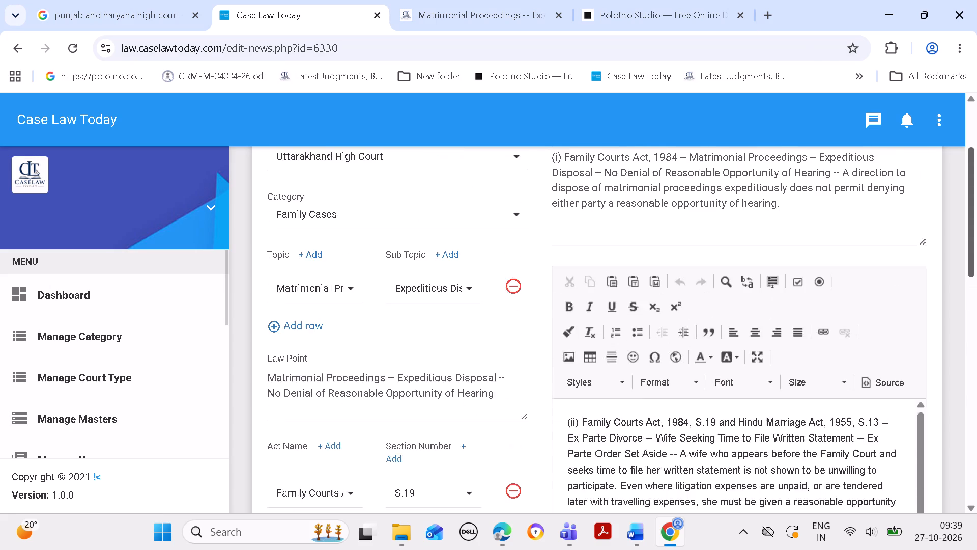
left_click_drag(970, 236, 970, 222)
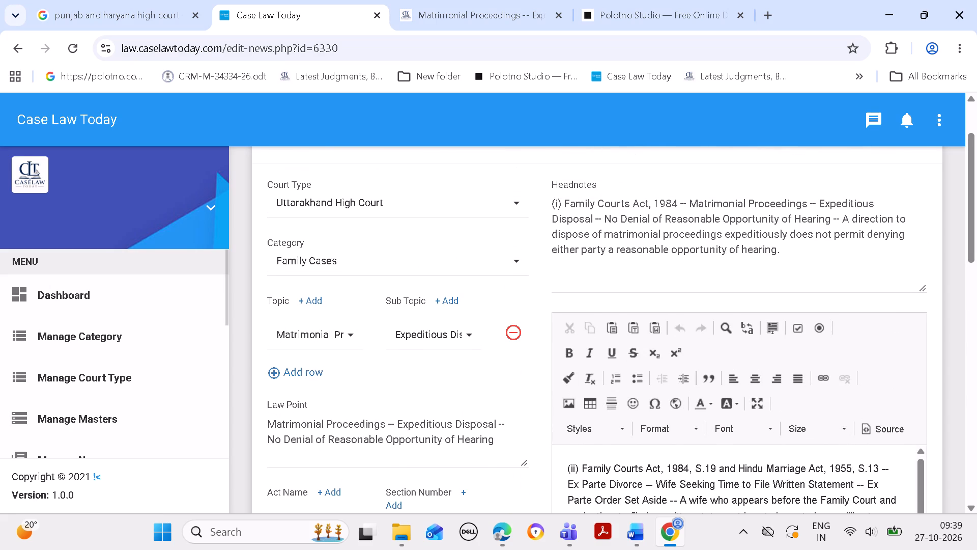
left_click(268, 416)
key("ctrl+a")
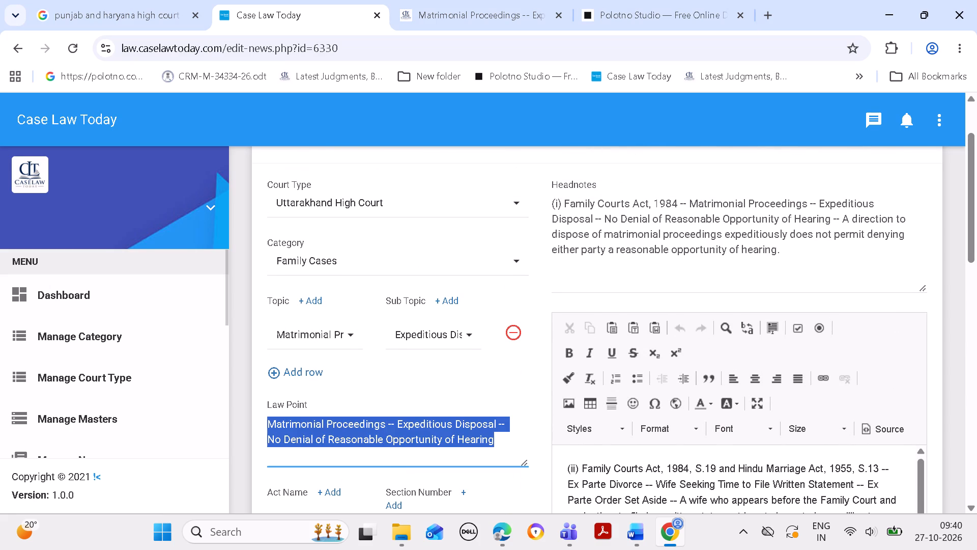
key("ctrl+c")
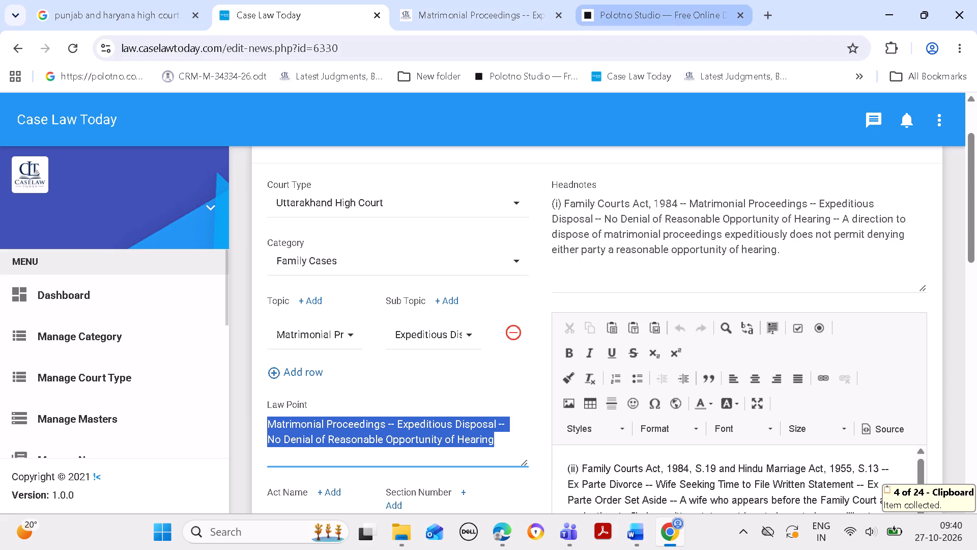
Replace the whole headline on the Polotno page with the copied "Matrimonial Proceedings -- Expeditious Disposal -- No Denial of Reasonable Opportunity of Hearing".
left_click(595, 13)
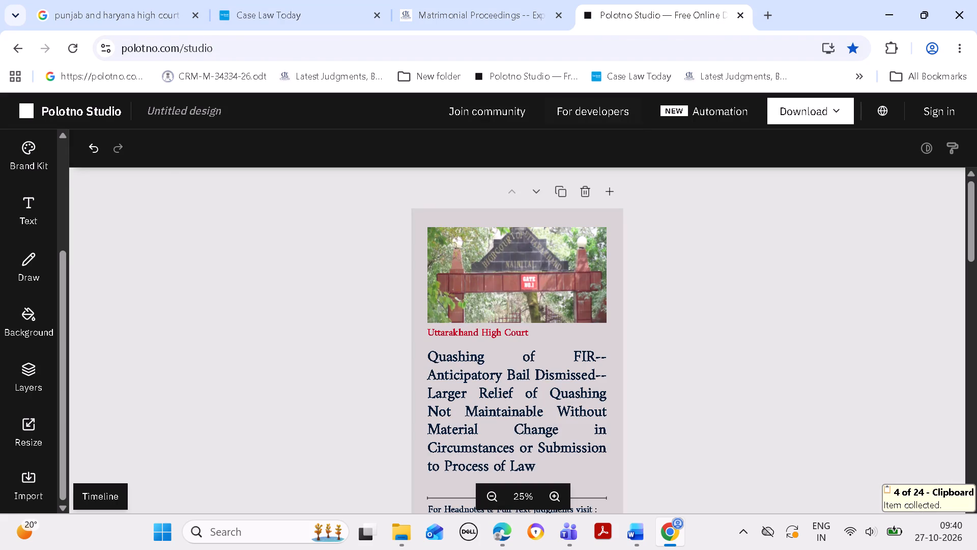
double_click(510, 415)
key("ctrl+a")
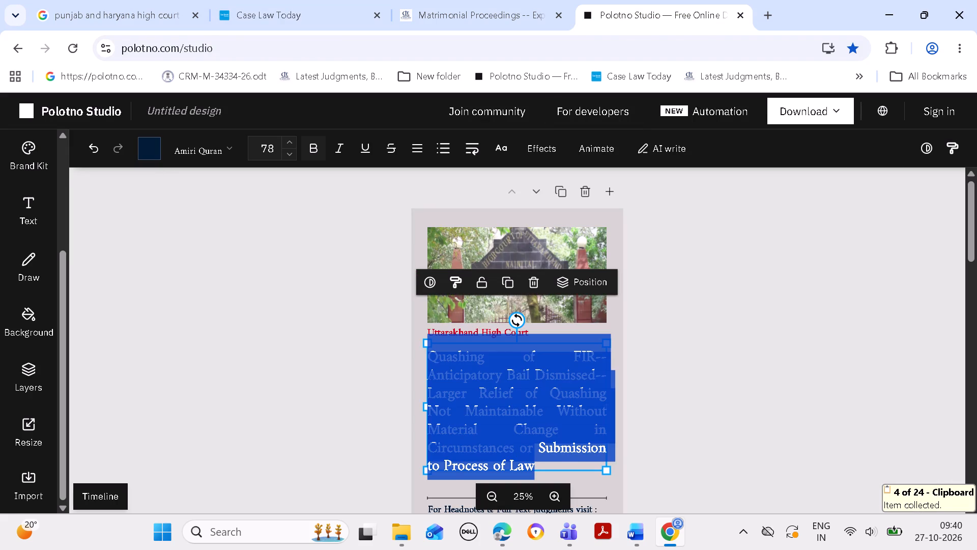
key("ctrl+v")
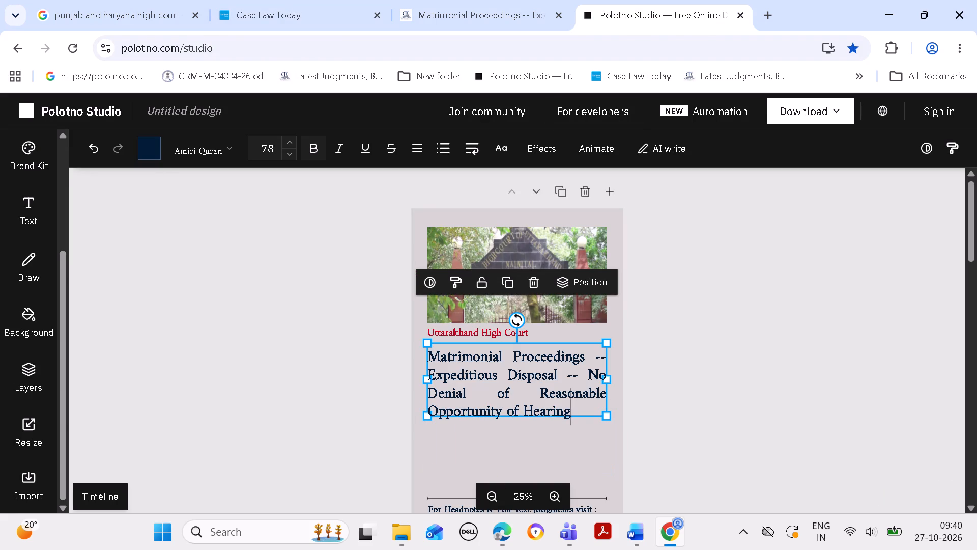
Enlarge the headline's font size to 92 so it fills the space above the divider line.
triple_click(293, 136)
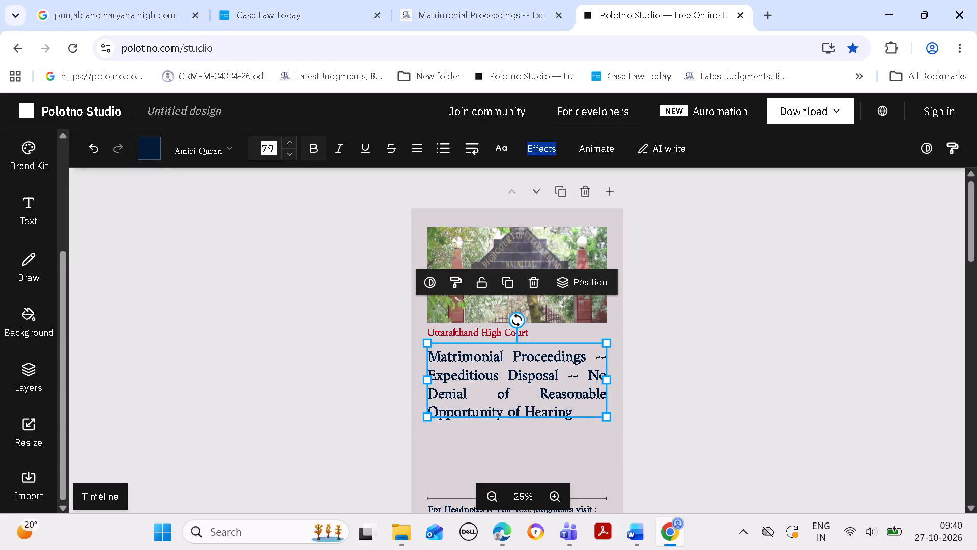
left_click(293, 135)
triple_click(292, 140)
triple_click(292, 140)
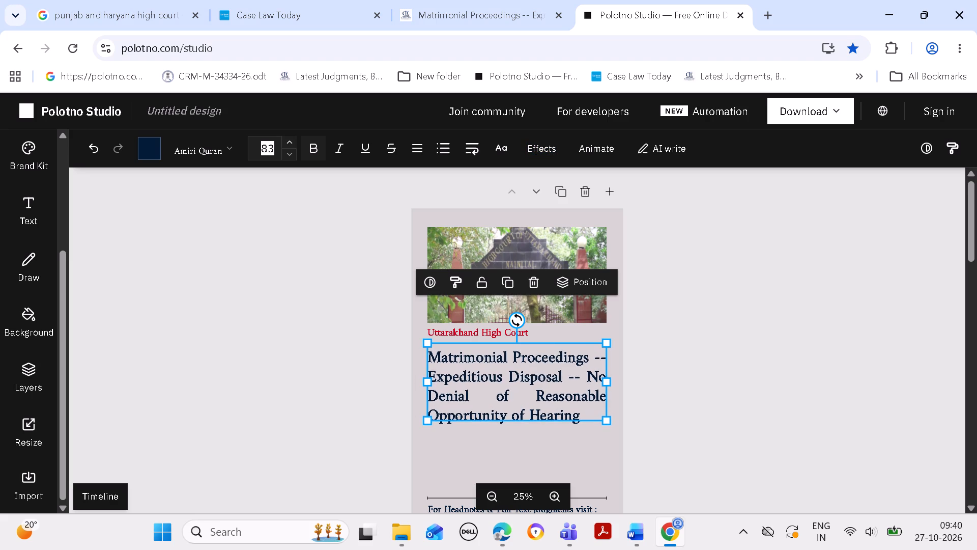
triple_click(292, 140)
triple_click(292, 140)
triple_click(292, 140)
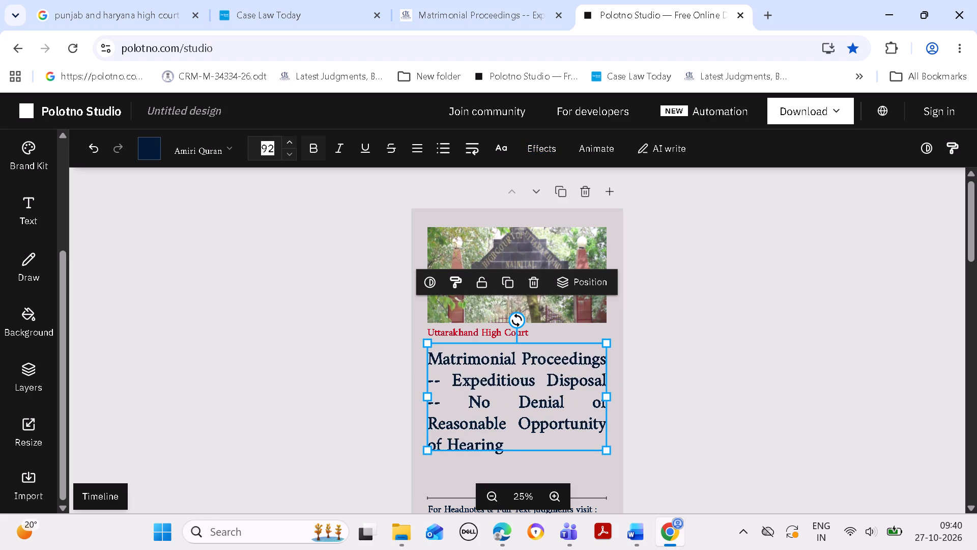
triple_click(292, 140)
double_click(292, 140)
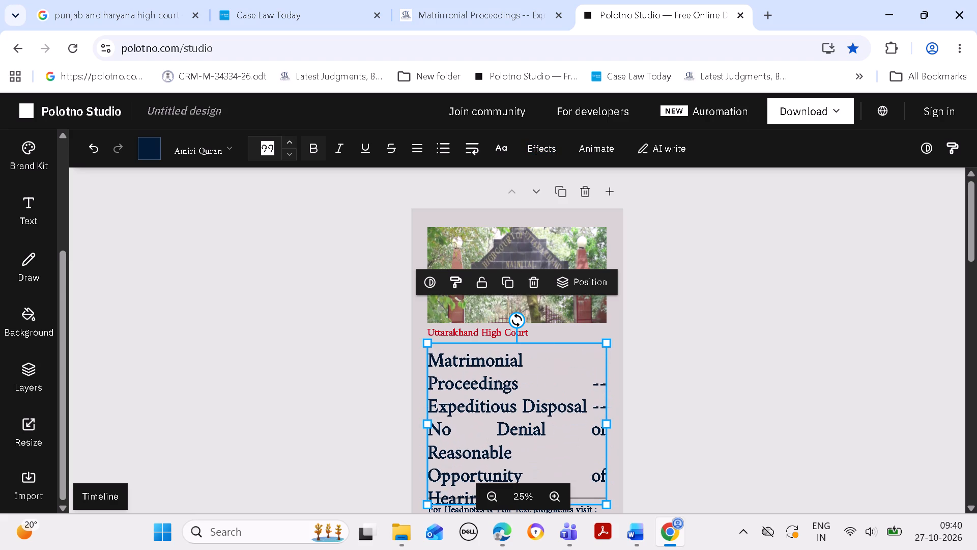
triple_click(292, 159)
triple_click(292, 158)
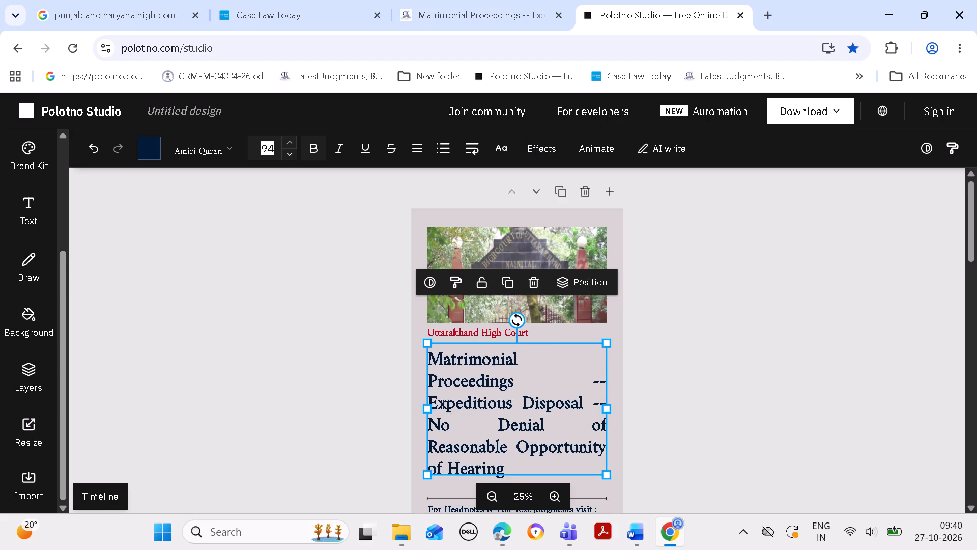
double_click(292, 155)
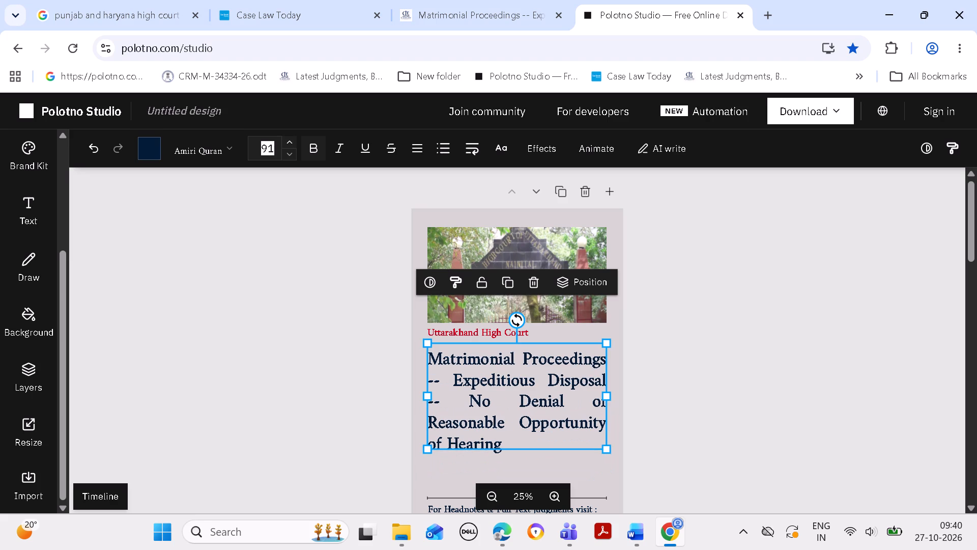
left_click(292, 140)
left_click(751, 378)
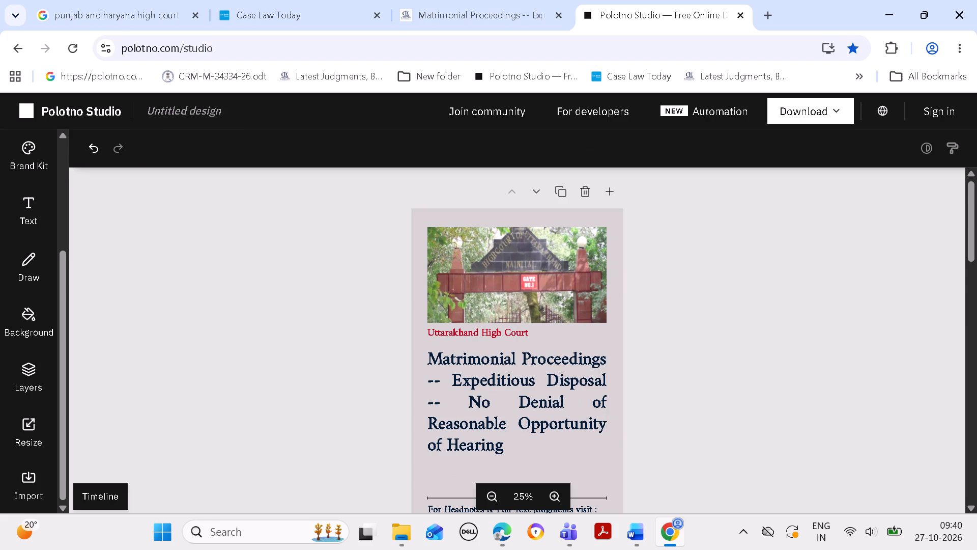
Extend the gate image's crop upward to include the full upper part of the photo.
double_click(552, 266)
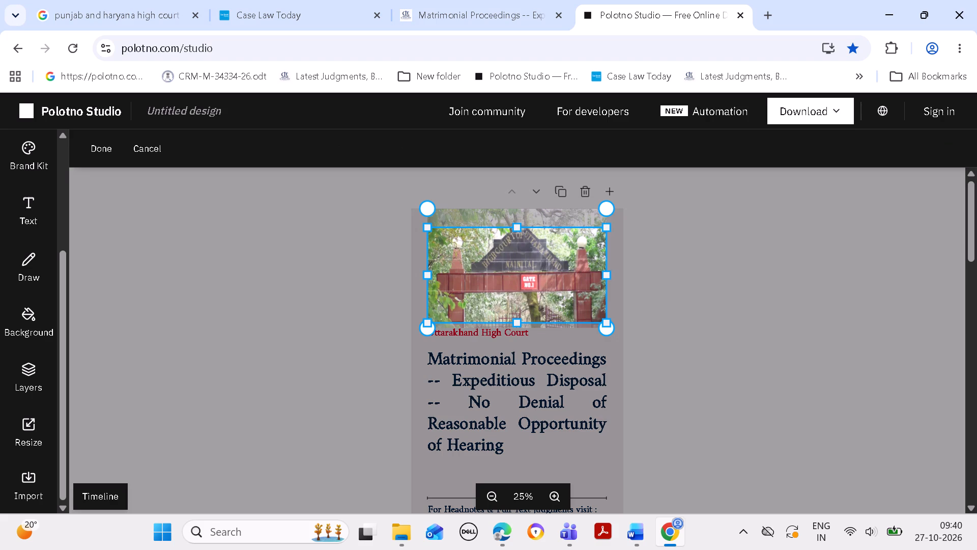
left_click_drag(519, 226, 519, 198)
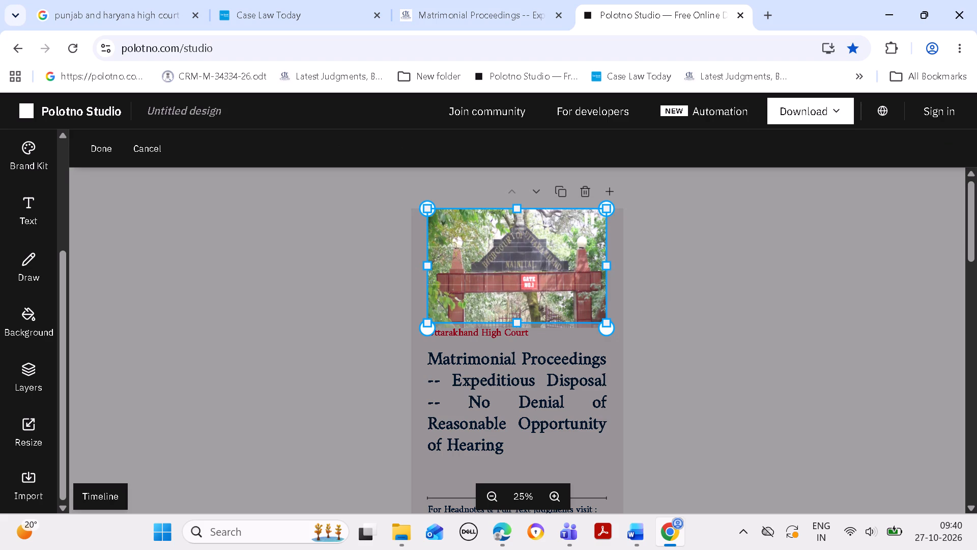
left_click(525, 353)
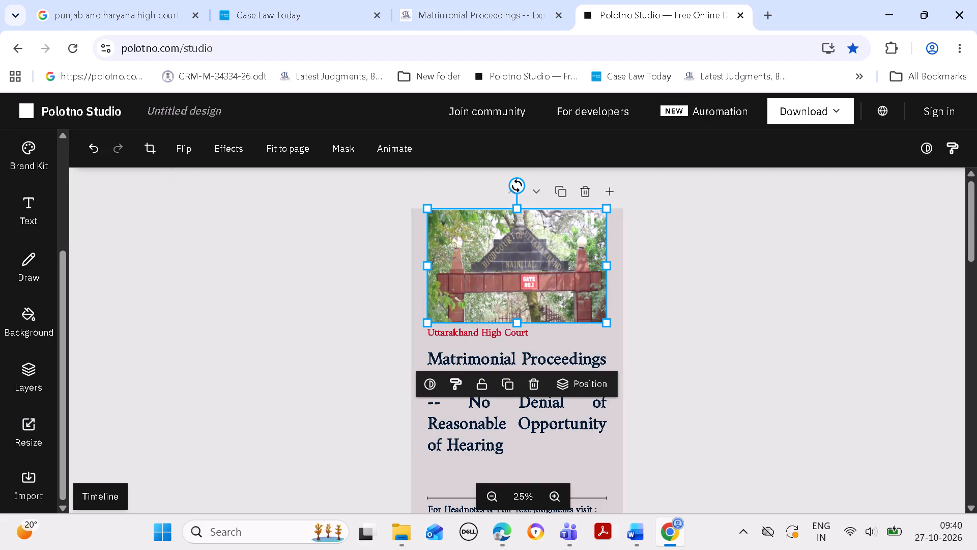
Move the Uttarakhand High Court caption down against the headline and delete it from the page.
left_click_drag(498, 327, 494, 341)
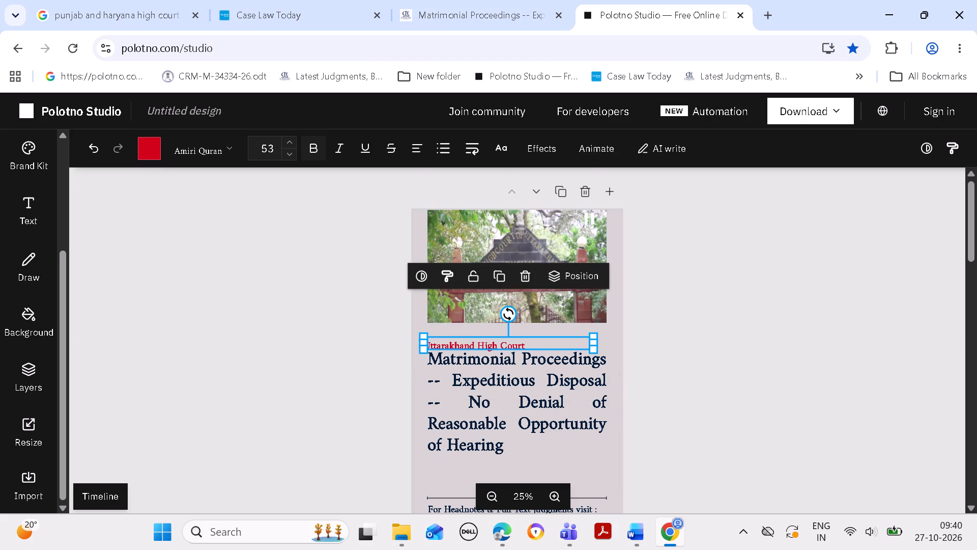
double_click(522, 279)
Extend the gate image's crop downward to the photo's lower edge.
double_click(519, 299)
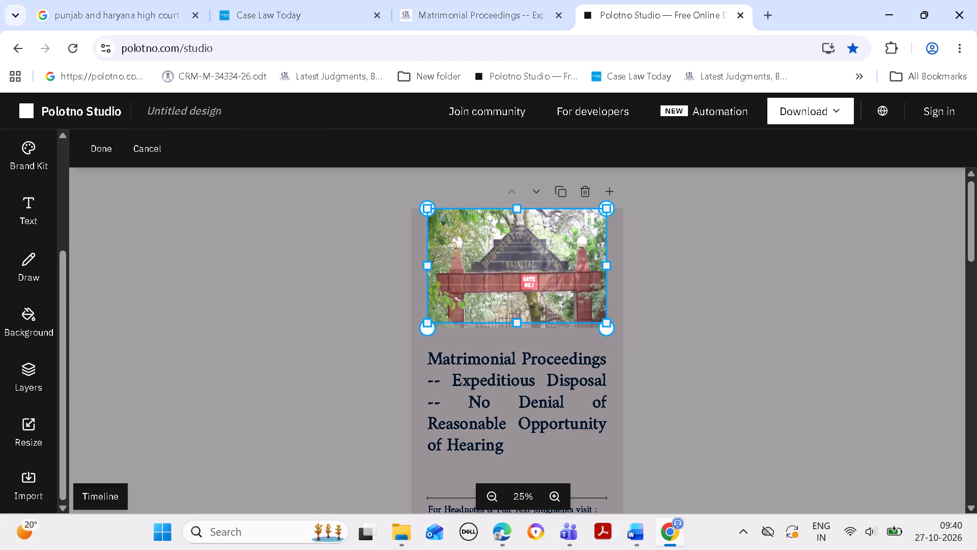
left_click_drag(521, 325, 521, 336)
left_click(749, 314)
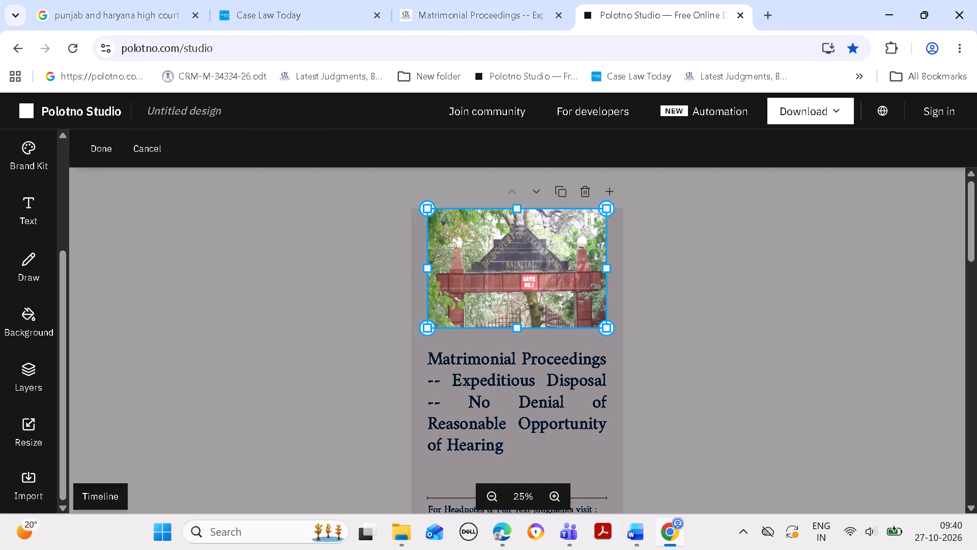
left_click(751, 311)
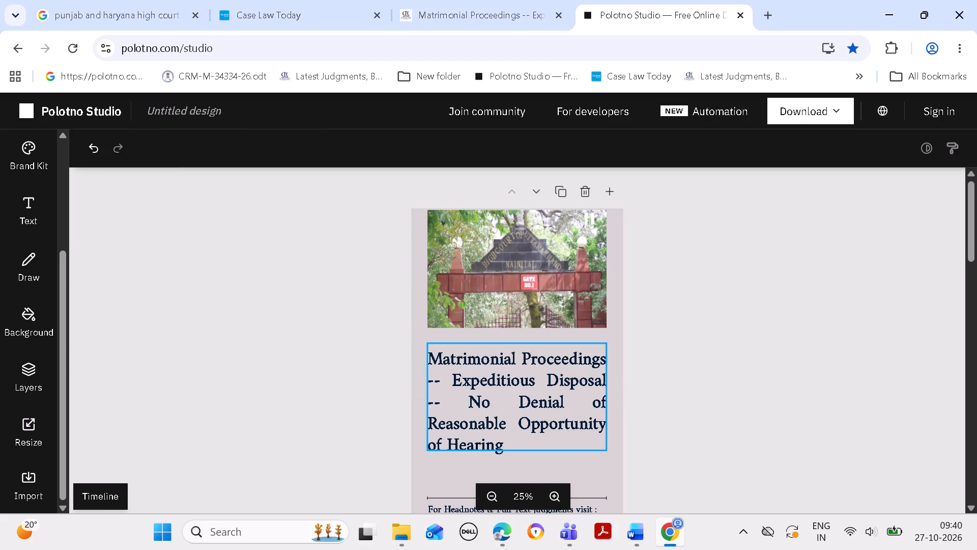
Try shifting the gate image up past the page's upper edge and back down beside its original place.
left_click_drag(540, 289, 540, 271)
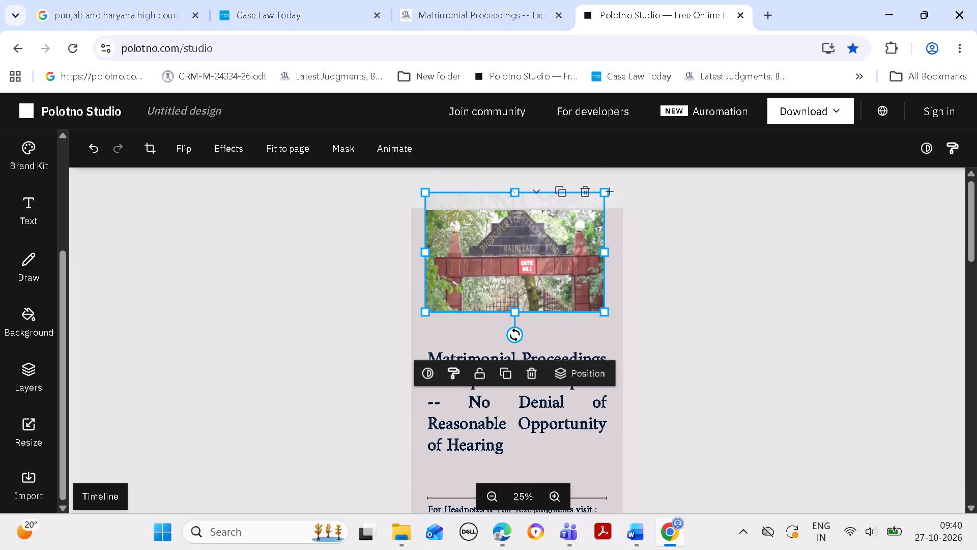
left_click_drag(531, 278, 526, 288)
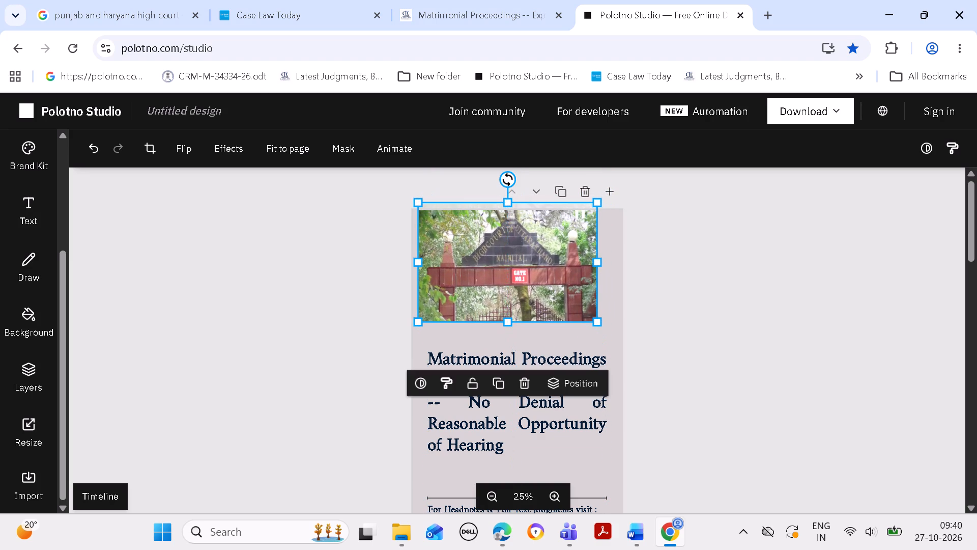
Undo the gate image moves, its downward crop extension and the deletion of the Uttarakhand High Court caption.
key("ctrl+z")
key("ctrl+z")
key("ctrl+z")
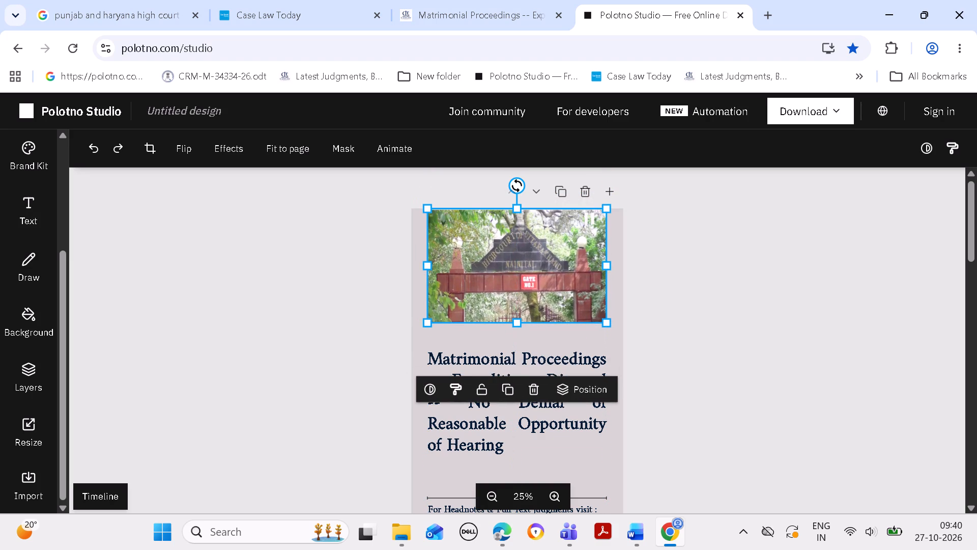
key("ctrl+z")
left_click(674, 328)
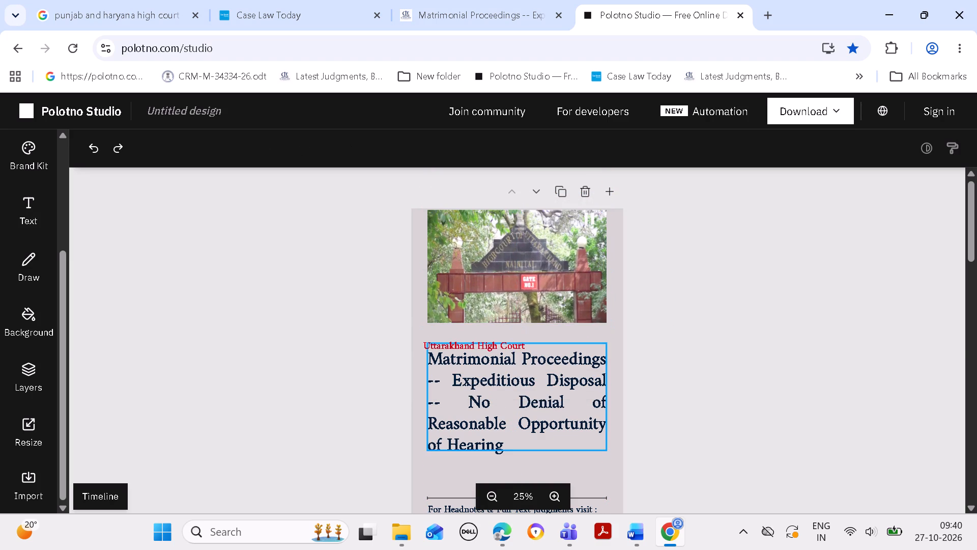
Move the Matrimonial Proceedings headline down so it clears the Uttarakhand High Court caption.
left_click_drag(521, 387, 519, 406)
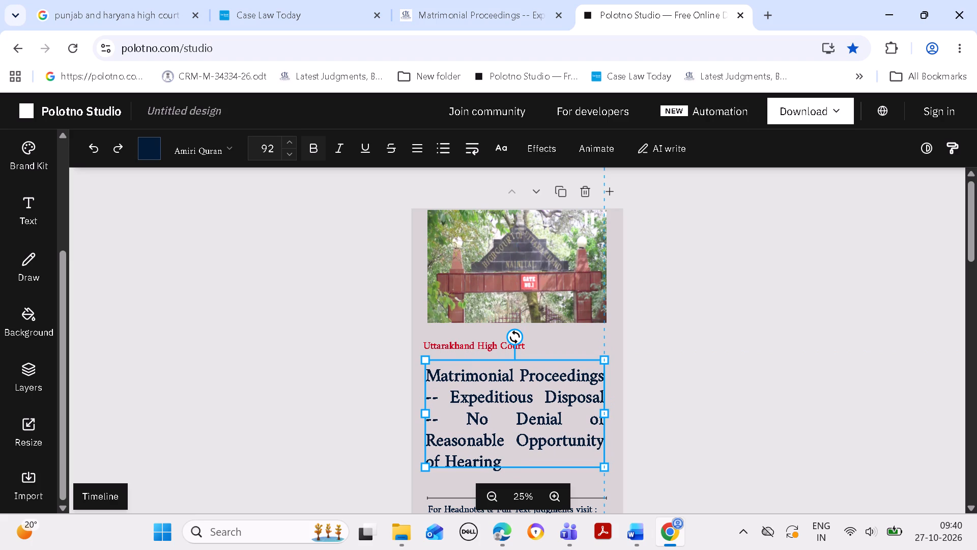
left_click_drag(519, 406, 519, 402)
left_click(672, 357)
Move the gate image down until its lower edge sits just above the Uttarakhand High Court caption.
left_click_drag(553, 295, 553, 301)
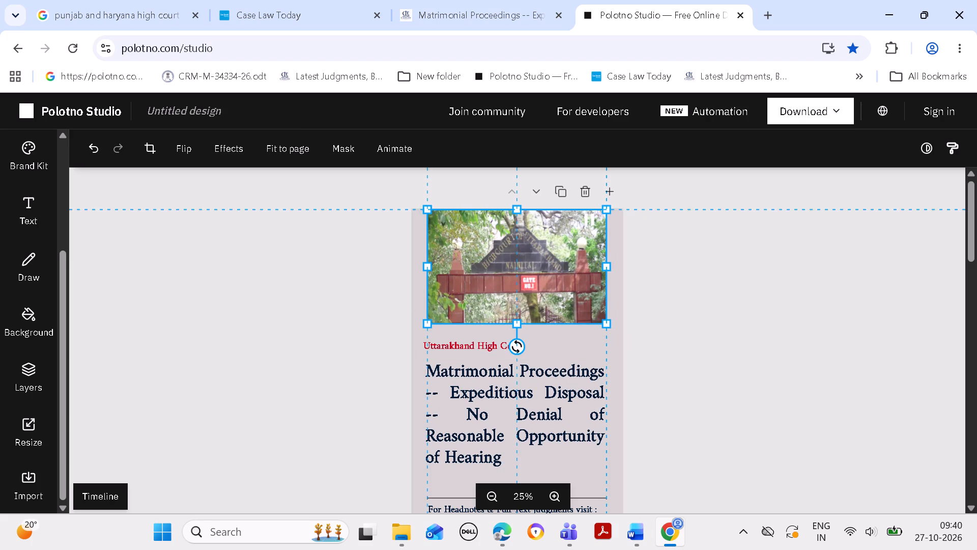
left_click_drag(553, 301, 553, 309)
double_click(546, 294)
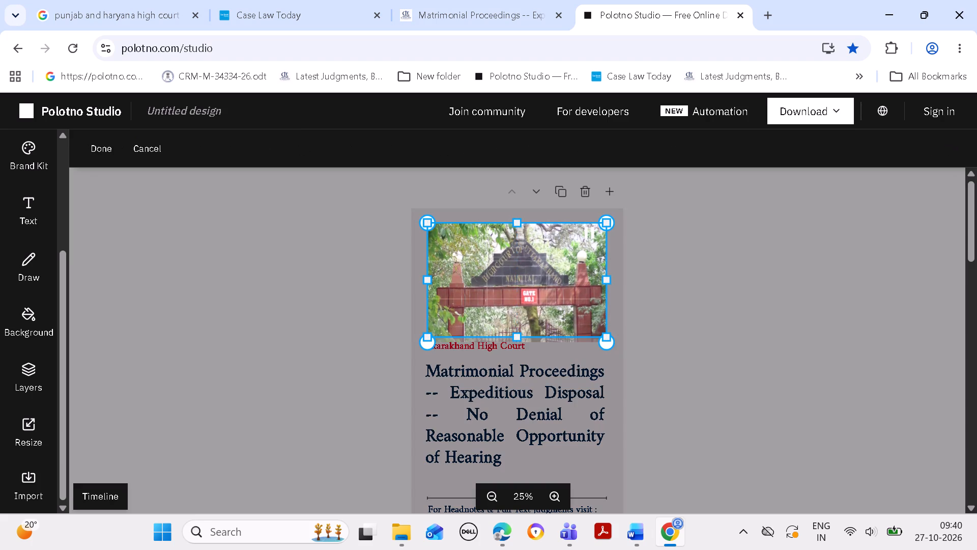
left_click(545, 294)
left_click(782, 296)
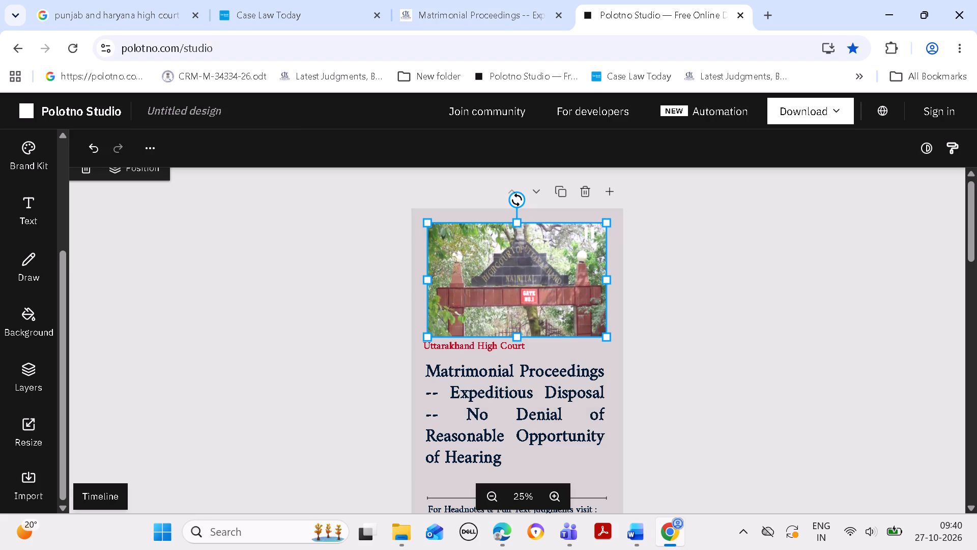
left_click(495, 422)
left_click(788, 342)
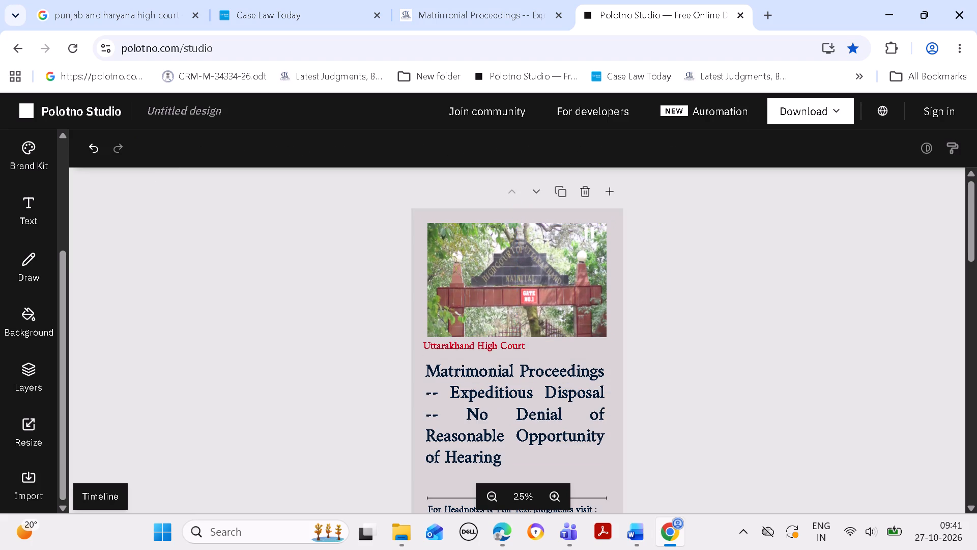
Move the headline closer to the divider line and place the Uttarakhand High Court caption just above it.
left_click_drag(556, 415, 556, 429)
left_click_drag(470, 344, 470, 352)
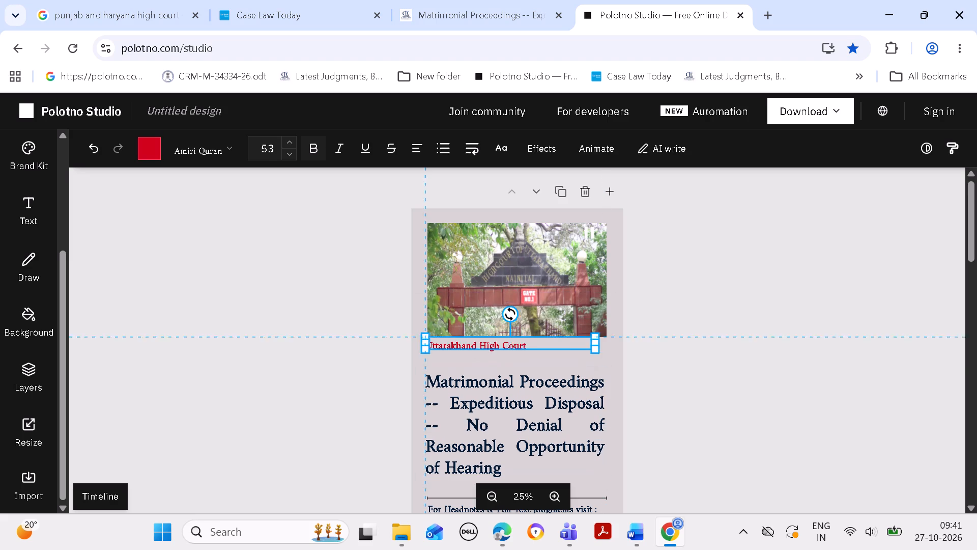
left_click_drag(470, 352, 469, 362)
left_click(814, 276)
left_click(810, 273)
Extend the gate image's crop downward to the photo's lower edge.
double_click(545, 289)
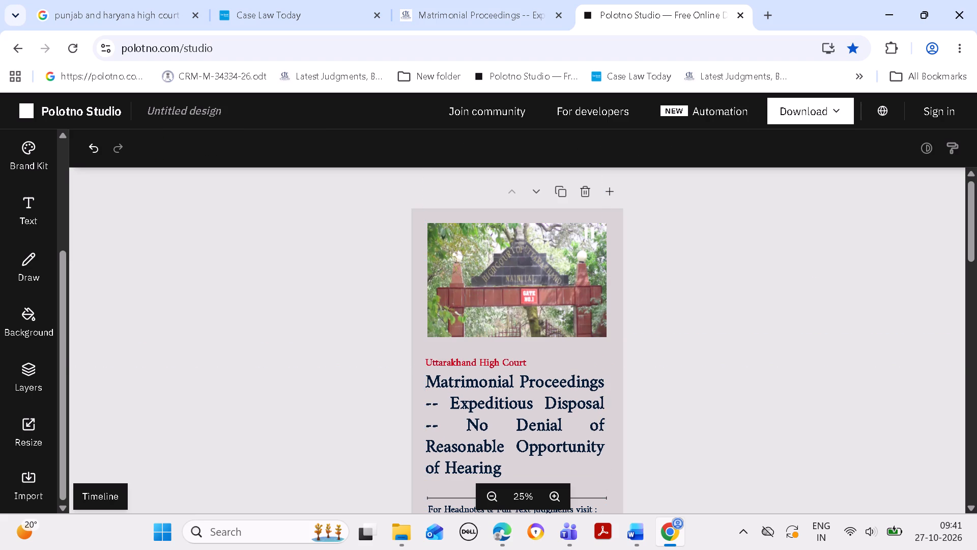
left_click_drag(517, 337, 517, 340)
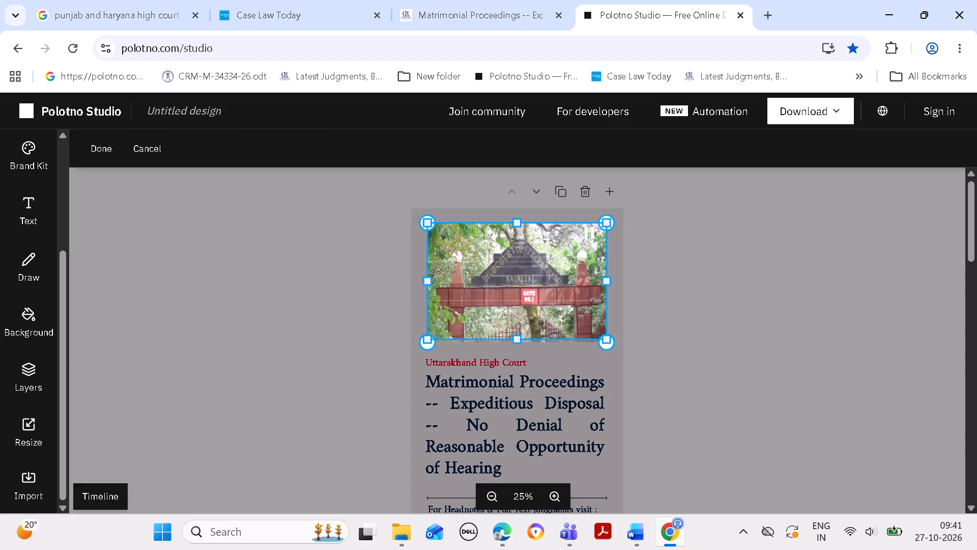
left_click_drag(517, 340, 517, 345)
left_click(681, 340)
left_click(681, 336)
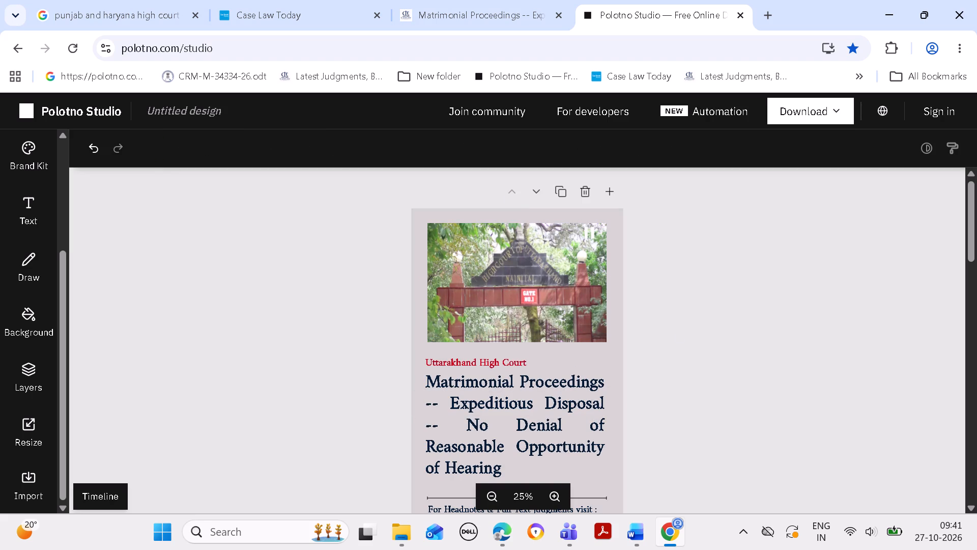
Move the gate image down closer to the Uttarakhand High Court caption, keeping its side edges in line with the divider line.
left_click_drag(531, 295, 531, 304)
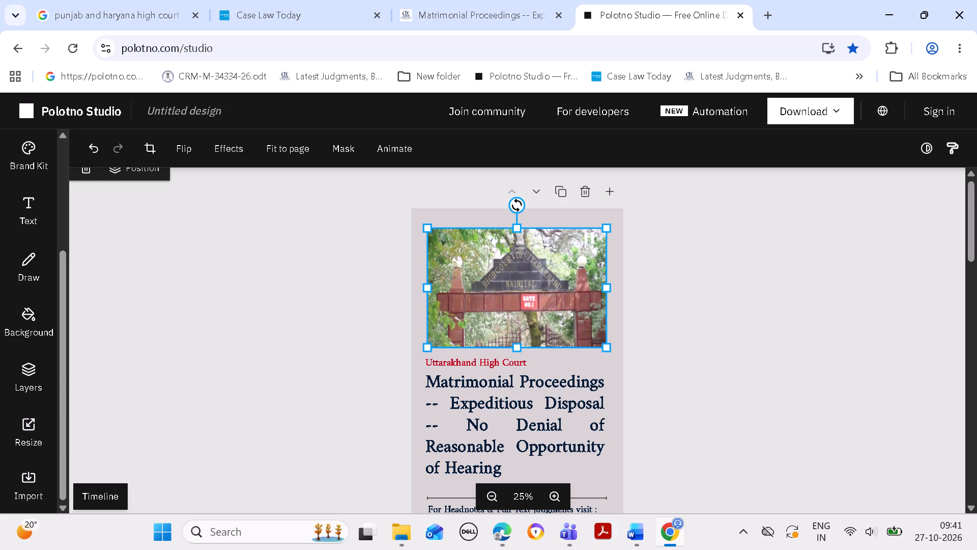
left_click(606, 287)
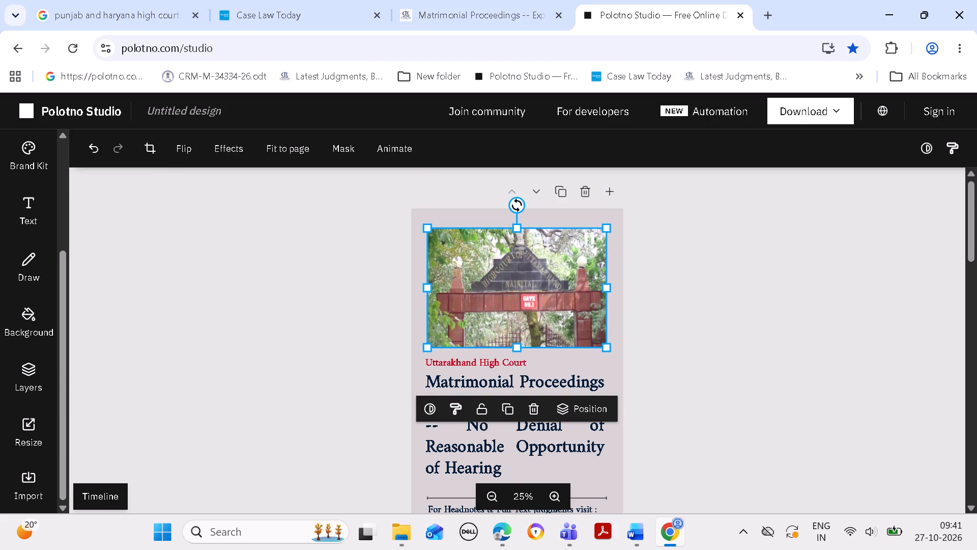
left_click(424, 286)
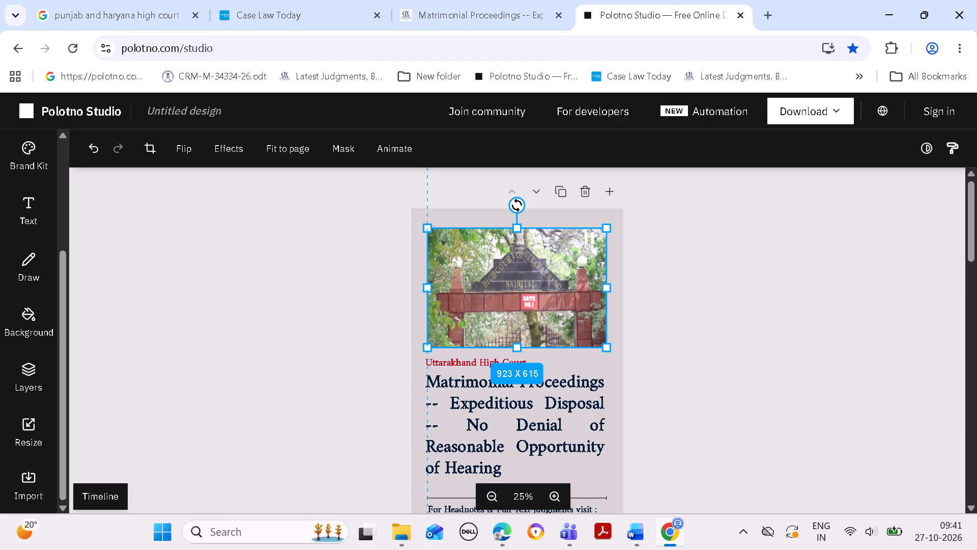
left_click(726, 295)
Move the Uttarakhand High Court caption directly beneath the gate image, aligned with the image's left edge.
left_click_drag(487, 359, 487, 358)
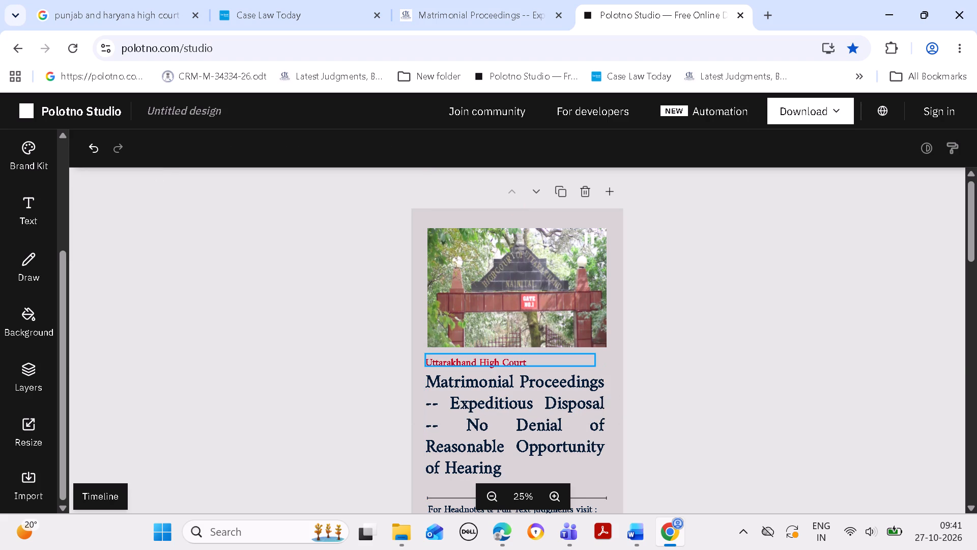
left_click_drag(487, 358, 489, 348)
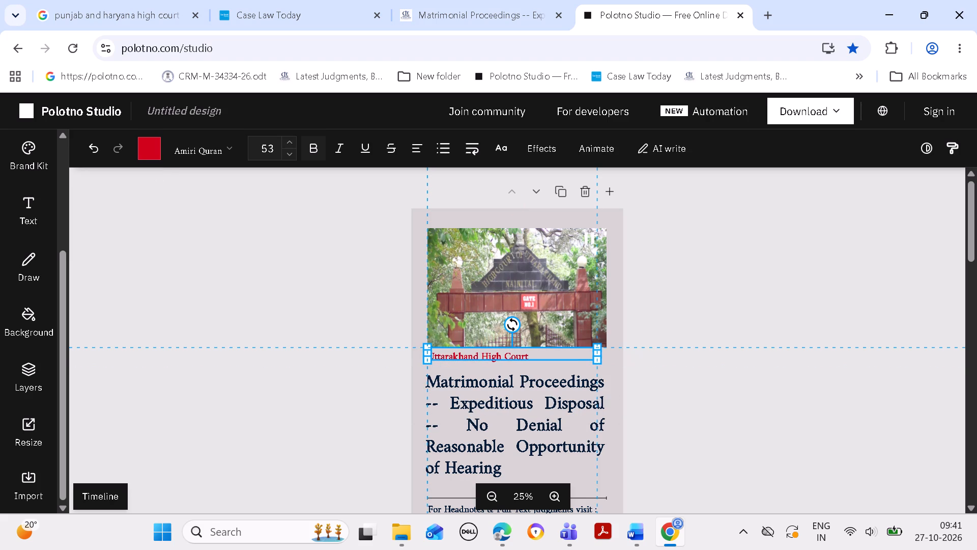
left_click_drag(489, 348, 489, 346)
left_click(808, 313)
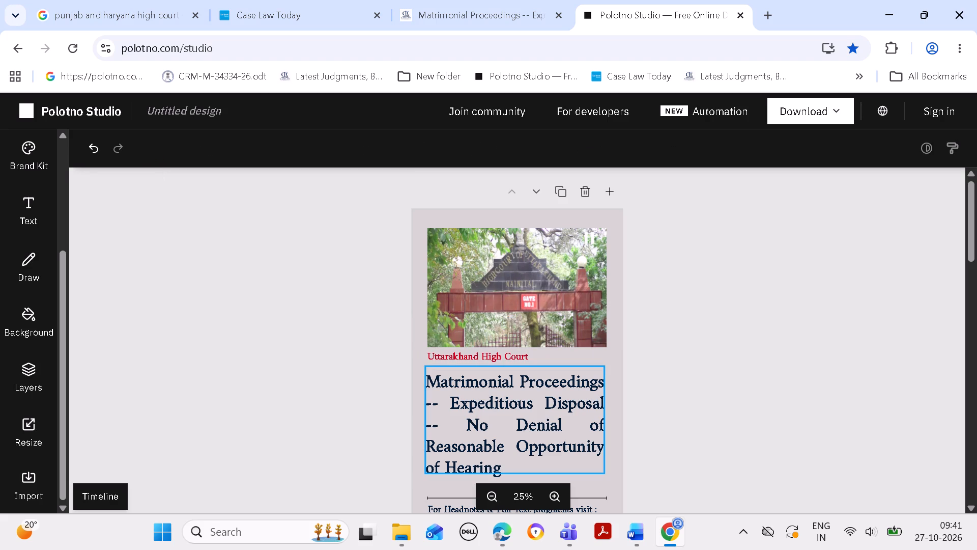
Reposition the headline between the Uttarakhand High Court caption and the divider line, shifted slightly to the right.
left_click_drag(538, 425, 542, 425)
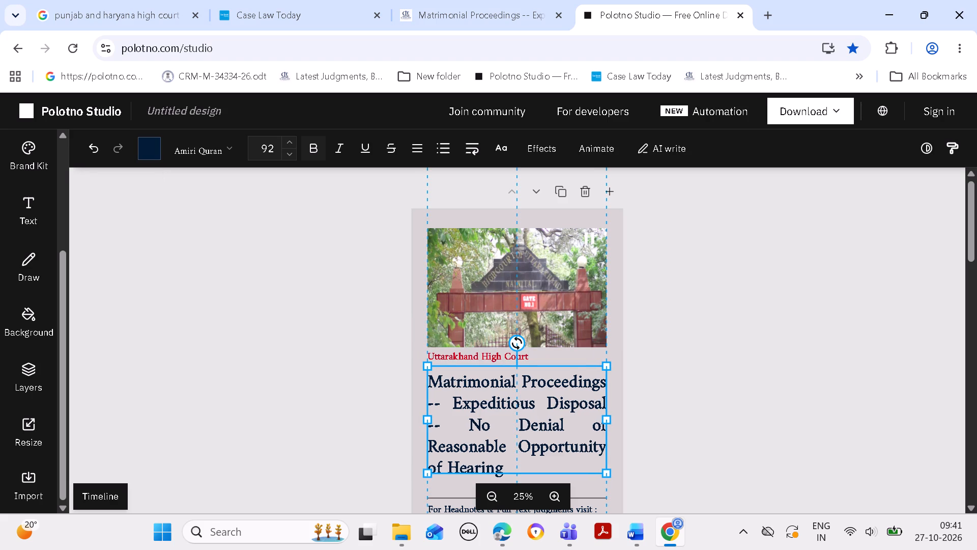
left_click_drag(542, 425, 542, 424)
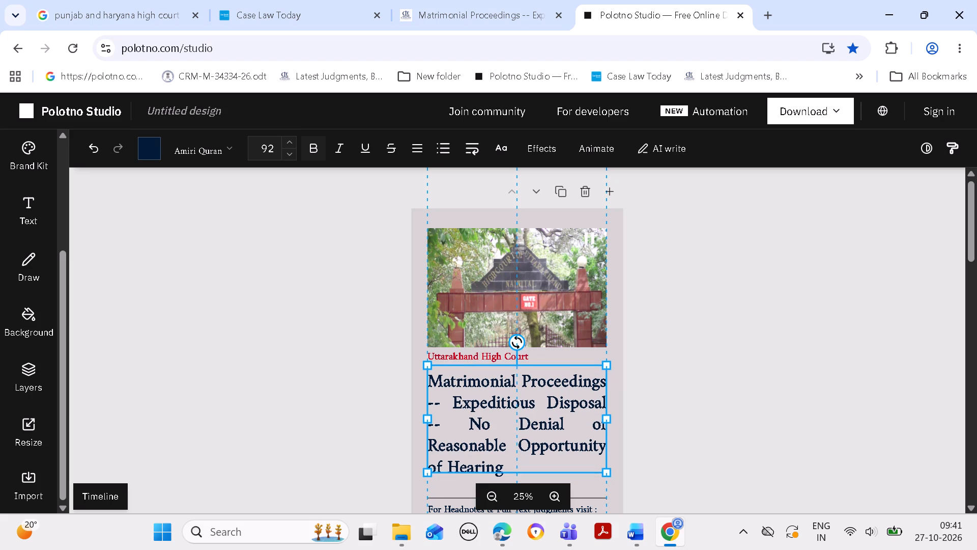
left_click_drag(542, 424, 544, 424)
left_click(728, 377)
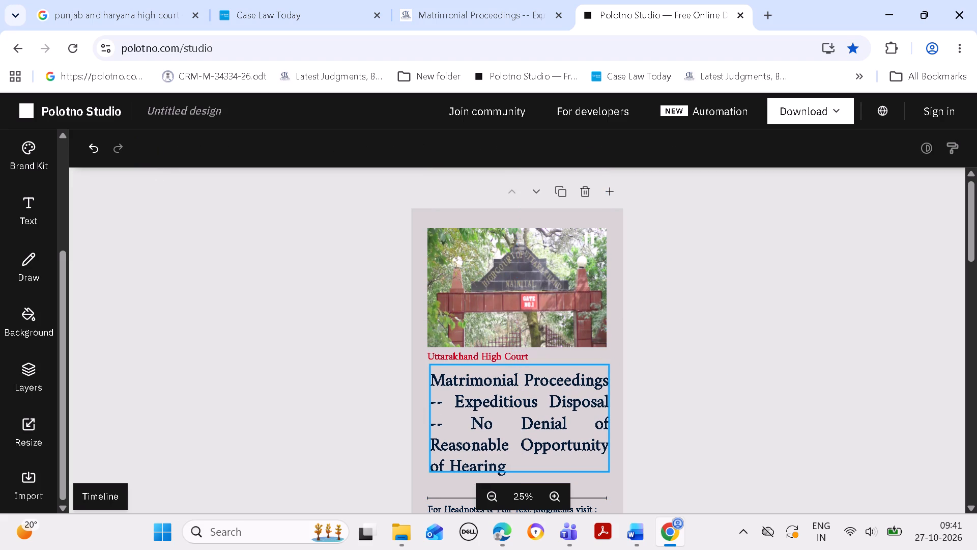
left_click(519, 411)
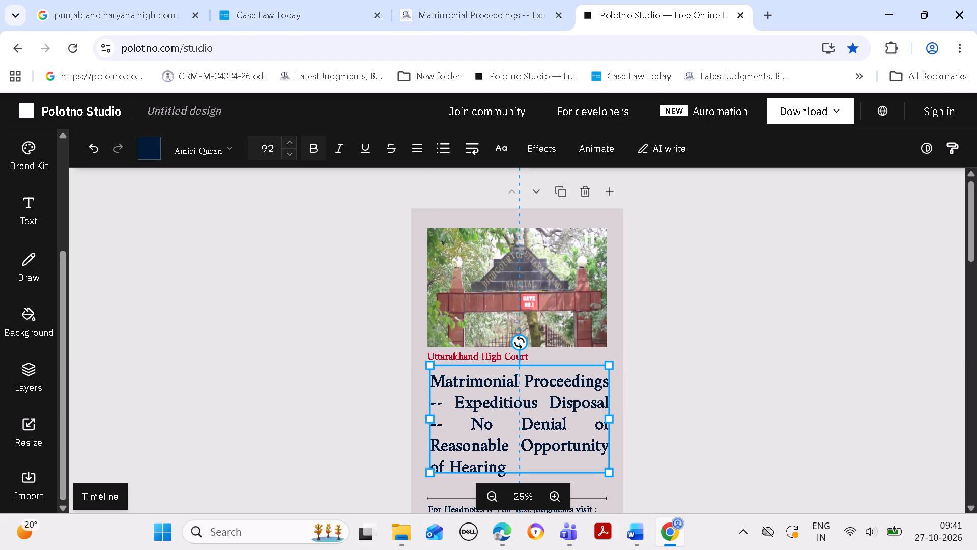
left_click_drag(512, 406, 513, 408)
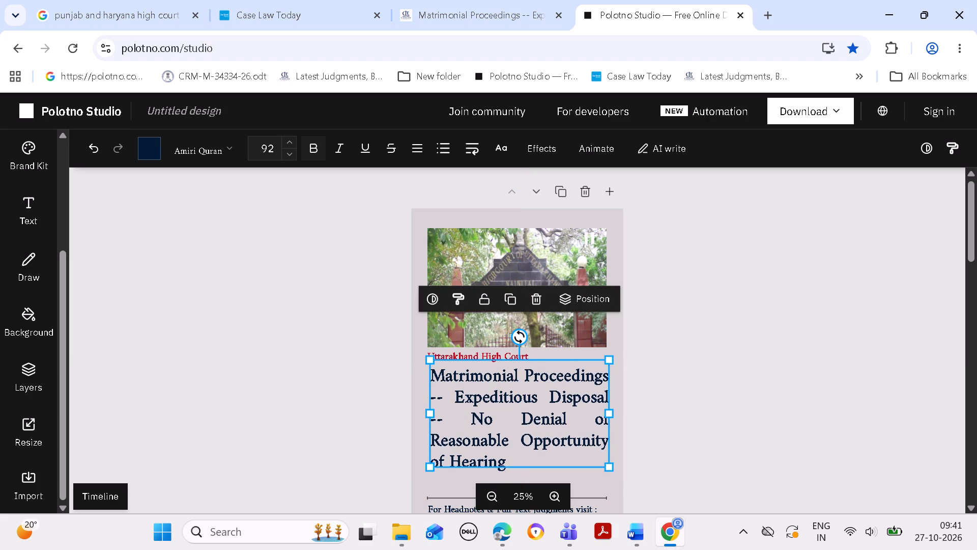
left_click_drag(513, 408, 513, 413)
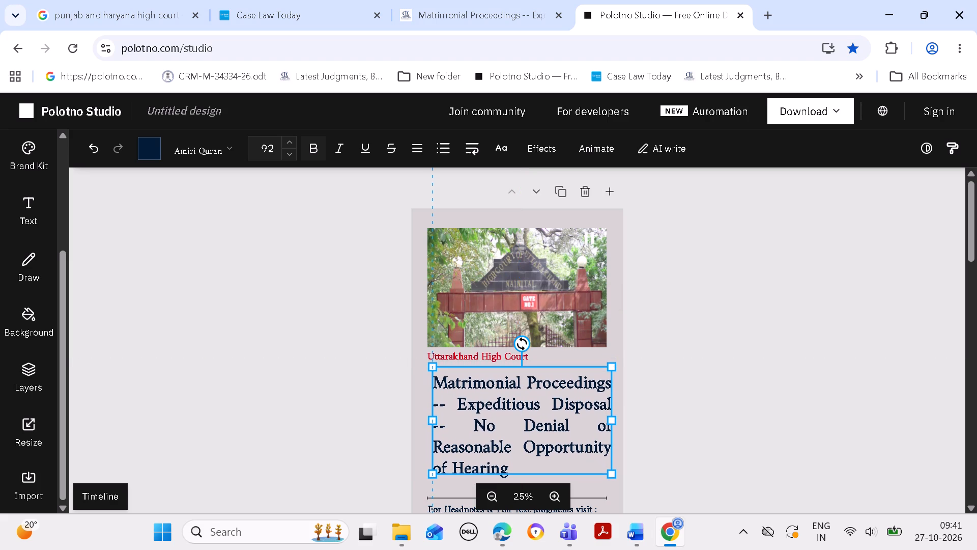
left_click_drag(513, 413, 513, 413)
left_click(828, 380)
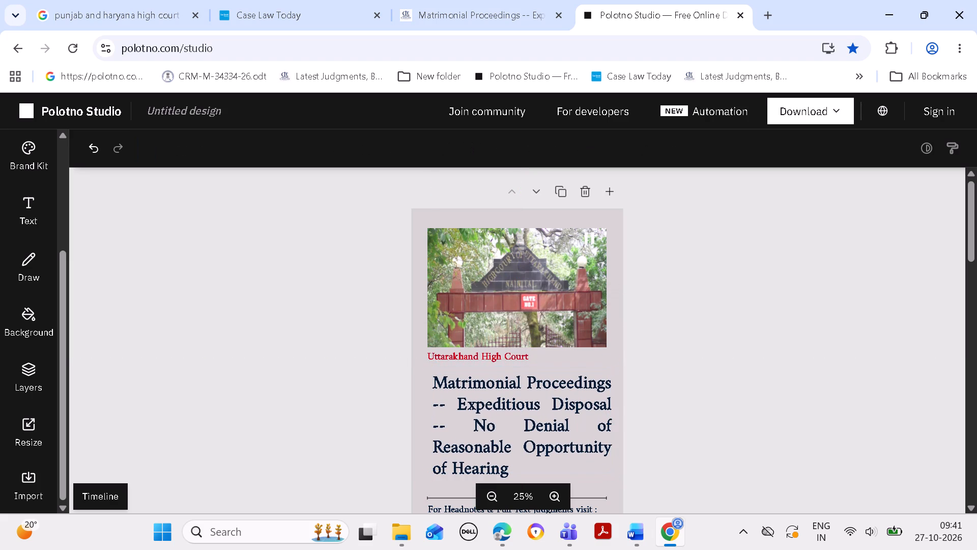
Resize the headline's text box so both of its side edges line up with the gate image's sides.
left_click(487, 429)
left_click_drag(433, 420, 434, 416)
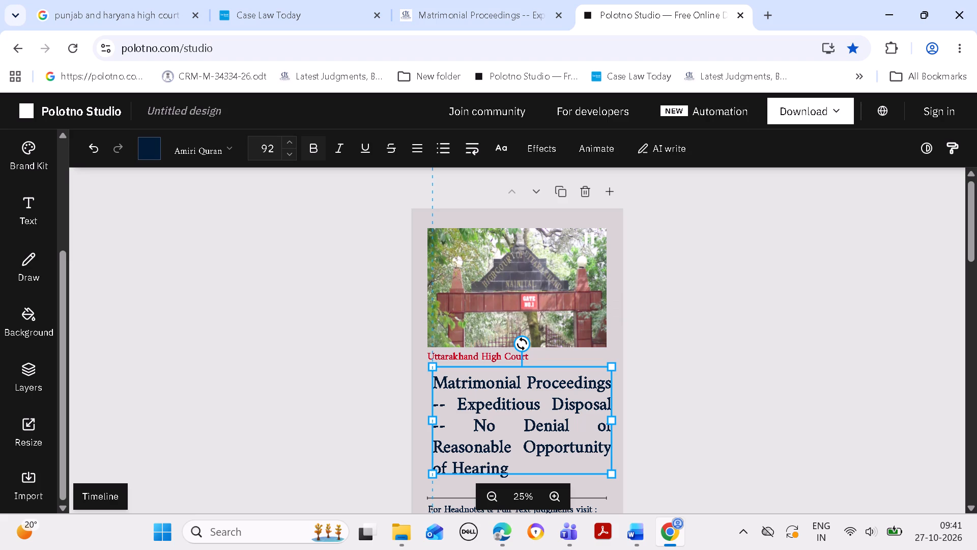
left_click_drag(434, 416, 427, 415)
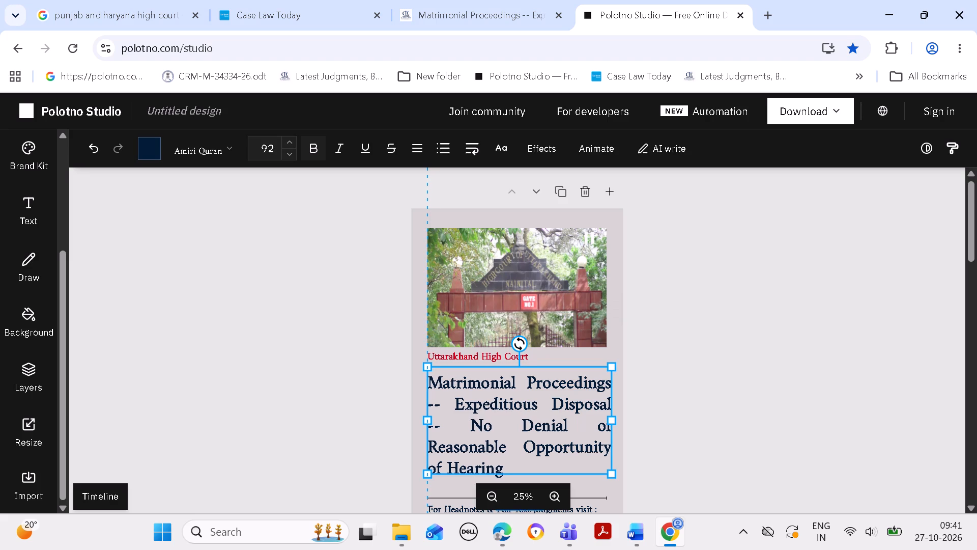
left_click_drag(427, 415, 426, 415)
left_click_drag(426, 415, 425, 415)
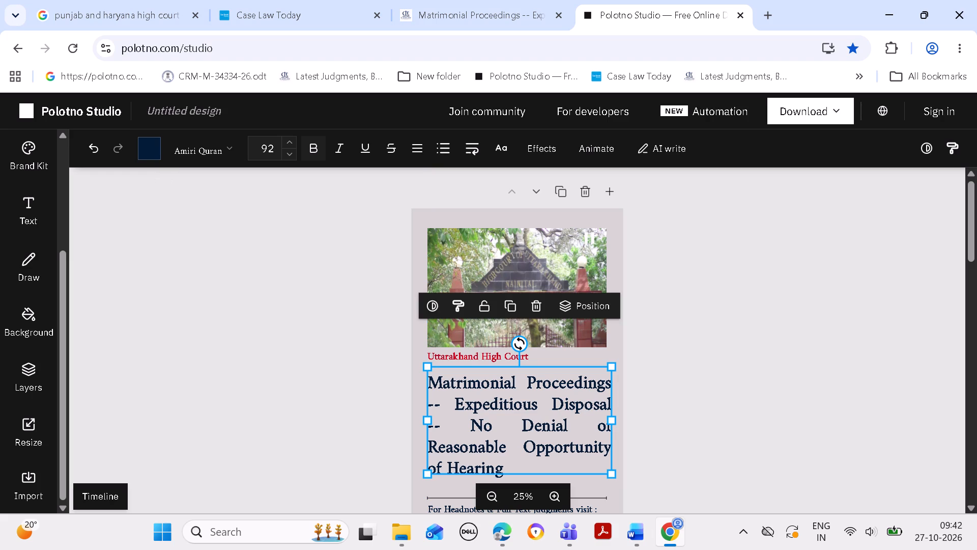
left_click_drag(612, 417, 608, 411)
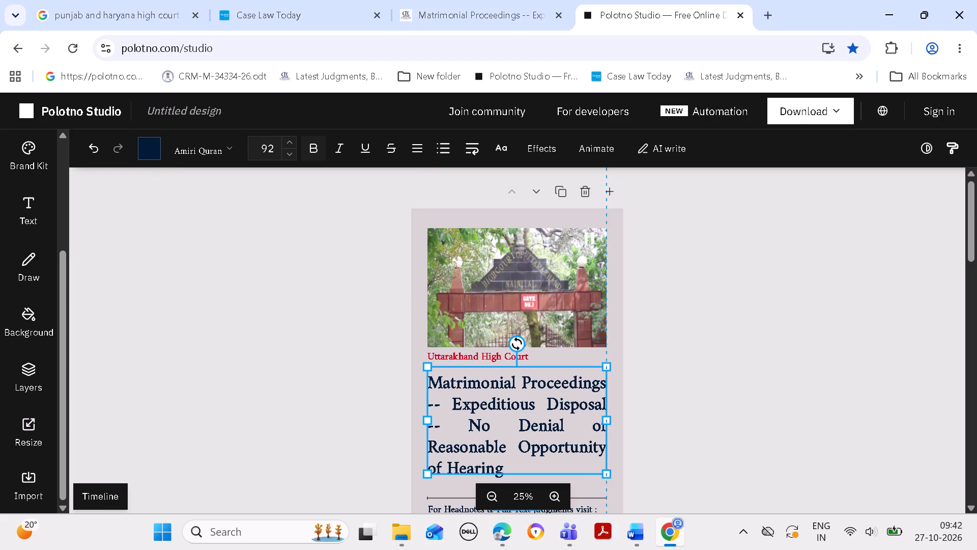
left_click_drag(608, 411, 607, 408)
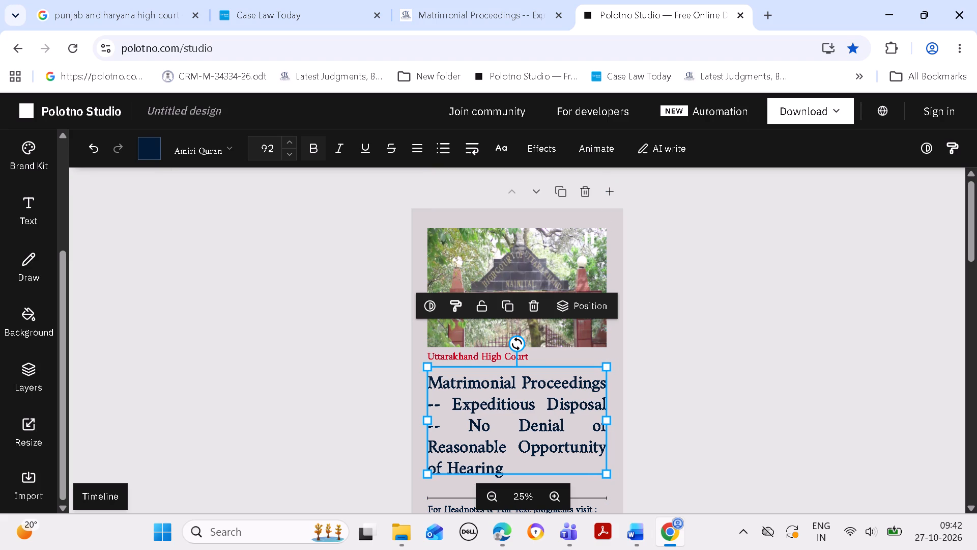
left_click(426, 420)
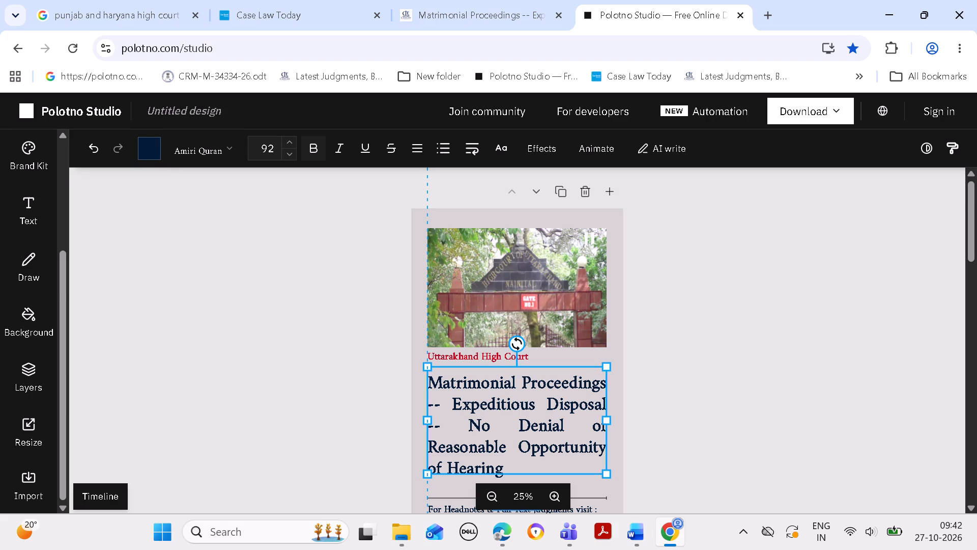
left_click(753, 383)
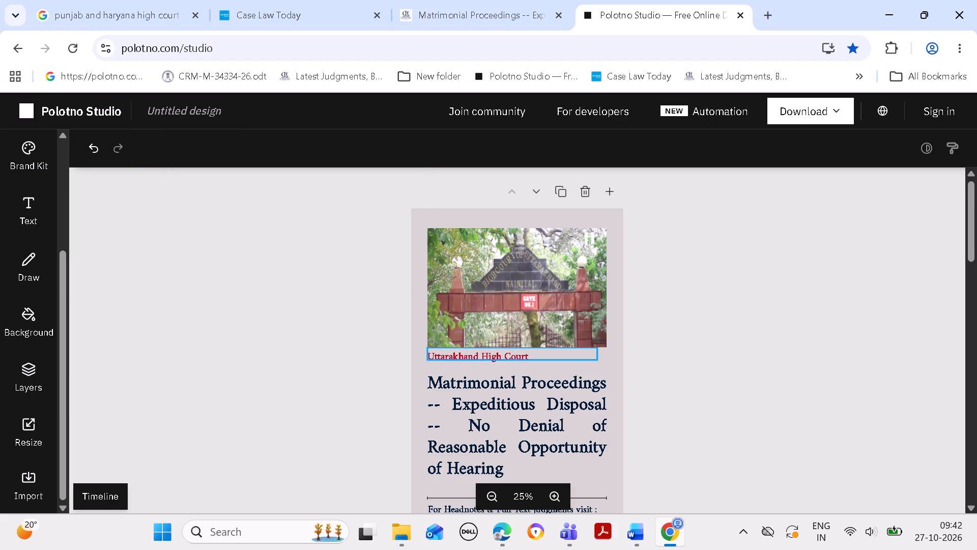
Fine-tune the Uttarakhand High Court caption's position directly beneath the gate image, with its left edge aligned to the image's left edge.
left_click_drag(496, 353, 491, 350)
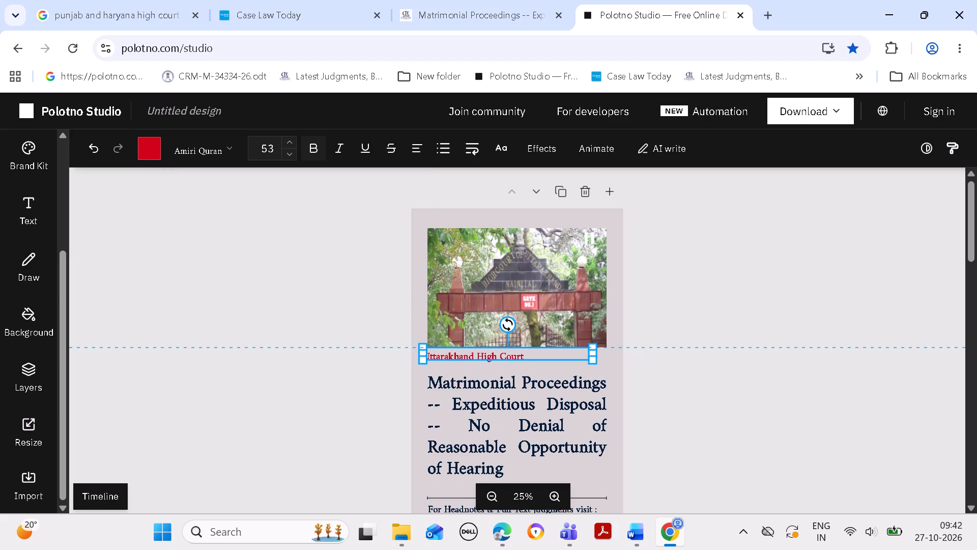
left_click_drag(491, 350, 493, 350)
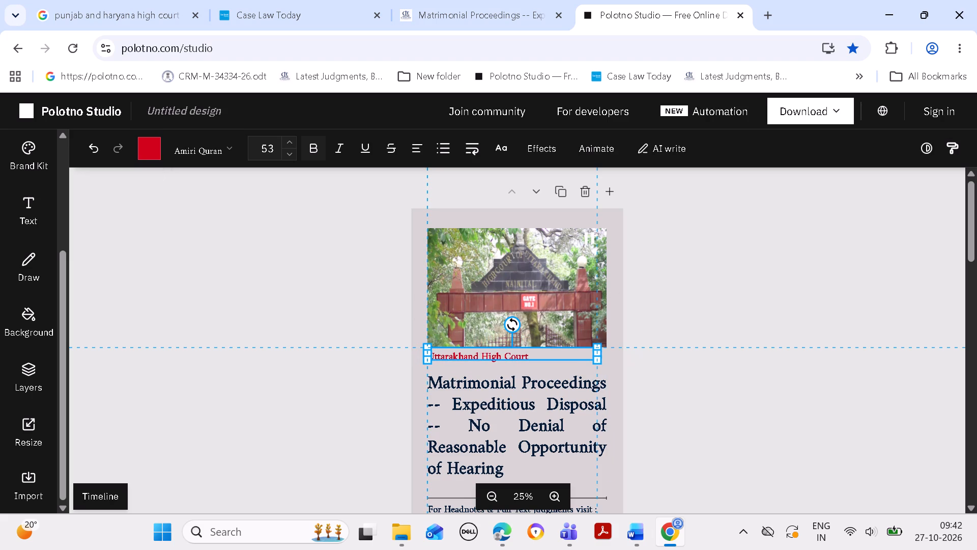
left_click_drag(493, 350, 493, 350)
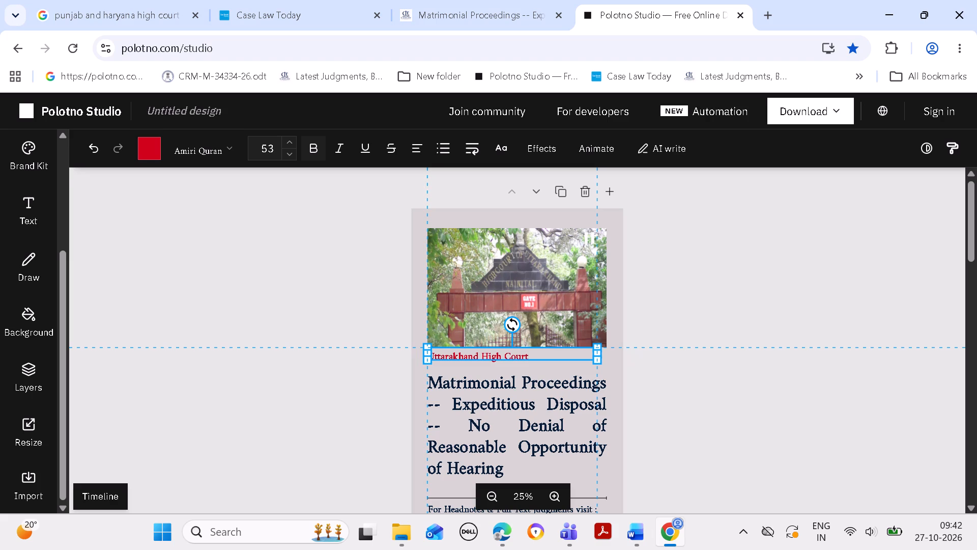
left_click_drag(493, 350, 491, 350)
left_click(495, 350)
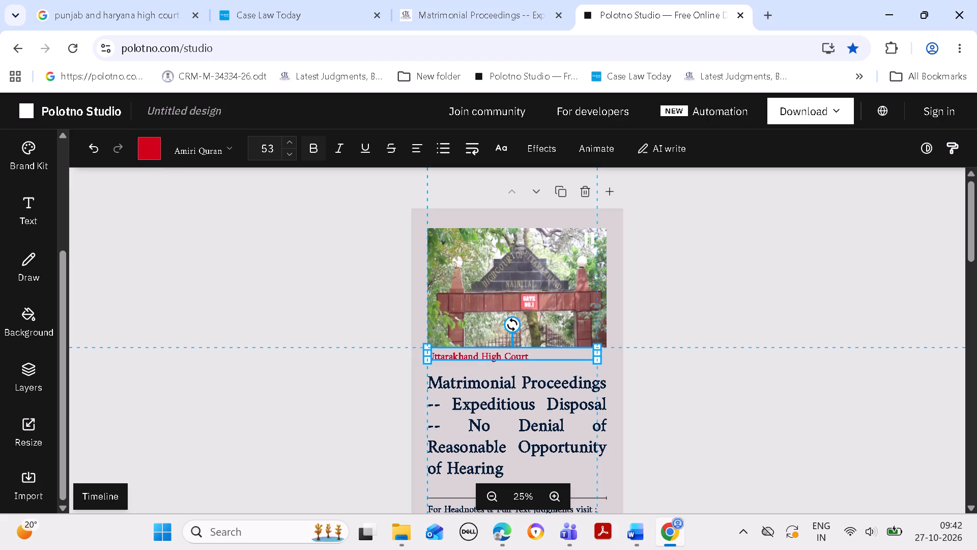
left_click(489, 350)
left_click_drag(663, 328, 667, 326)
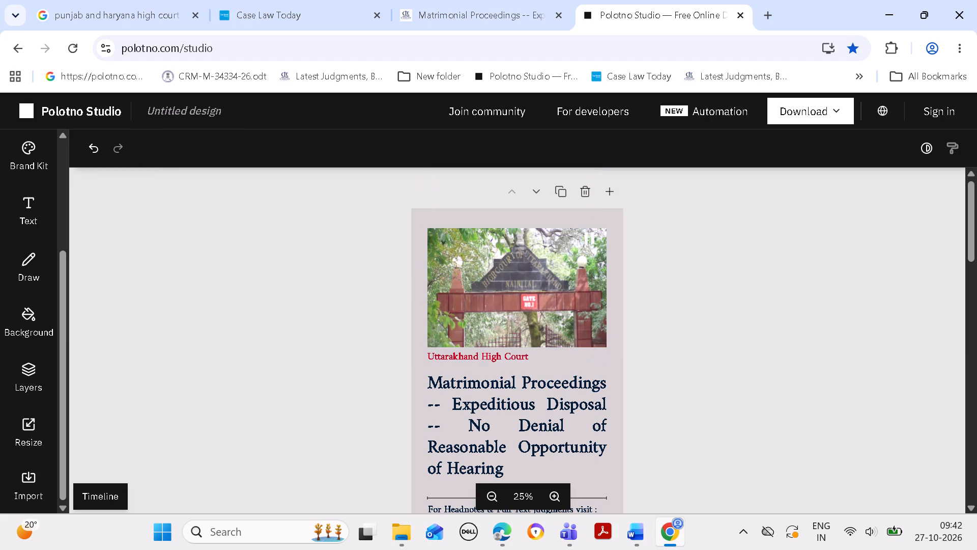
triple_click(481, 352)
left_click(482, 350)
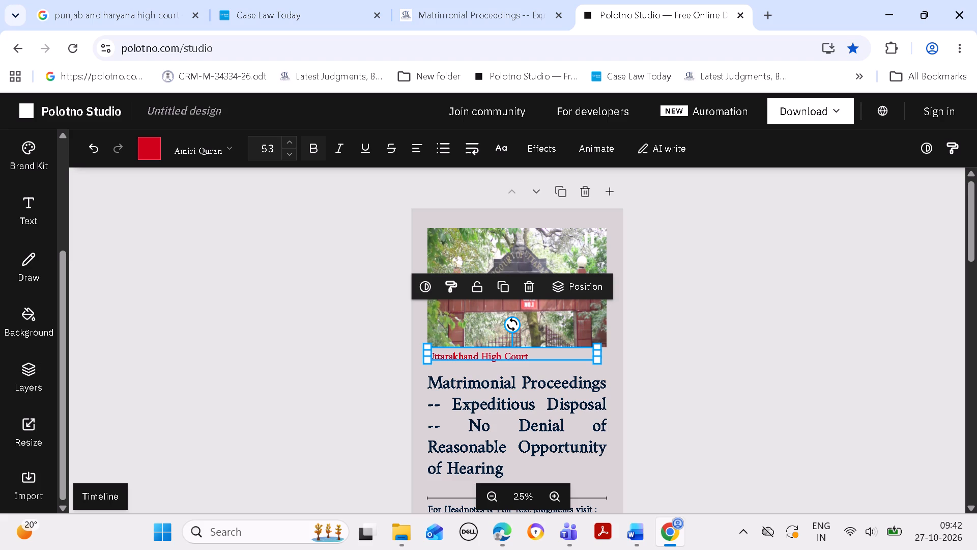
left_click(682, 328)
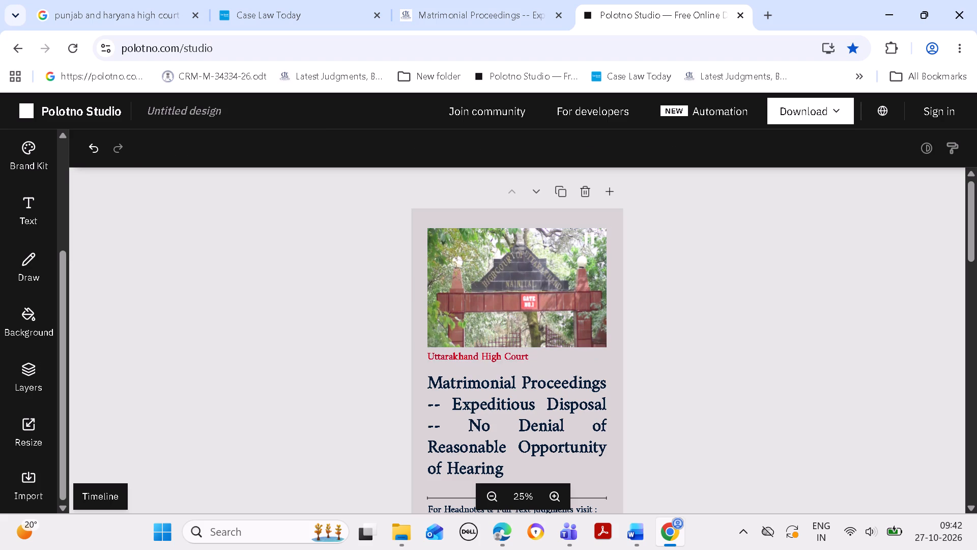
left_click_drag(453, 356, 447, 353)
left_click(668, 314)
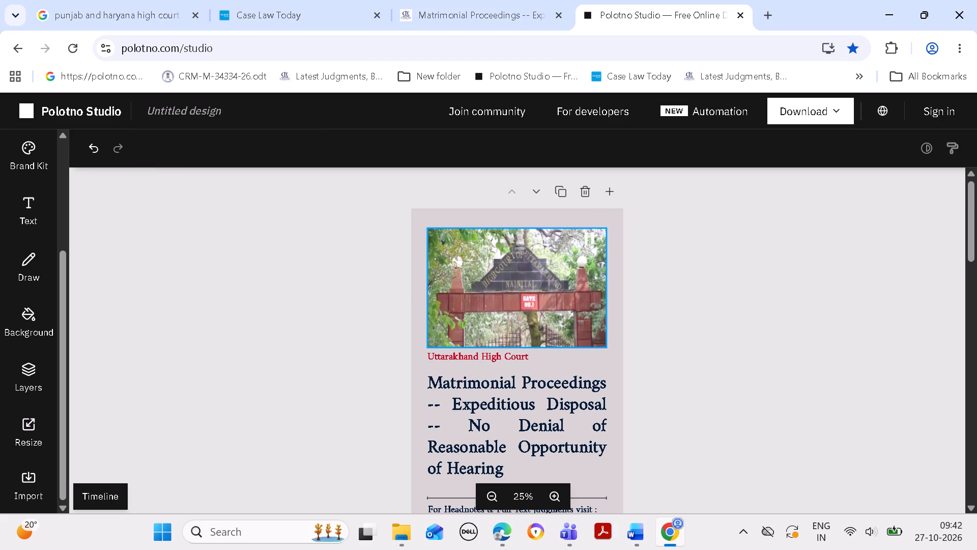
Select the gate image above the Uttarakhand High Court caption.
left_click(435, 288)
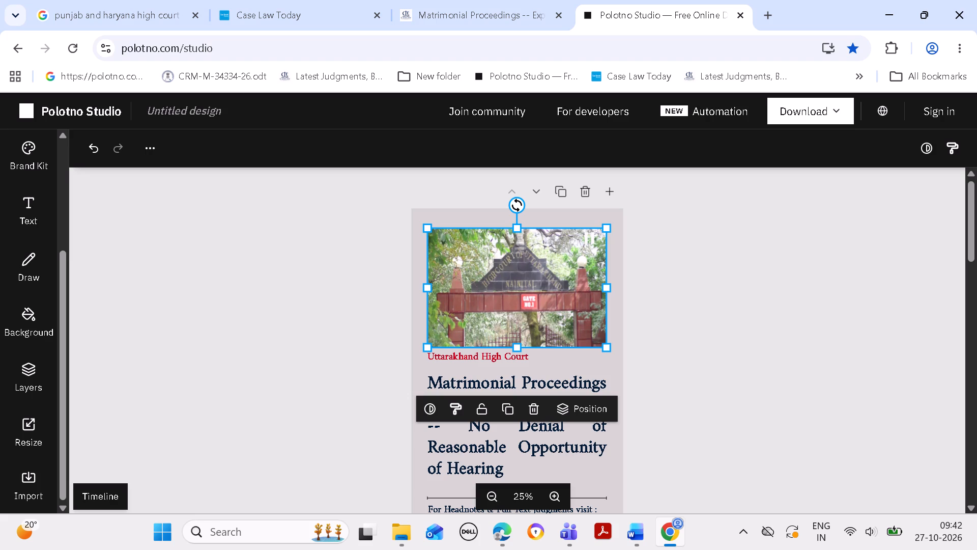
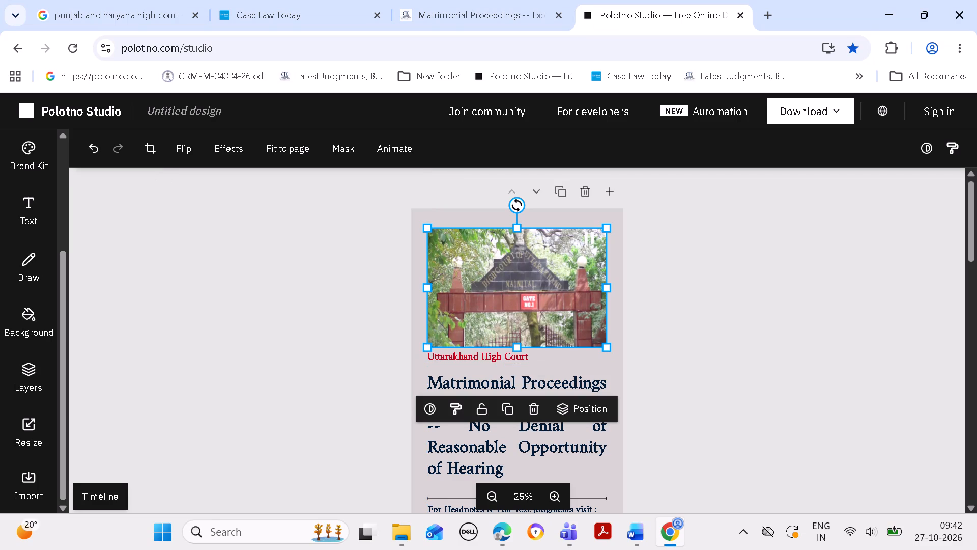
Fine-tune the gate image's width to 923 x 615 so its right edge lines up with the headline text, and deselect it.
left_click(427, 286)
left_click_drag(607, 289, 610, 288)
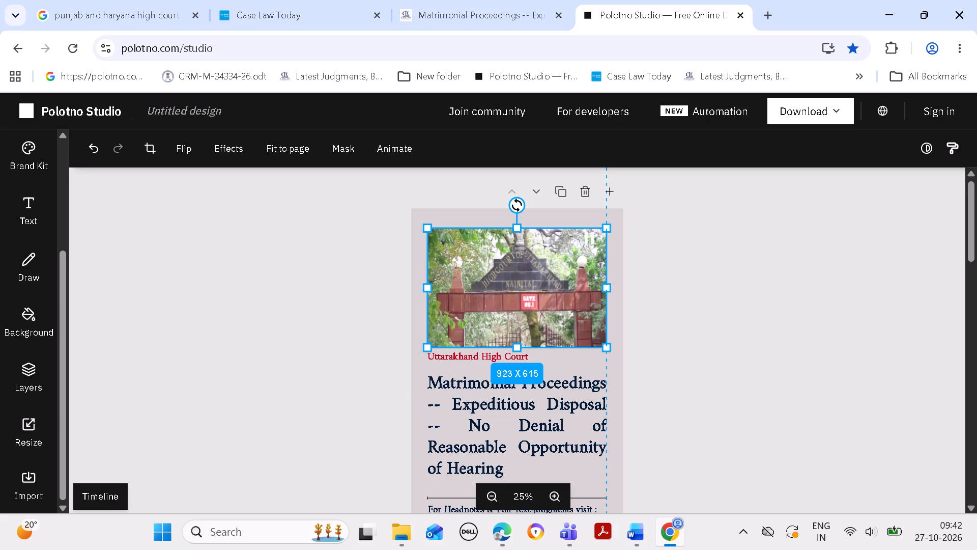
left_click_drag(610, 288, 610, 287)
left_click_drag(610, 287, 610, 286)
left_click_drag(610, 286, 609, 284)
left_click_drag(609, 284, 609, 284)
left_click_drag(609, 284, 609, 282)
left_click_drag(609, 282, 608, 282)
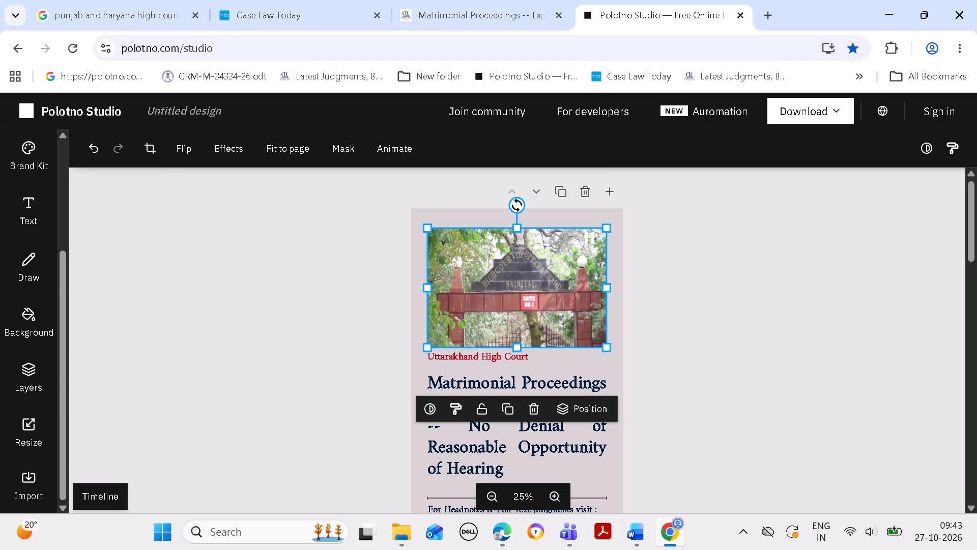
left_click(425, 287)
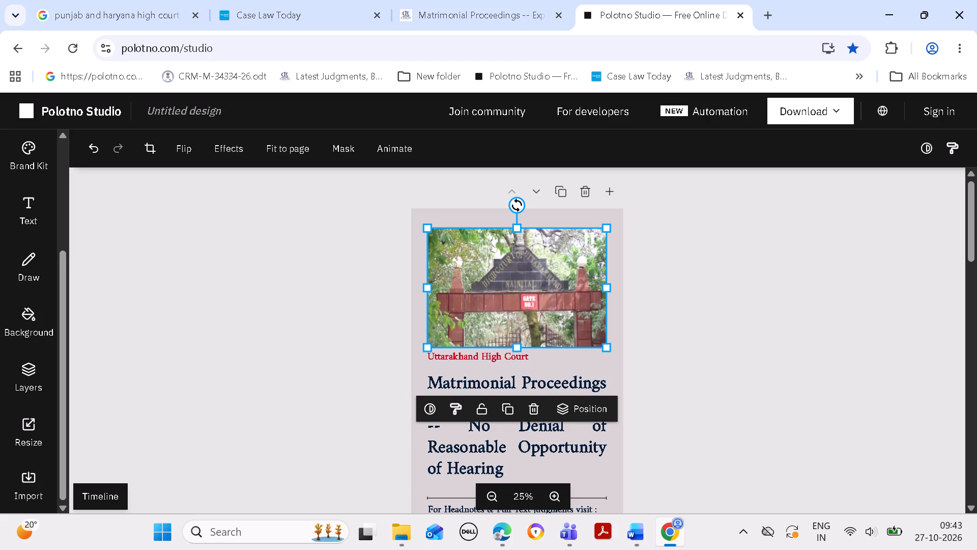
left_click(697, 275)
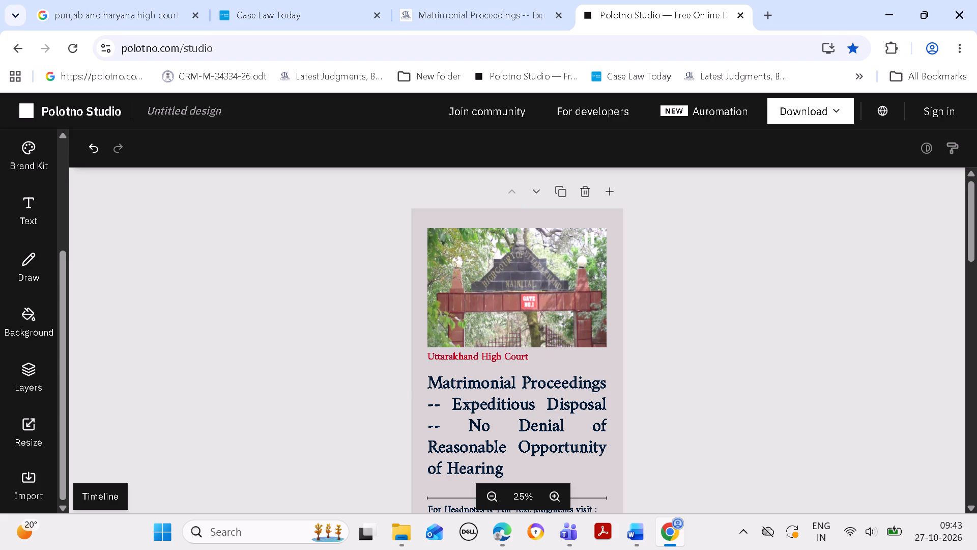
Download the Uttarakhand High Court design as PNG at 1080 × 1920 px.
left_click(976, 244)
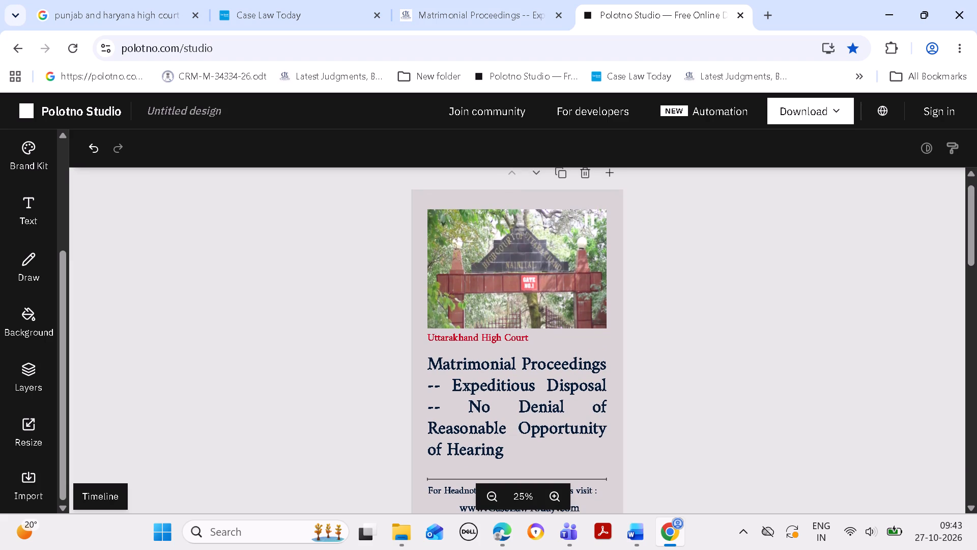
left_click(799, 110)
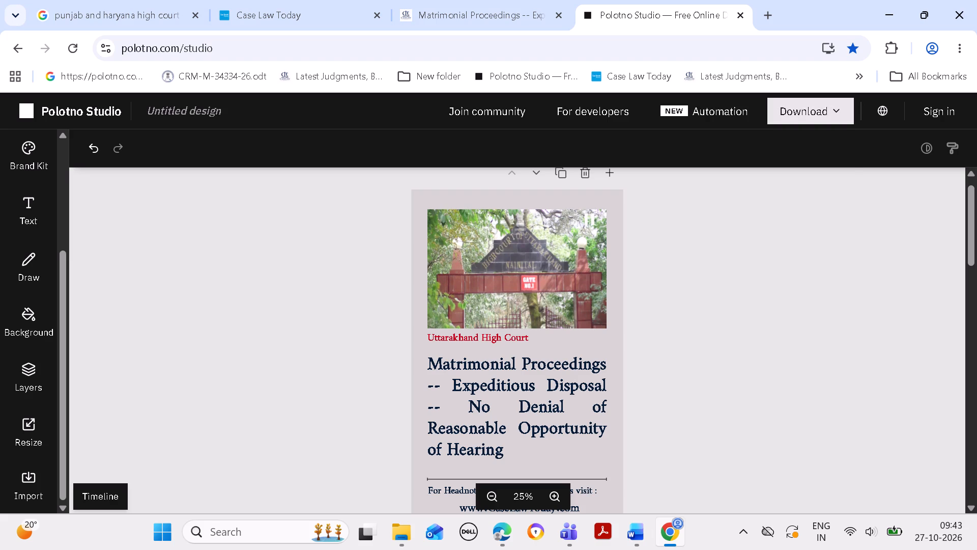
left_click(756, 242)
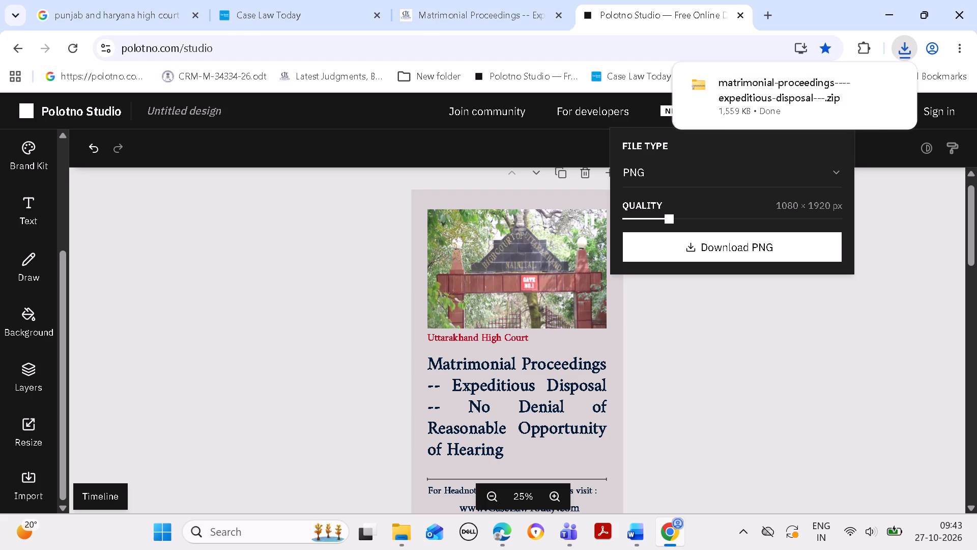
Remove the last page, which has no body text above its footer, from the design.
left_click_drag(976, 209, 972, 279)
left_click_drag(976, 316, 976, 331)
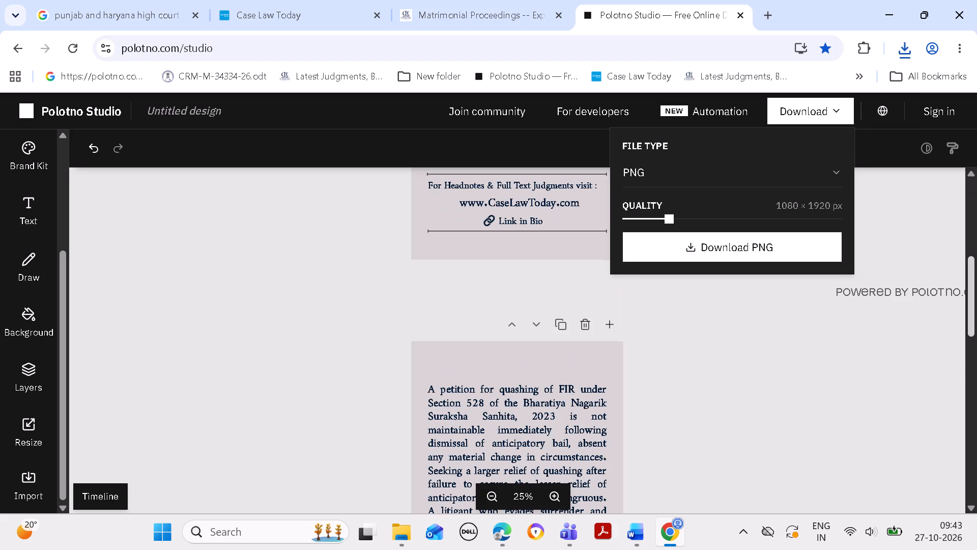
left_click_drag(976, 331, 968, 416)
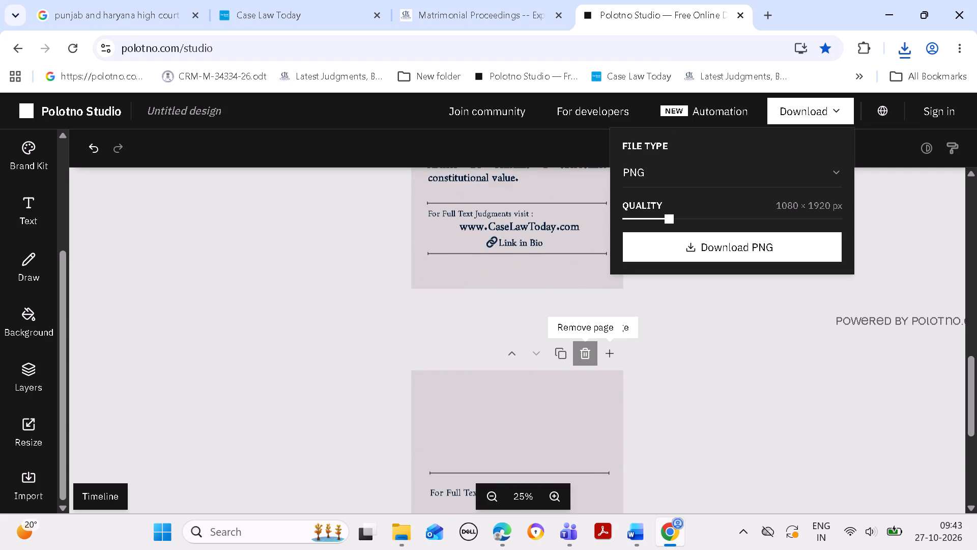
left_click(592, 354)
Download the remaining pages again as PNG at 1080 × 1920 px.
left_click_drag(974, 418, 972, 391)
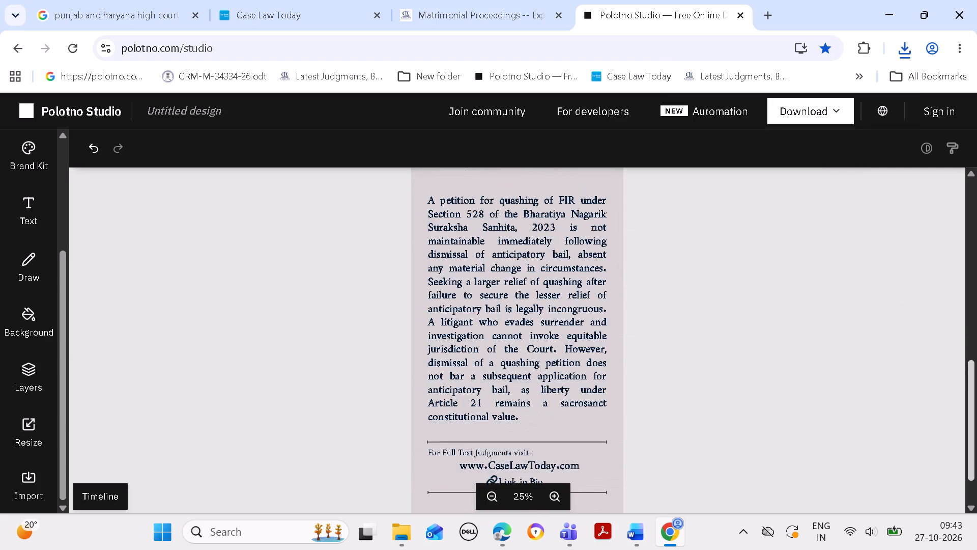
left_click_drag(972, 391, 951, 194)
left_click(827, 113)
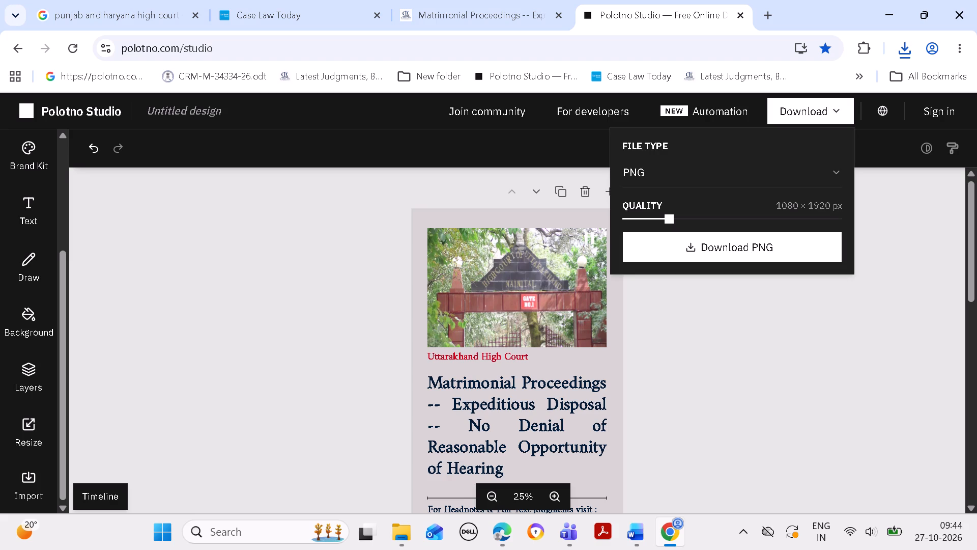
left_click(766, 251)
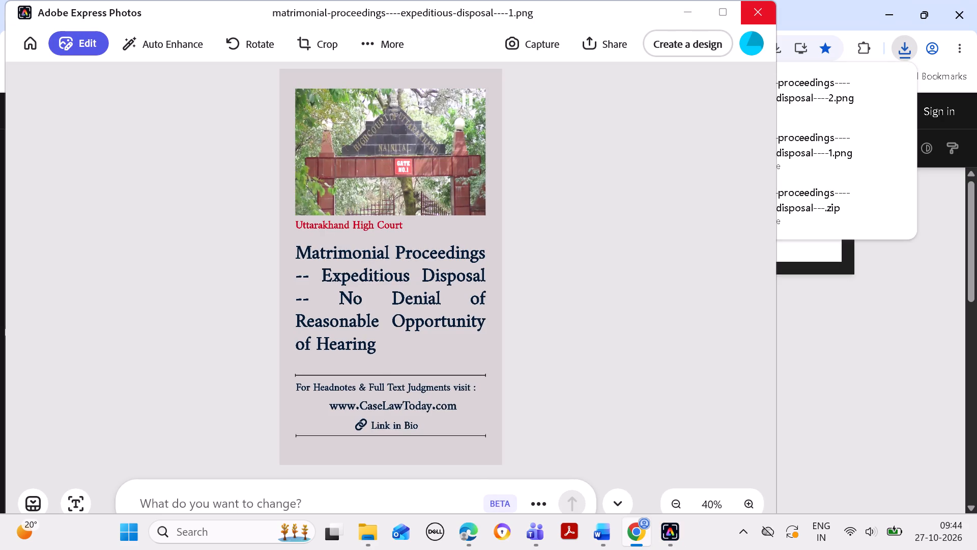
Close the first page's PNG preview in Adobe Express Photos and return to the Polotno Studio design.
left_click(761, 16)
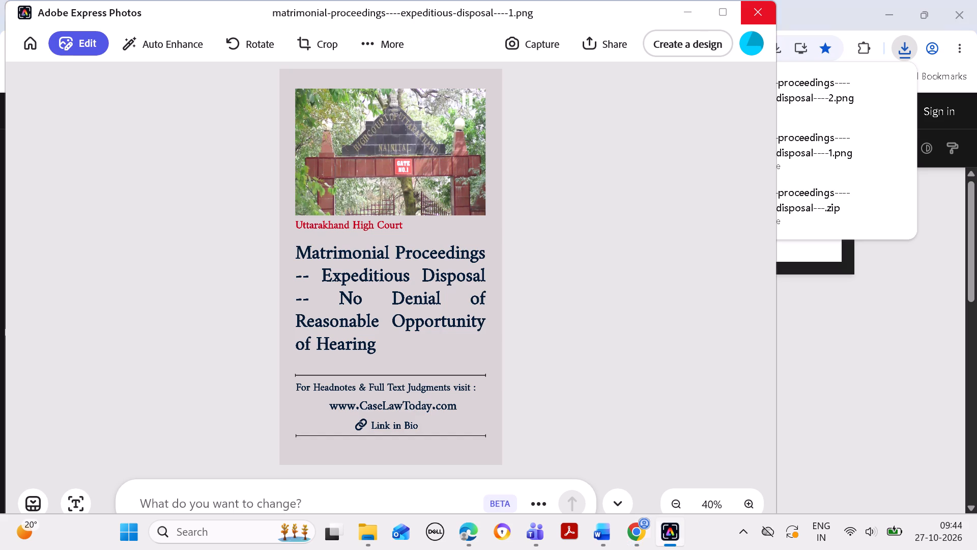
left_click(758, 10)
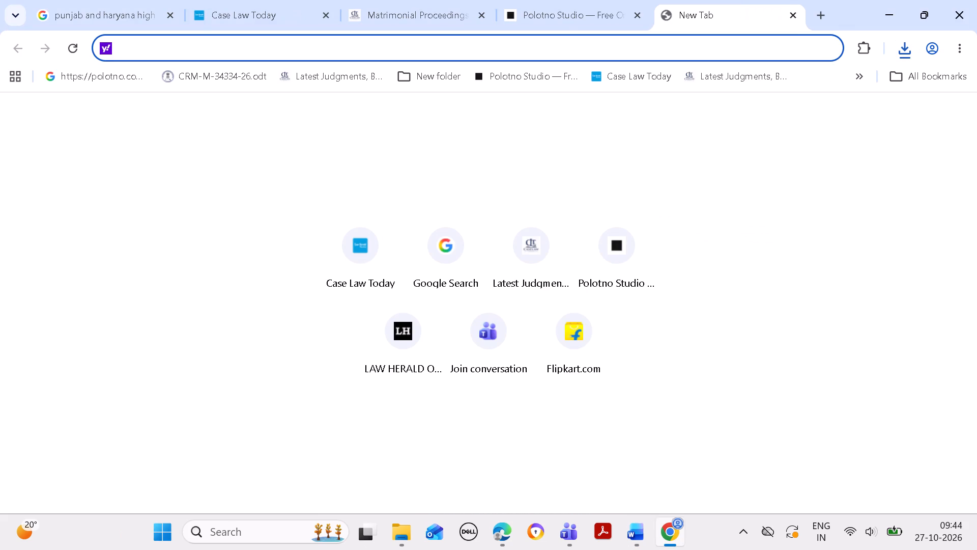
left_click(579, 10)
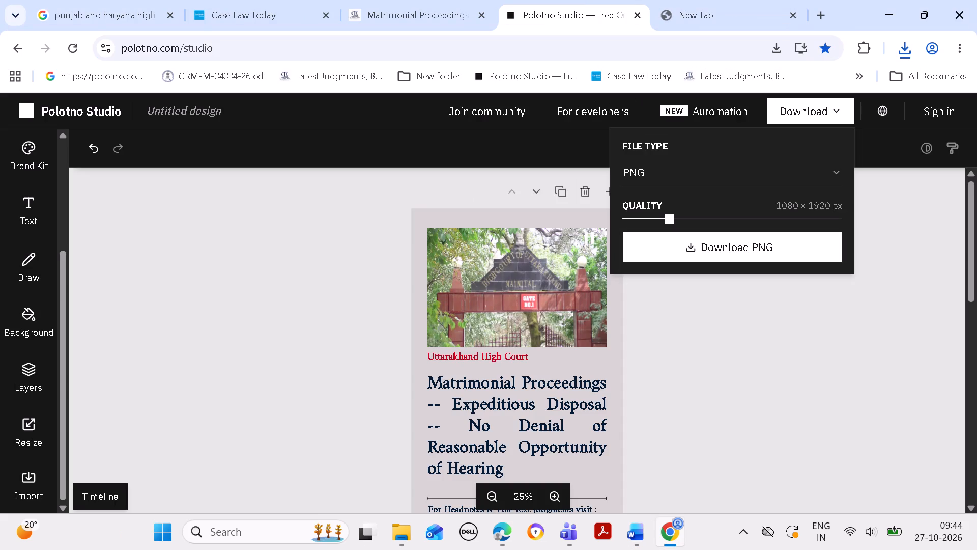
From the browser's recent downloads, show the first-page matrimonial-proceedings PNG in its Downloads folder.
left_click(906, 37)
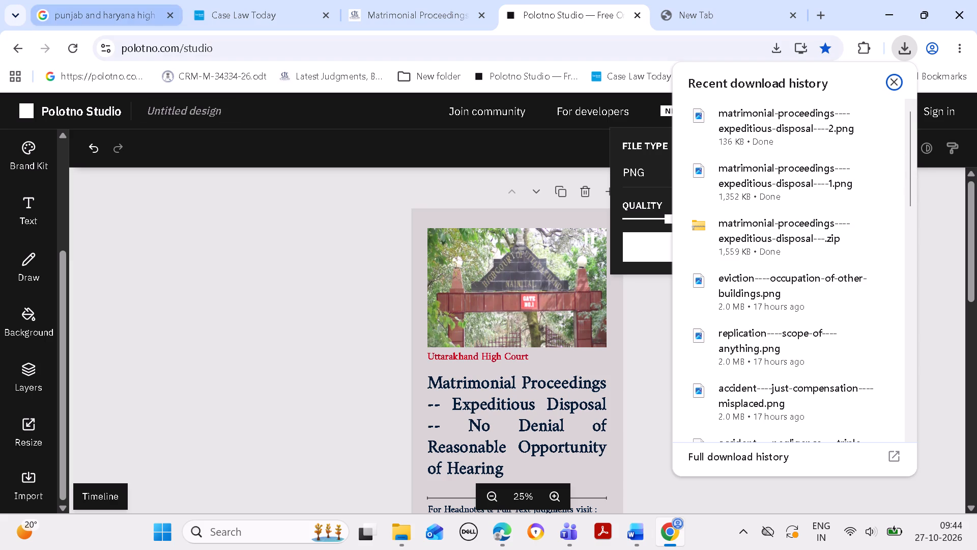
left_click(220, 7)
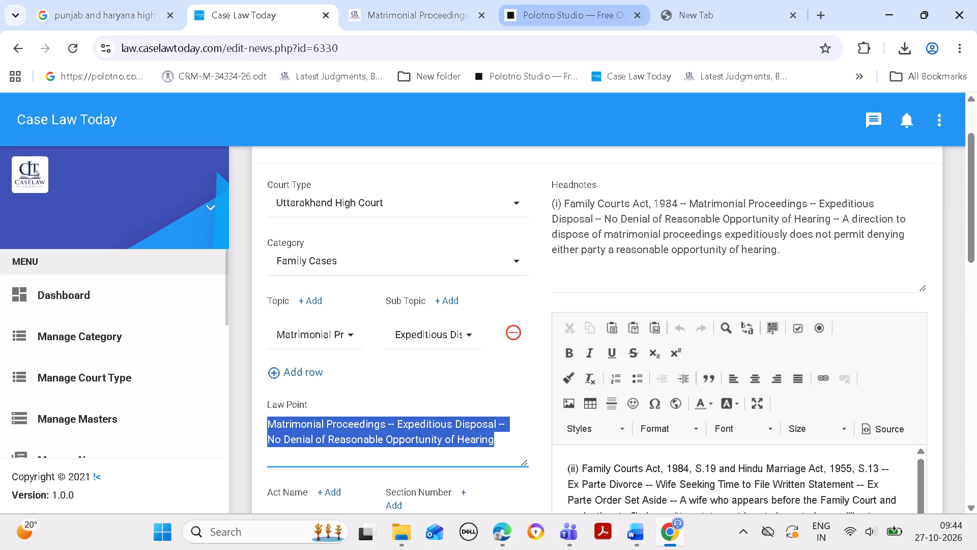
left_click(903, 39)
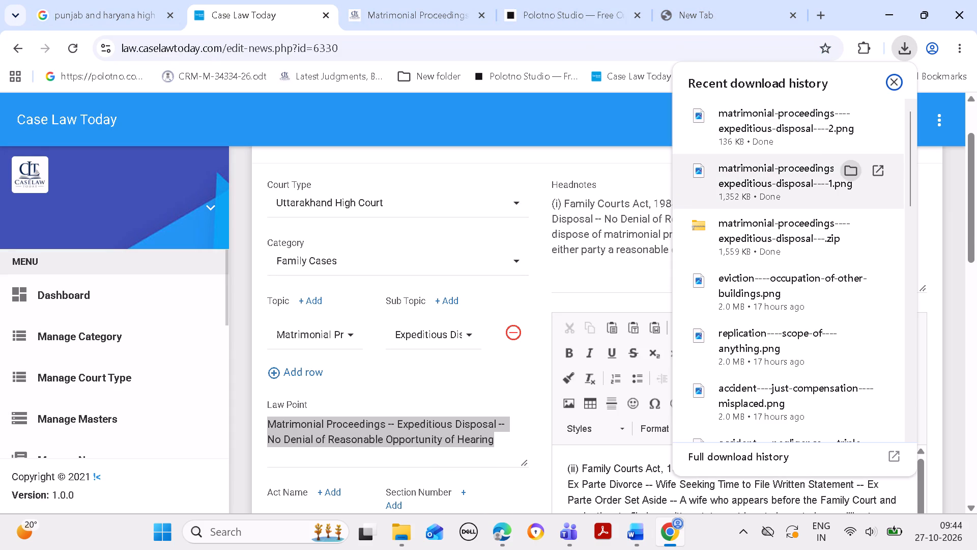
left_click(854, 172)
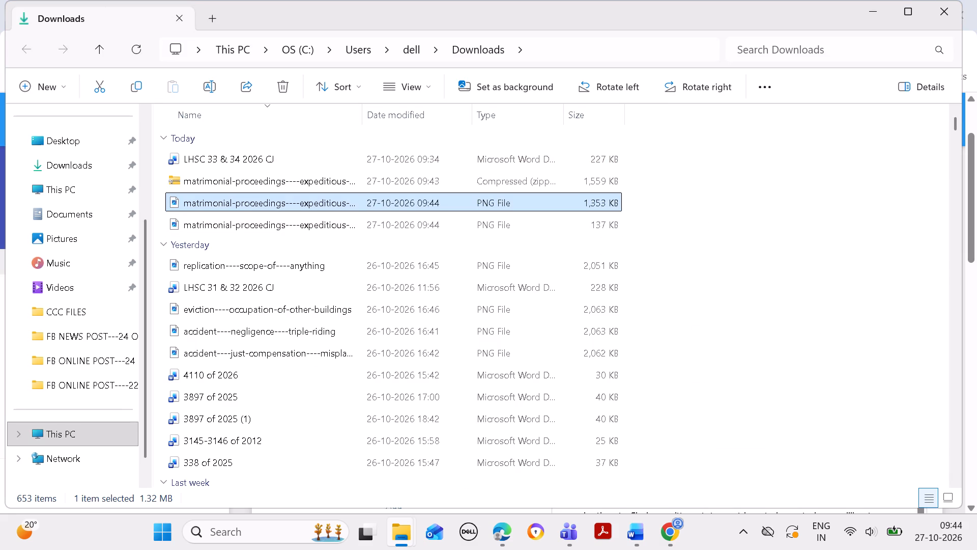
Open the second-page matrimonial-proceedings PNG to check it, and close the viewer.
left_click(360, 220)
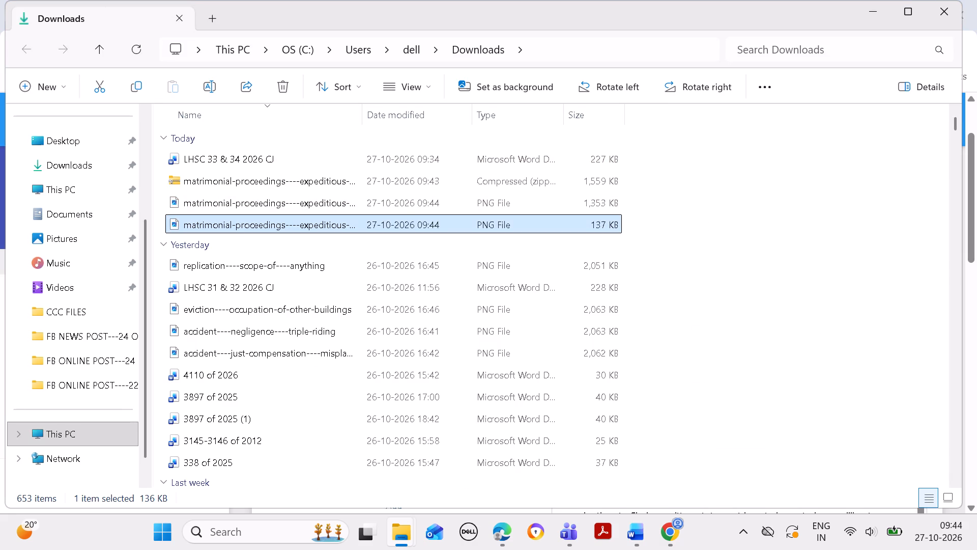
triple_click(360, 217)
double_click(360, 216)
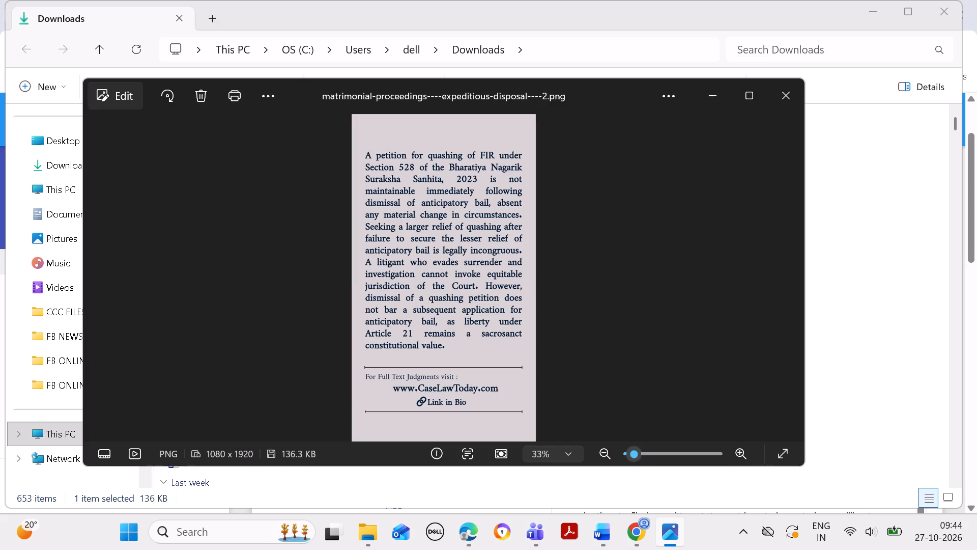
left_click(775, 98)
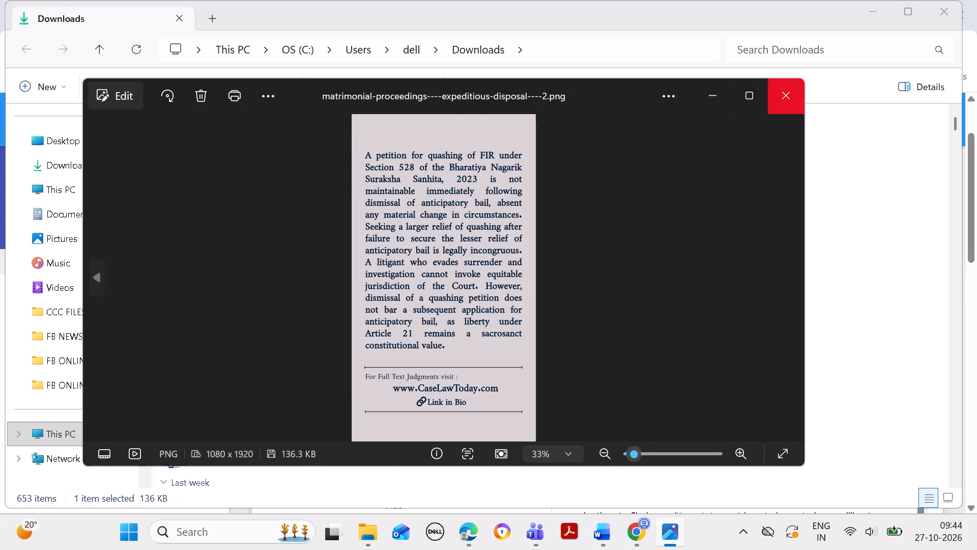
Open the first-page matrimonial-proceedings PNG from the Downloads folder to check it, and close the viewer.
triple_click(351, 202)
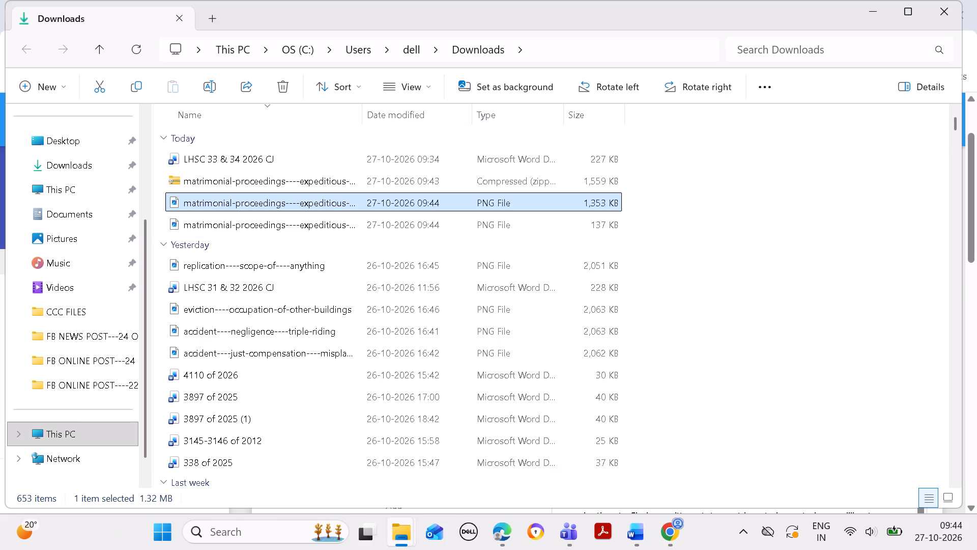
double_click(351, 202)
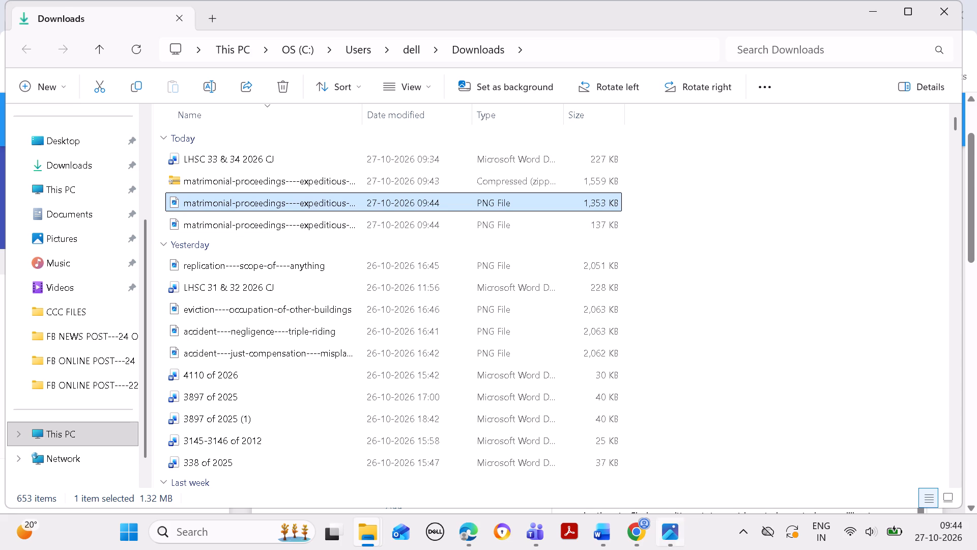
left_click(739, 398)
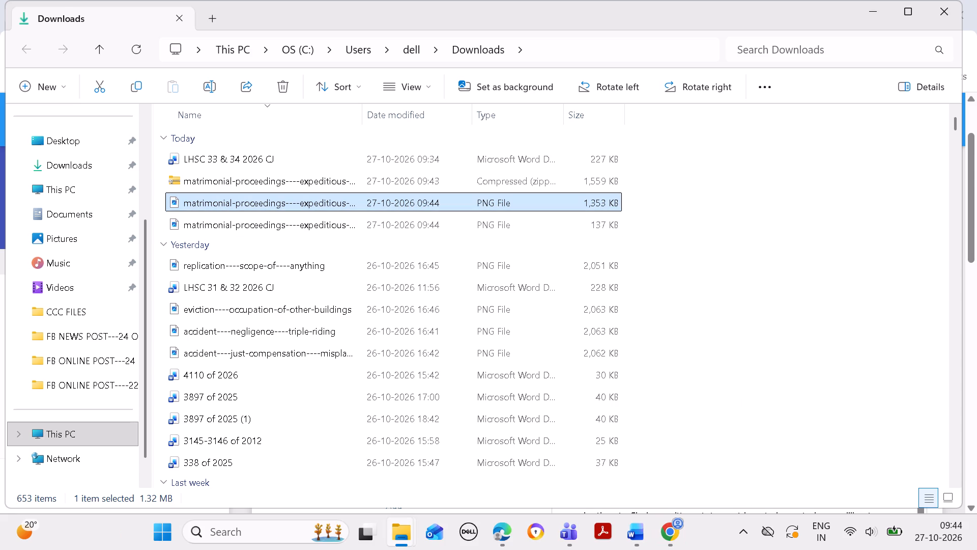
triple_click(414, 195)
triple_click(414, 192)
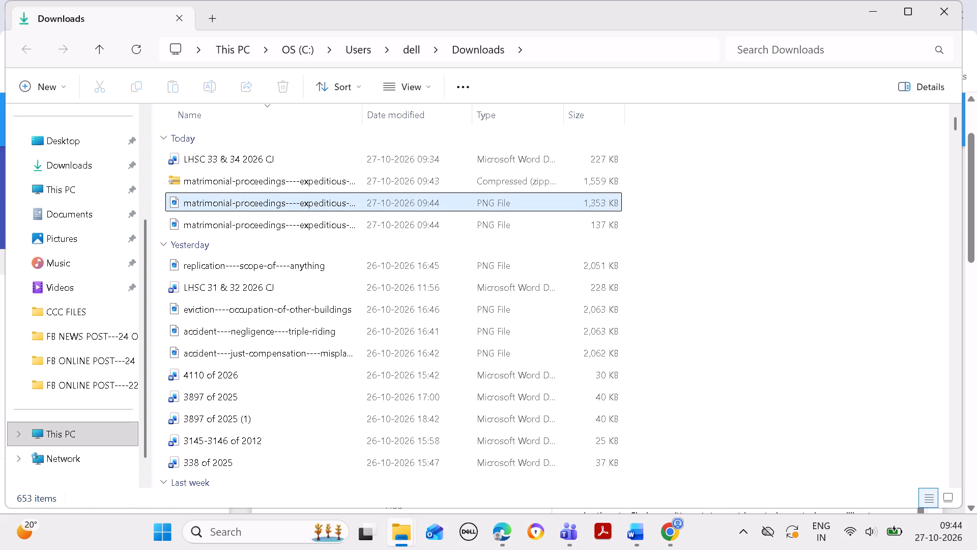
triple_click(394, 199)
triple_click(394, 199)
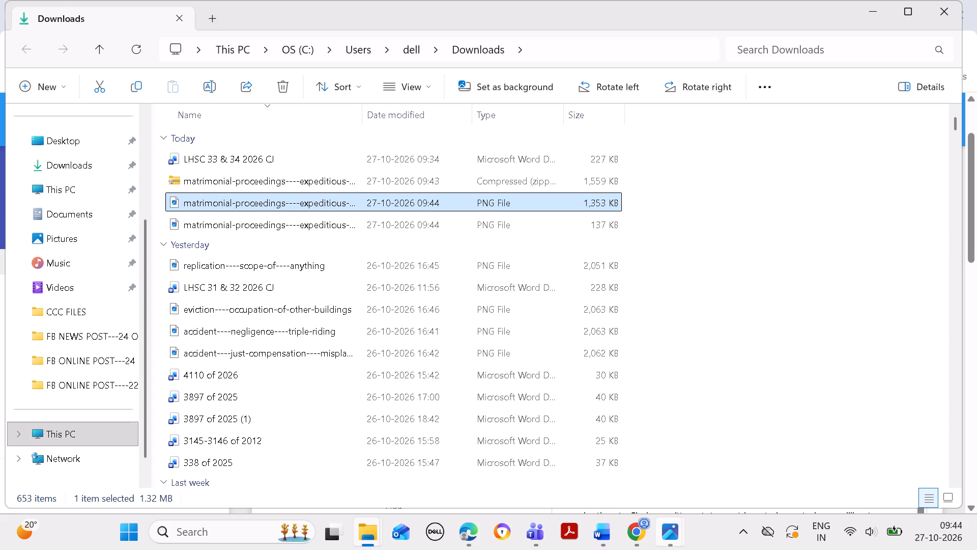
left_click(823, 398)
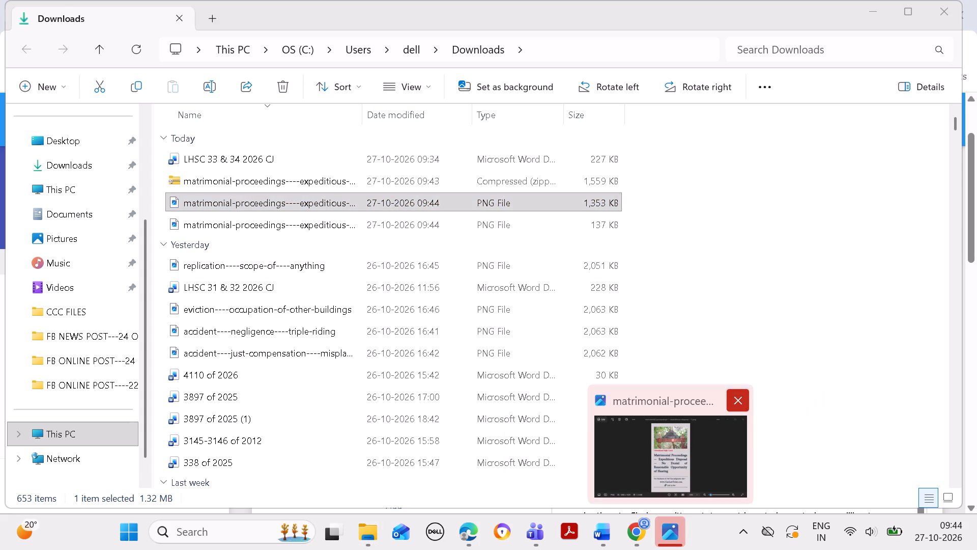
left_click(740, 402)
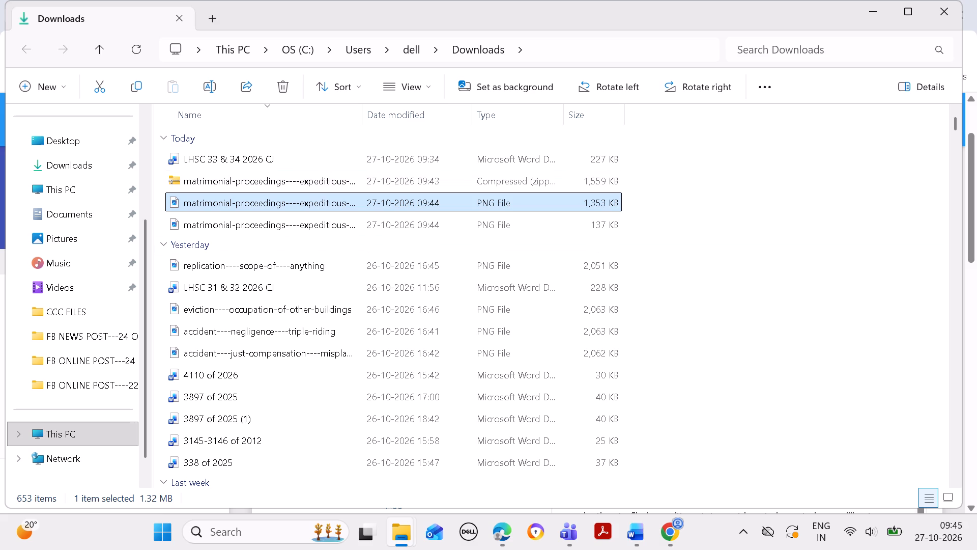
Copy the first-page matrimonial-proceedings PNG from Downloads into the FB NEWS POST----27 OCT folder inside the desktop's FB News 23 Oct folder.
key("ctrl+c")
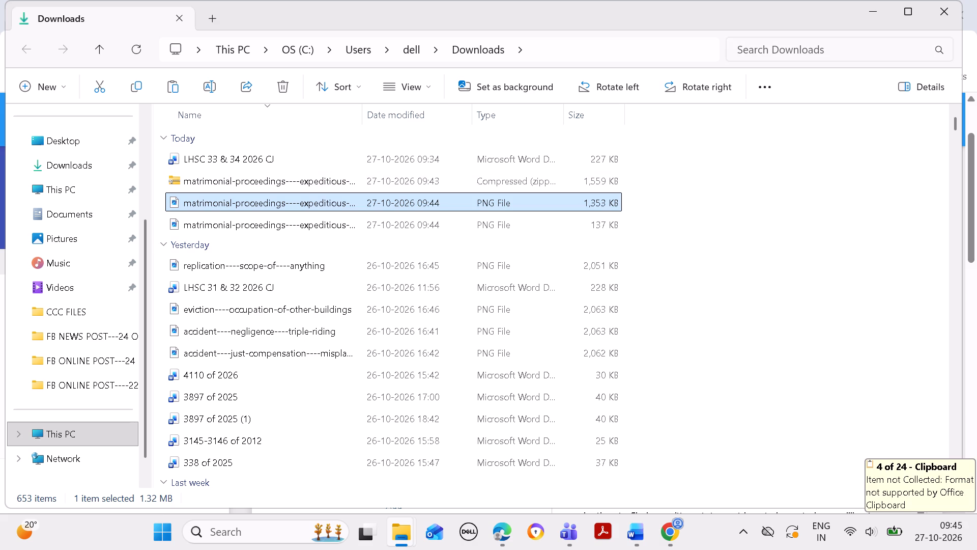
left_click(873, 6)
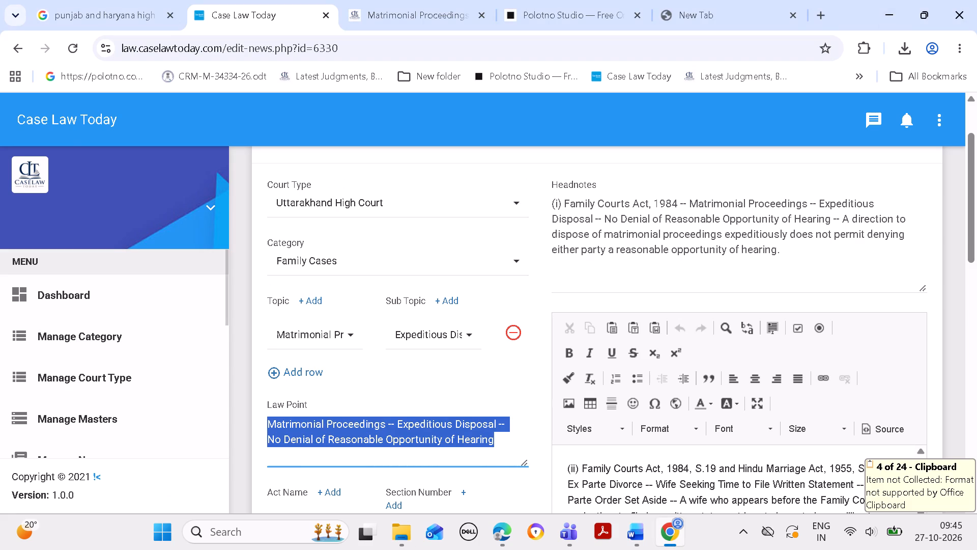
left_click(882, 13)
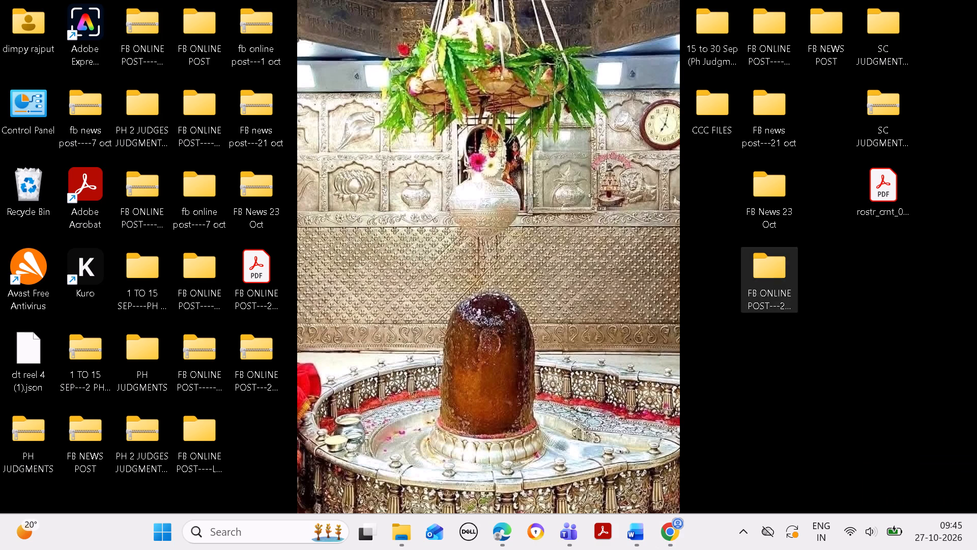
double_click(763, 179)
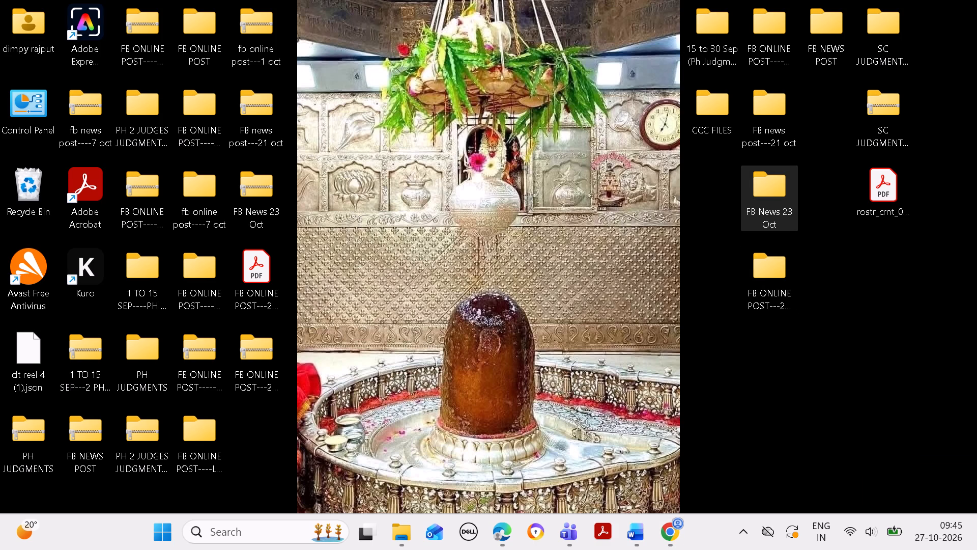
left_click(763, 185)
left_click(763, 185)
double_click(391, 162)
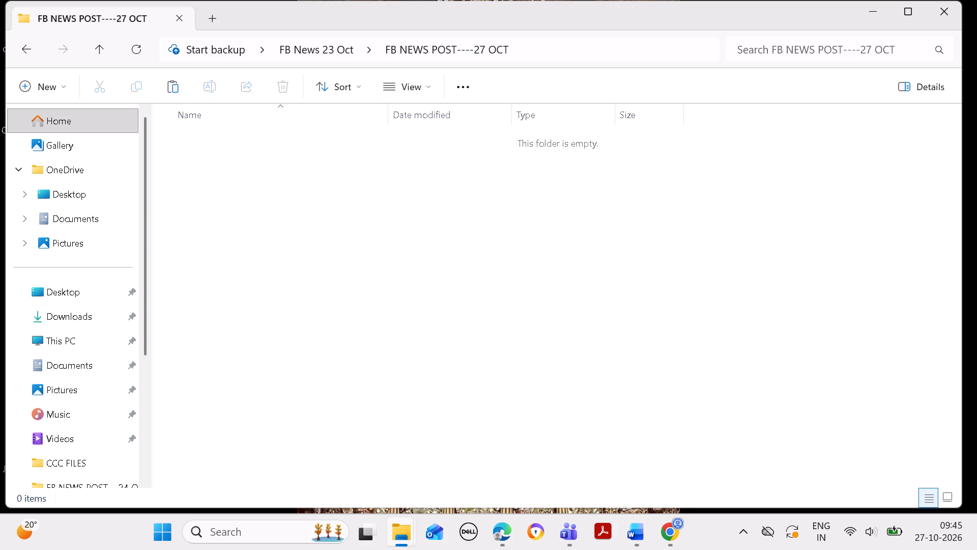
key("ctrl+v")
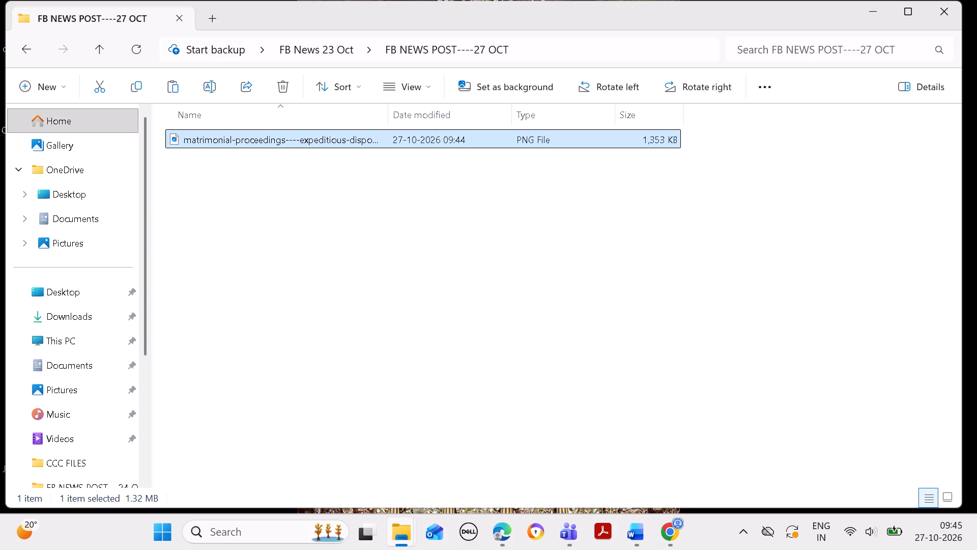
Rename the copied PNG in the 27 OCT folder as 6330.
right_click(438, 132)
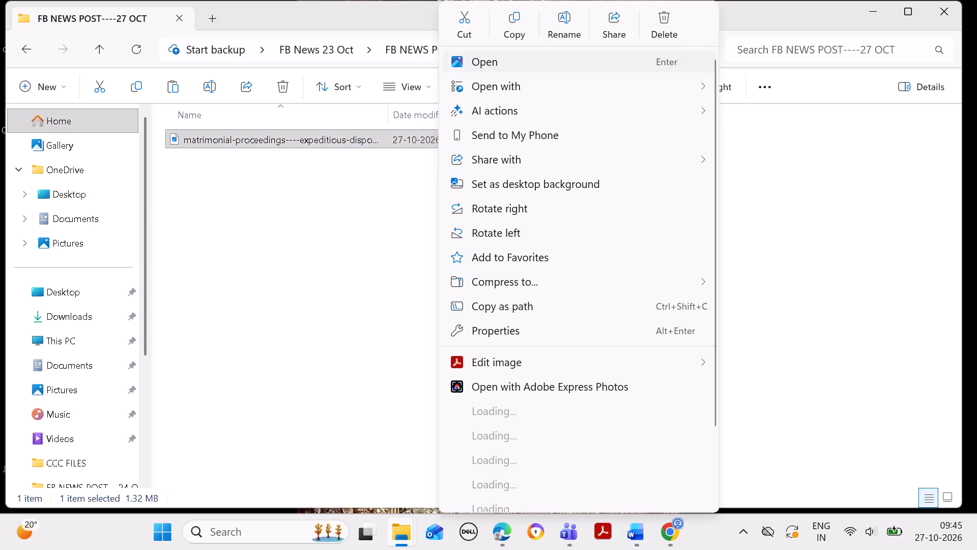
left_click(561, 11)
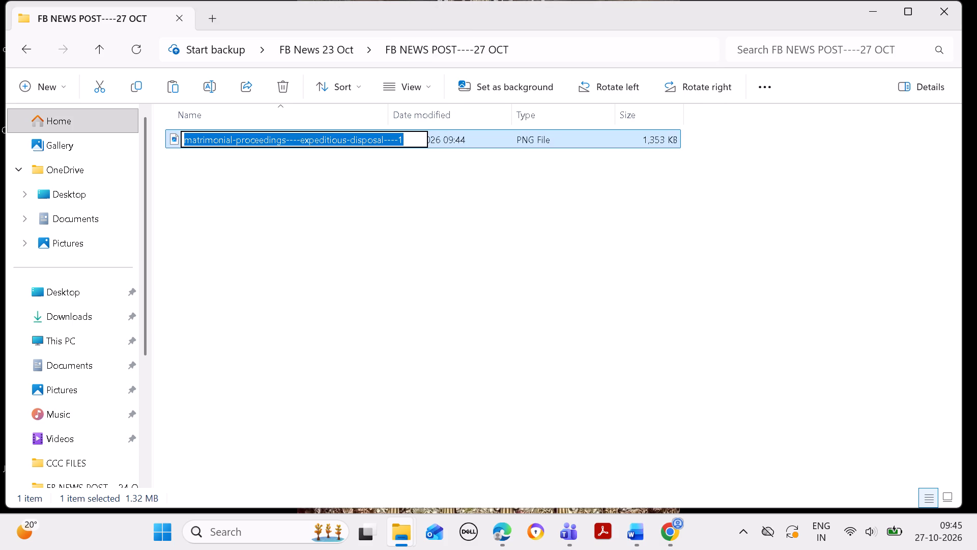
key("BackSpace")
key("6")
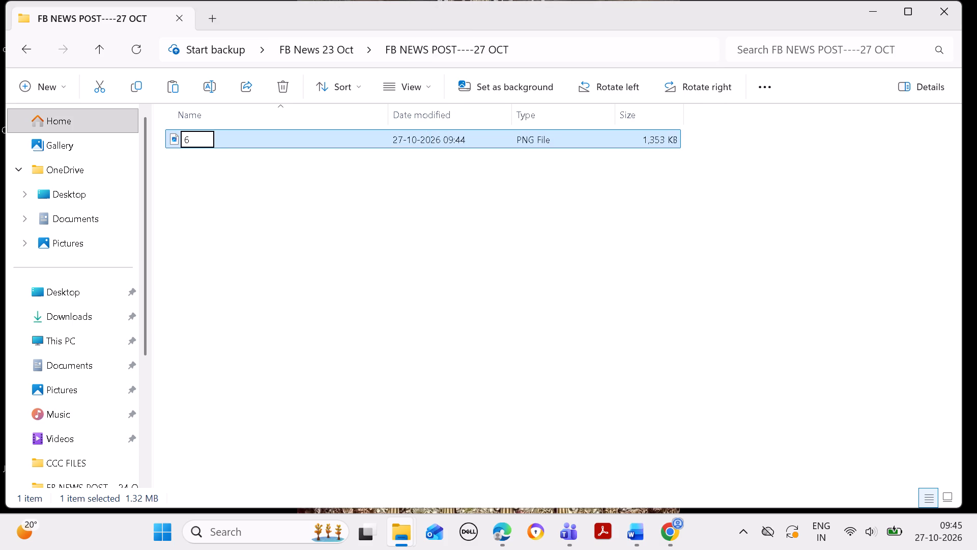
type("330")
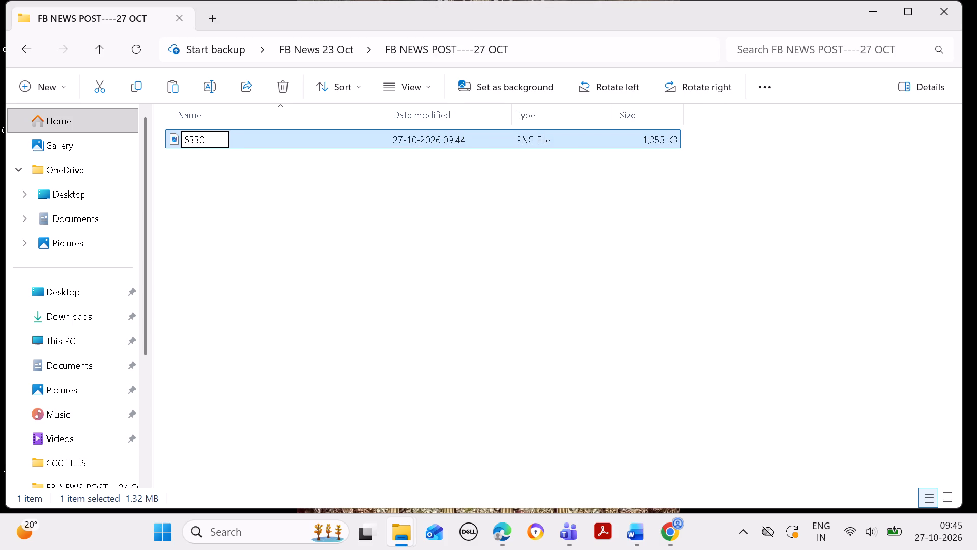
key("Return")
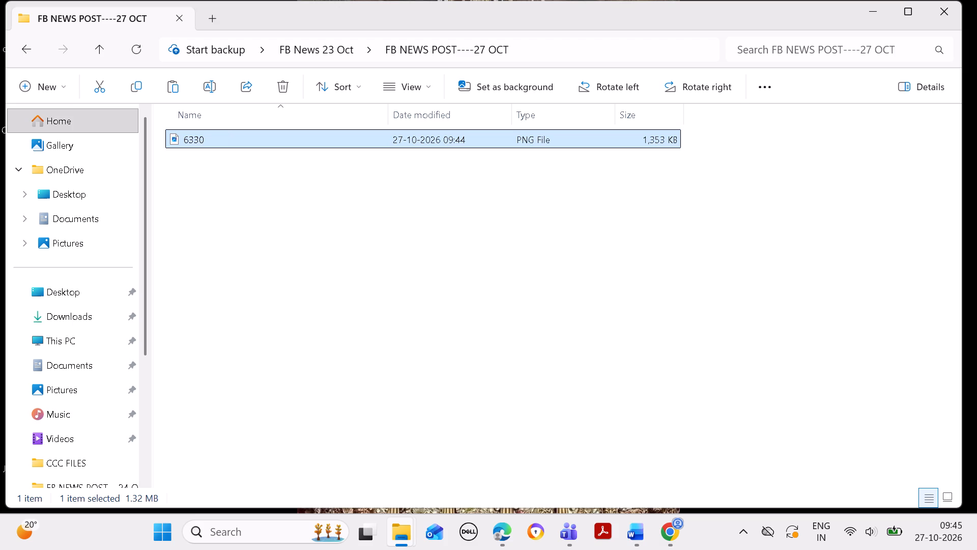
Return to the Case Law Today news list in Chrome and open news item 6331 for editing.
left_click(680, 528)
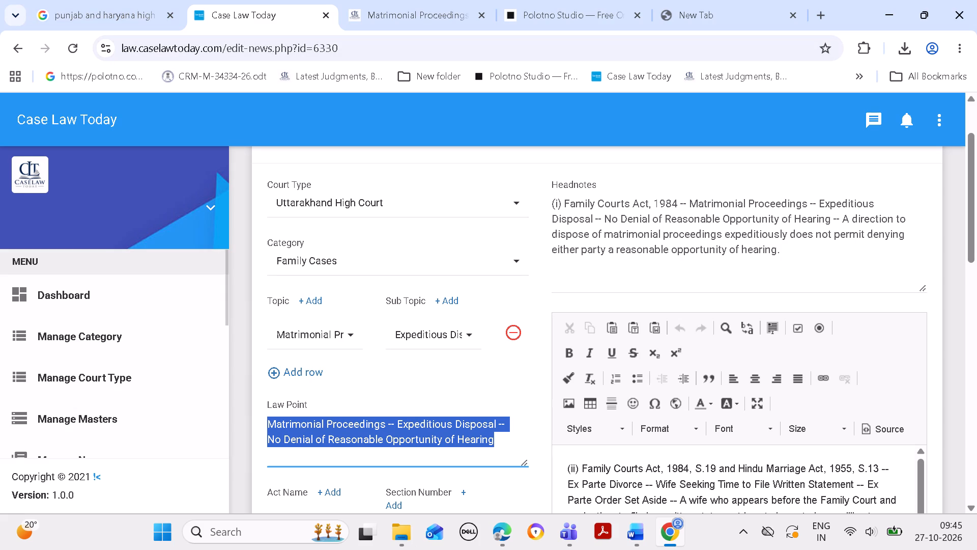
scroll(370, 98, "up", 2)
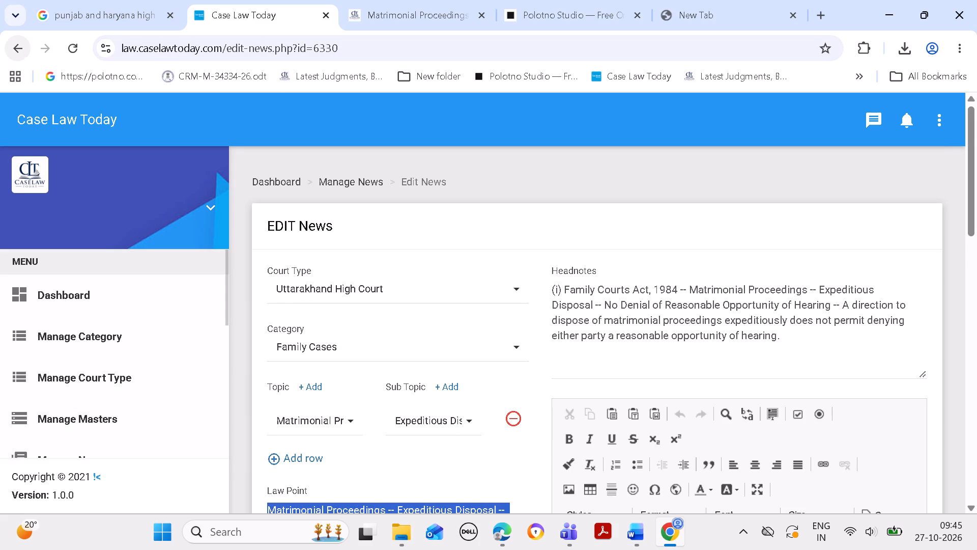
left_click(16, 44)
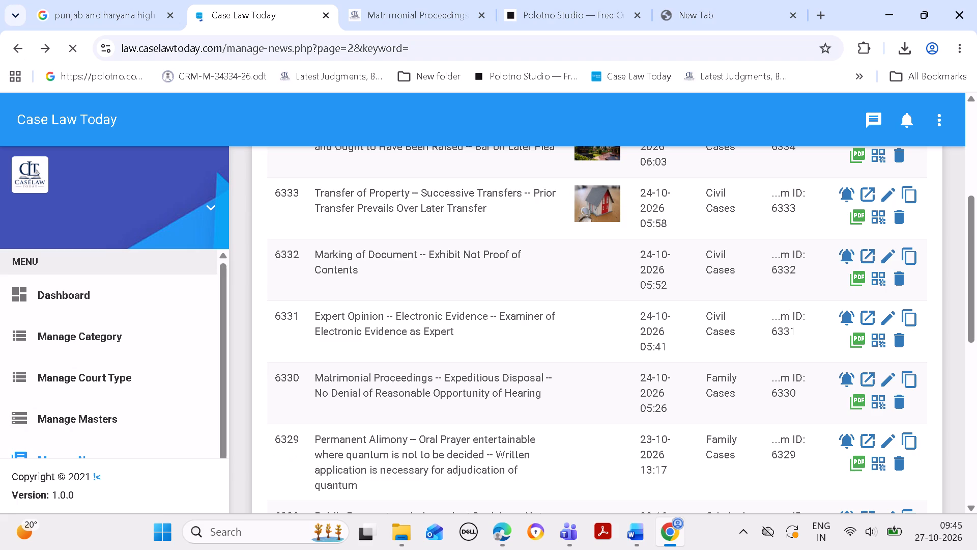
left_click(885, 314)
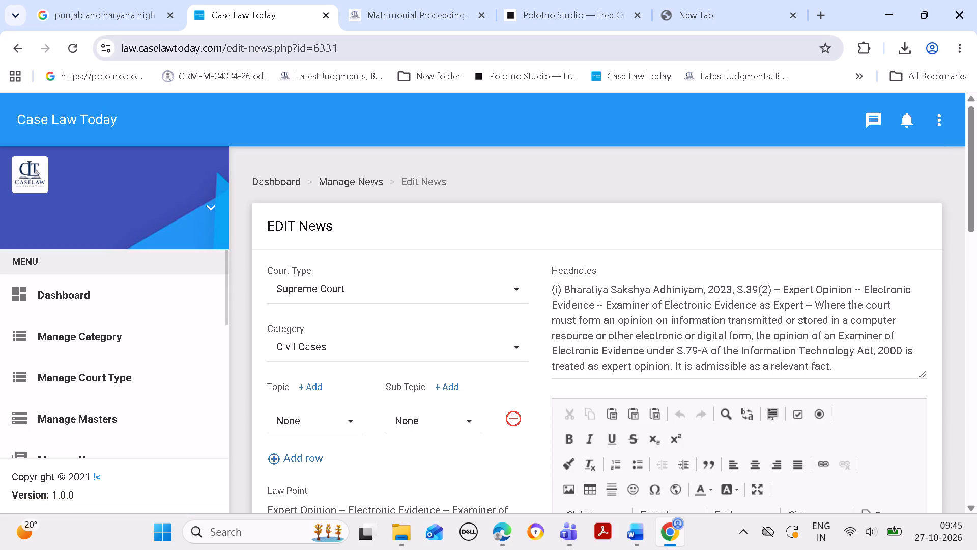
Copy the ID 6331, search for it on the public CaseLawToday site, and open the Expert Opinion -- Electronic Evidence article.
left_click_drag(315, 47, 342, 46)
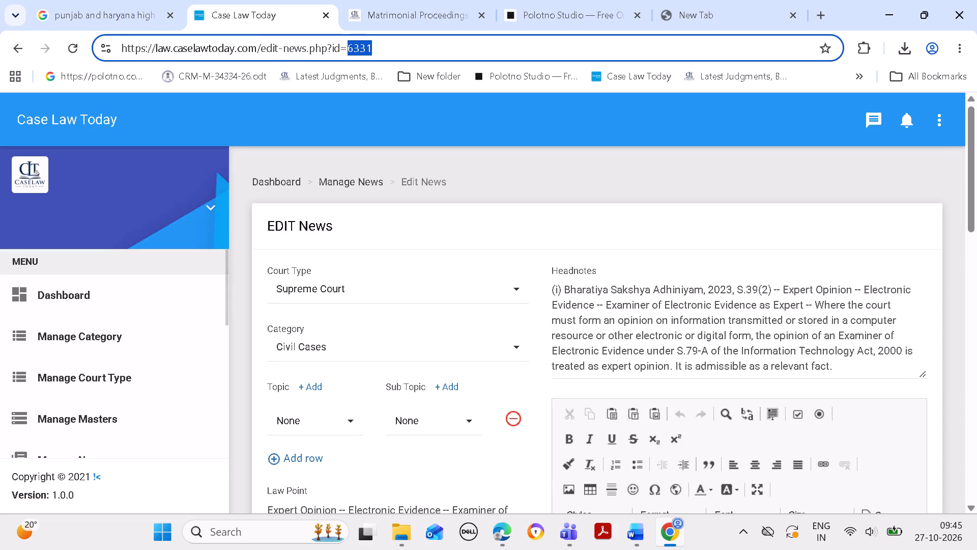
key("ctrl+c")
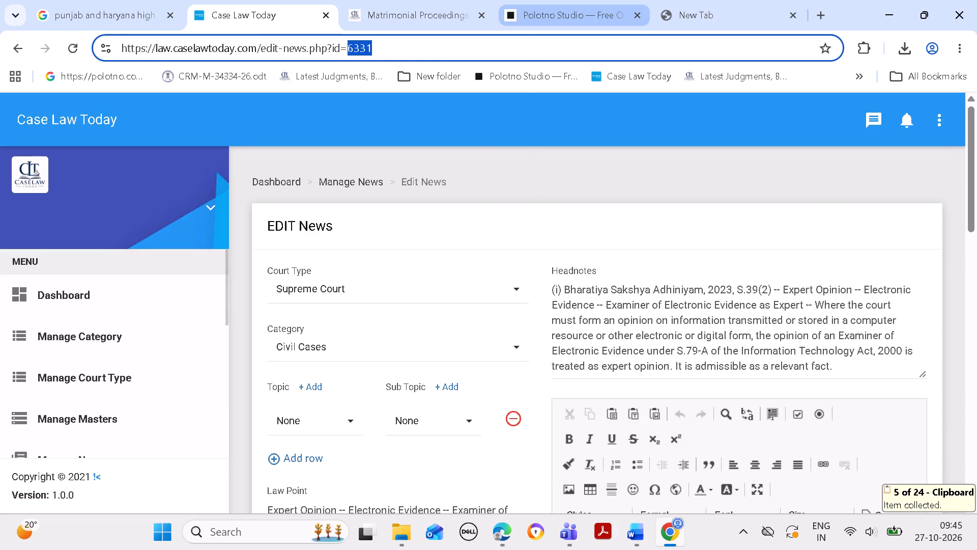
left_click(396, 14)
left_click(463, 137)
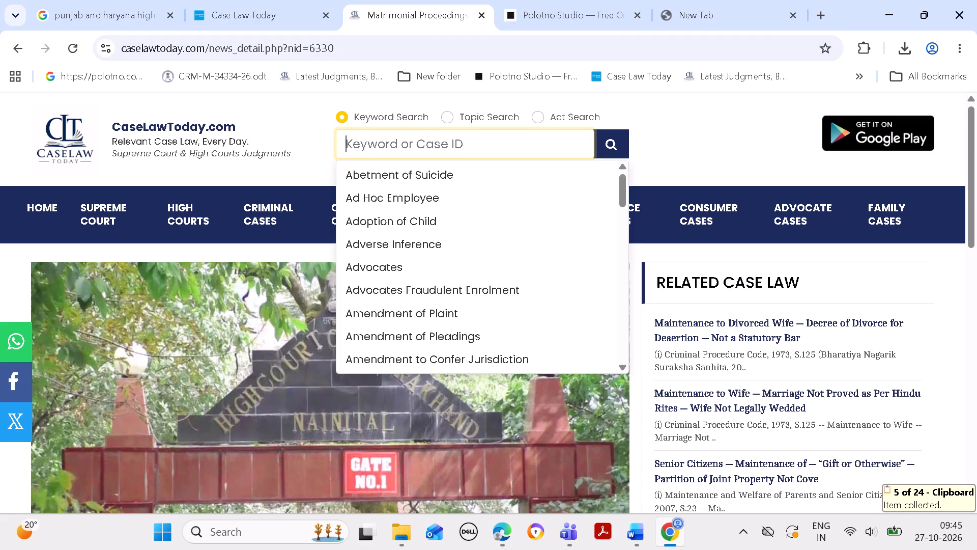
key("ctrl+v")
left_click(620, 140)
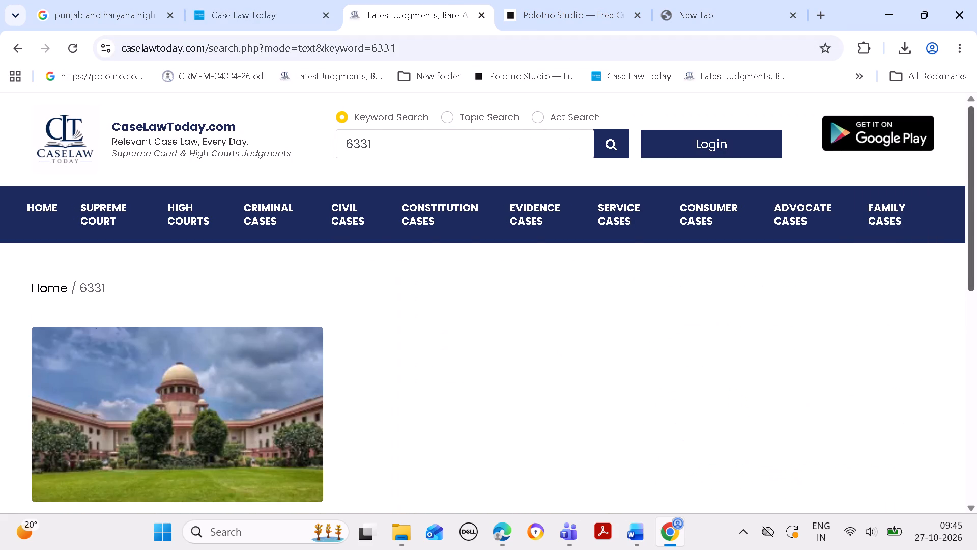
left_click_drag(970, 253, 973, 288)
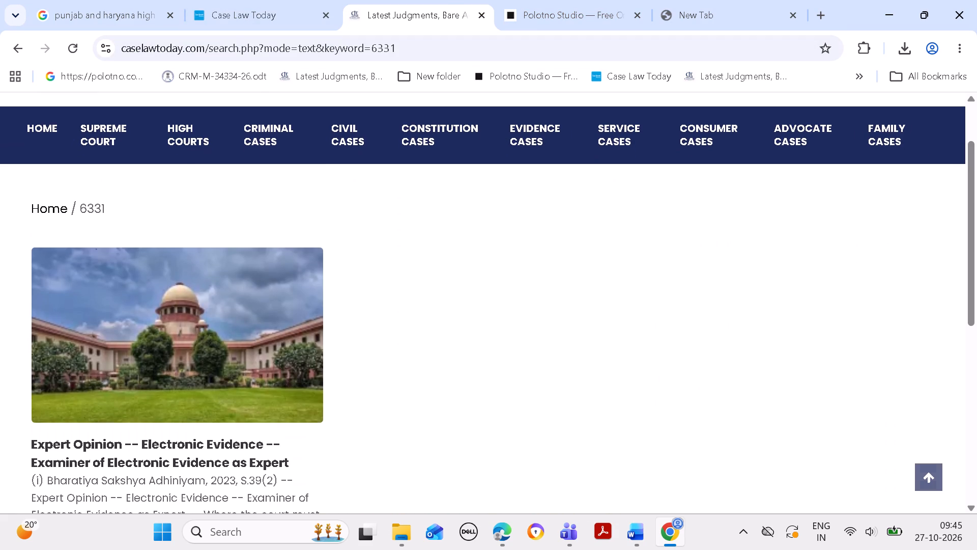
left_click(203, 452)
Replace the High Court gate photo on the Polotno design's first page with the article's Supreme Court image, placed just above the court name.
right_click(267, 360)
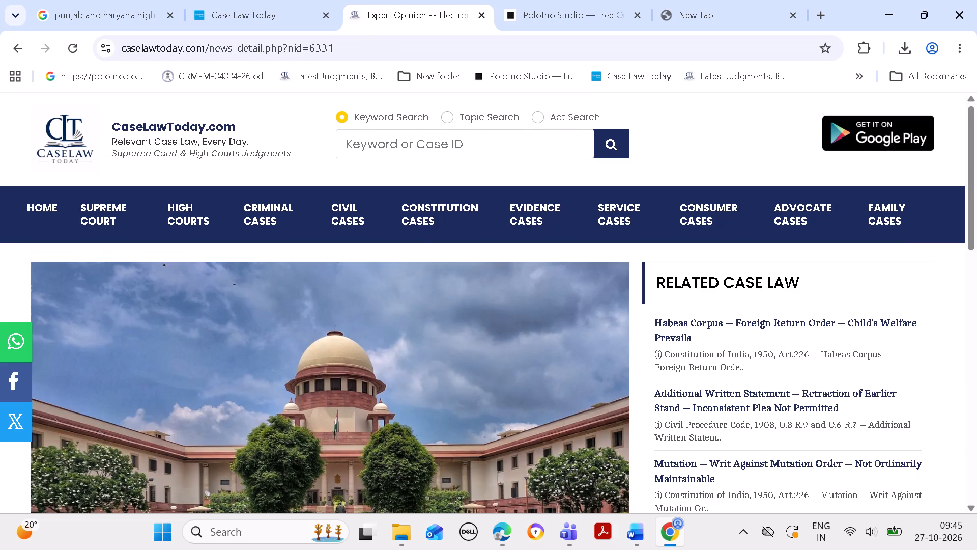
left_click(304, 267)
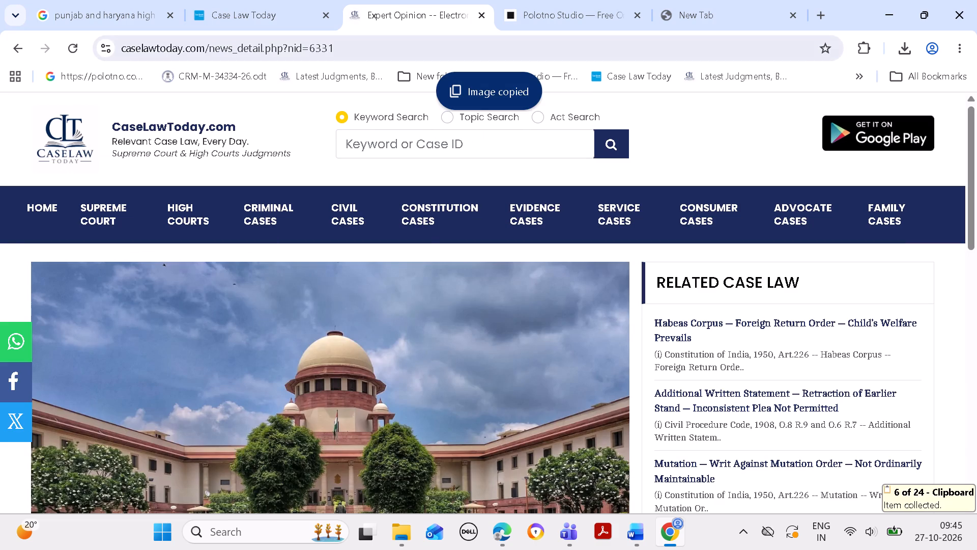
left_click(564, 14)
left_click(513, 290)
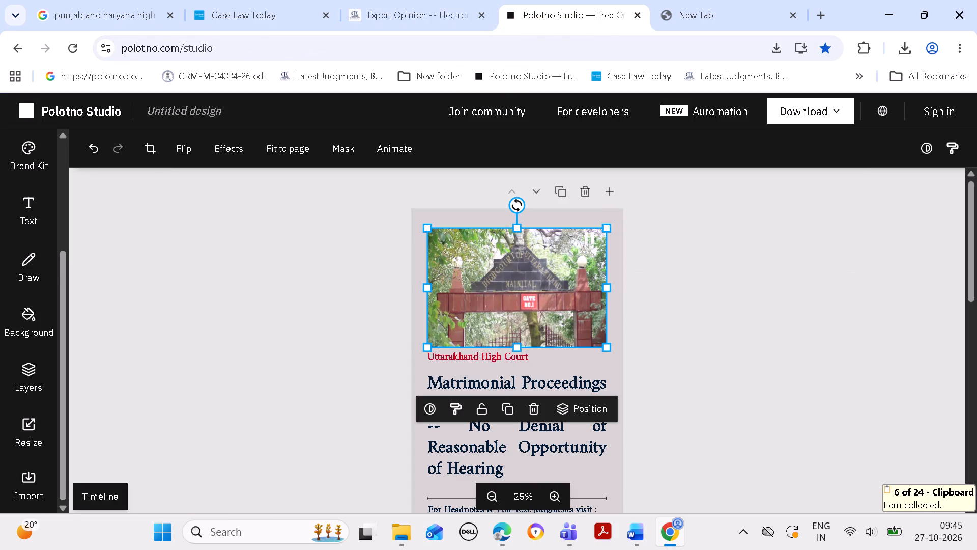
left_click(533, 404)
left_click(514, 255)
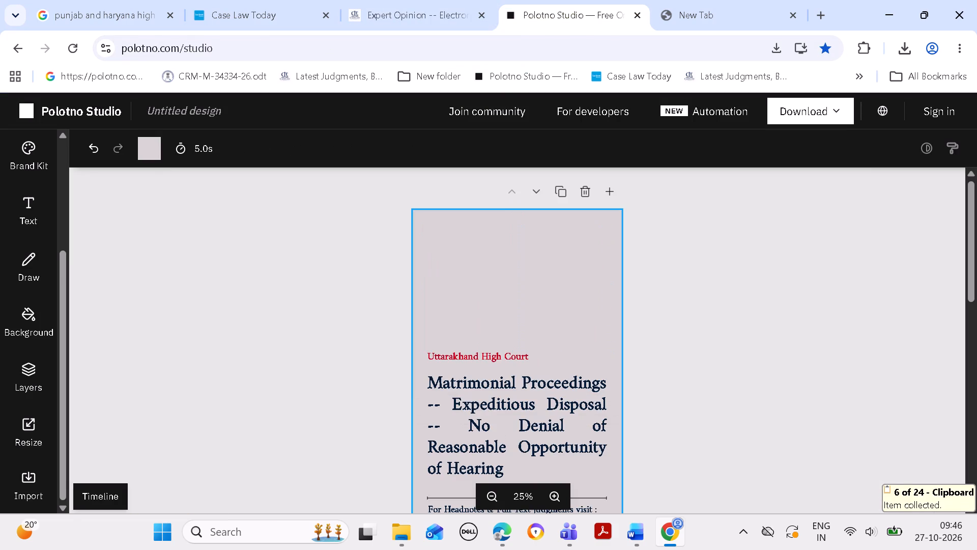
key("ctrl+v")
left_click_drag(508, 362, 503, 318)
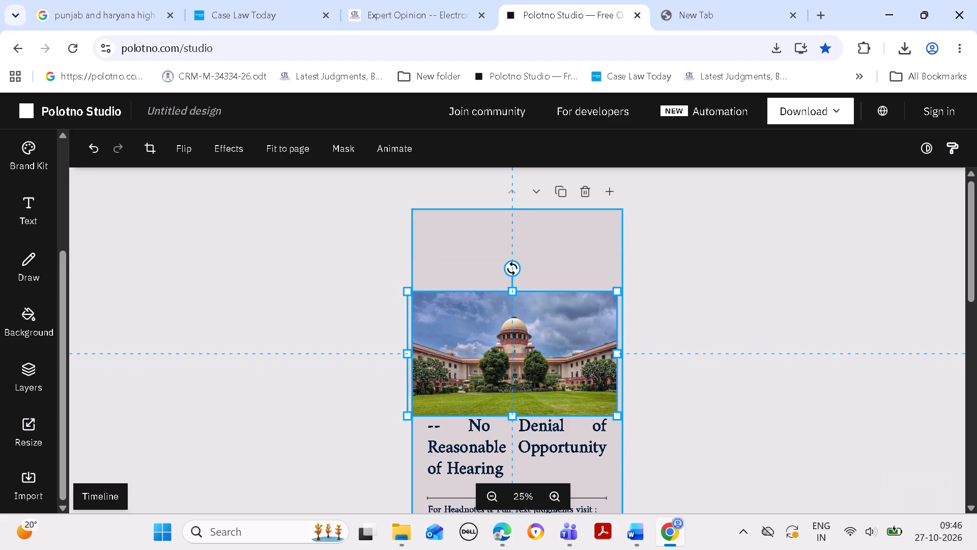
left_click_drag(503, 318, 505, 246)
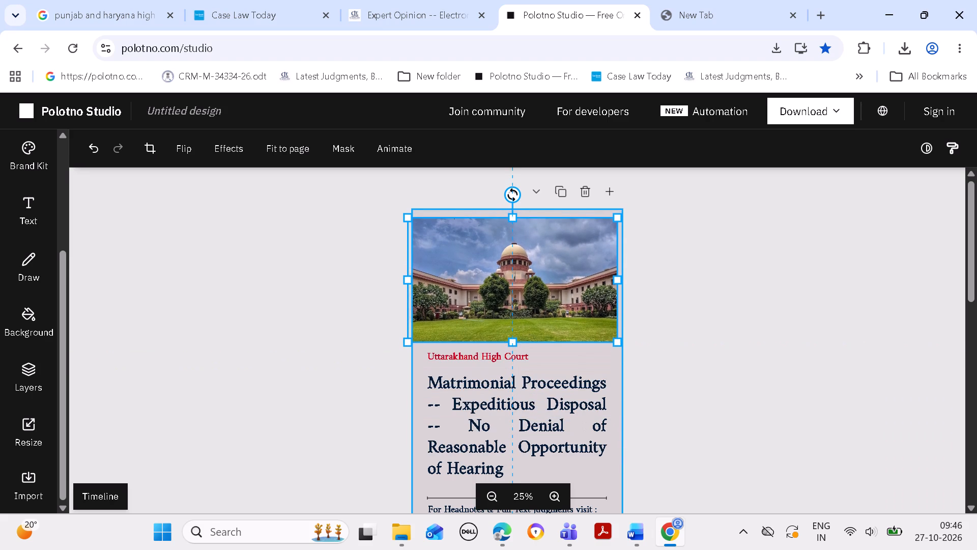
left_click_drag(505, 246, 508, 249)
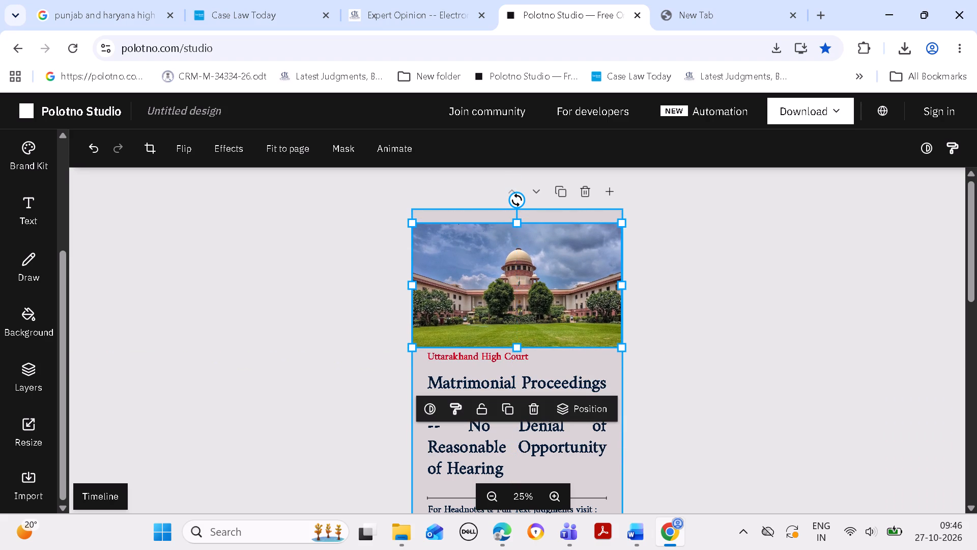
Crop the Supreme Court image slightly at its top edge and narrow it on both sides to leave margins on the page.
double_click(518, 241)
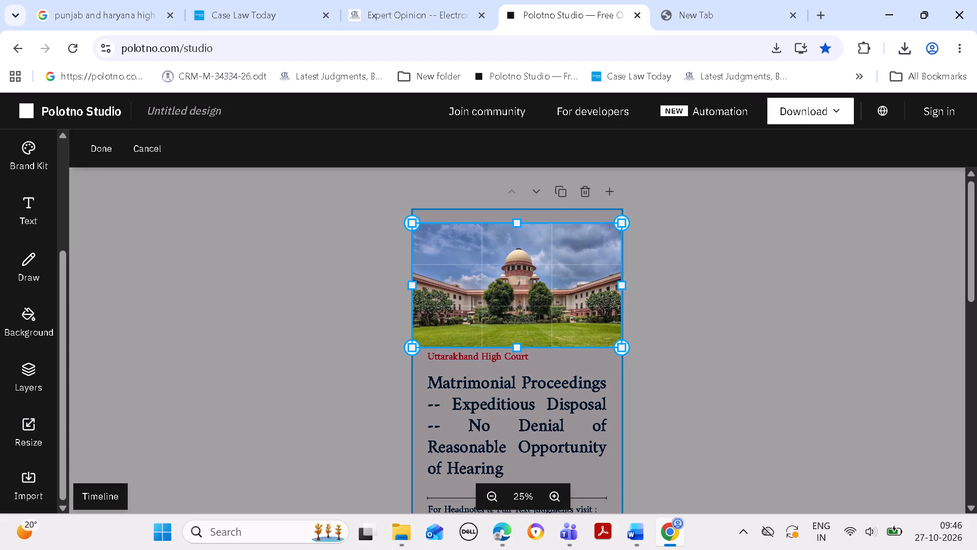
left_click(518, 223)
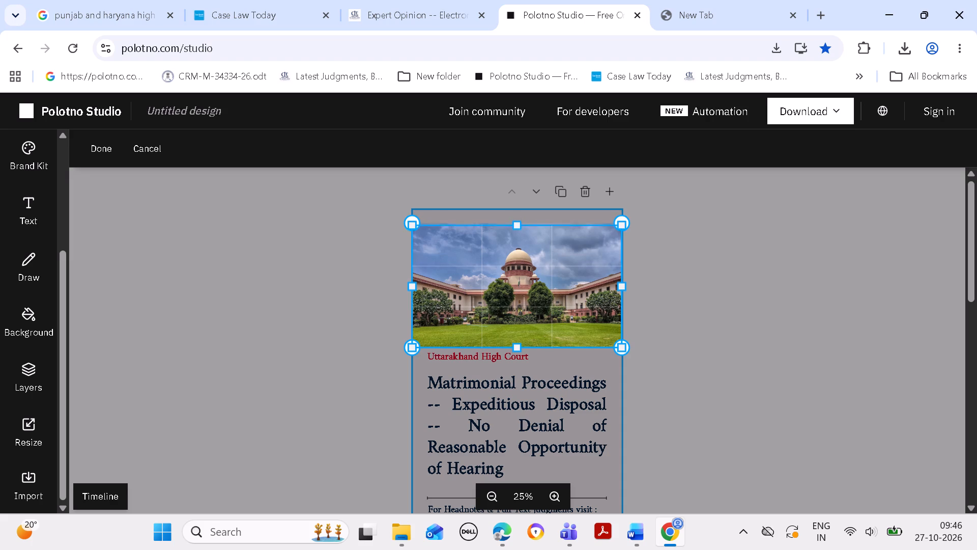
left_click(690, 300)
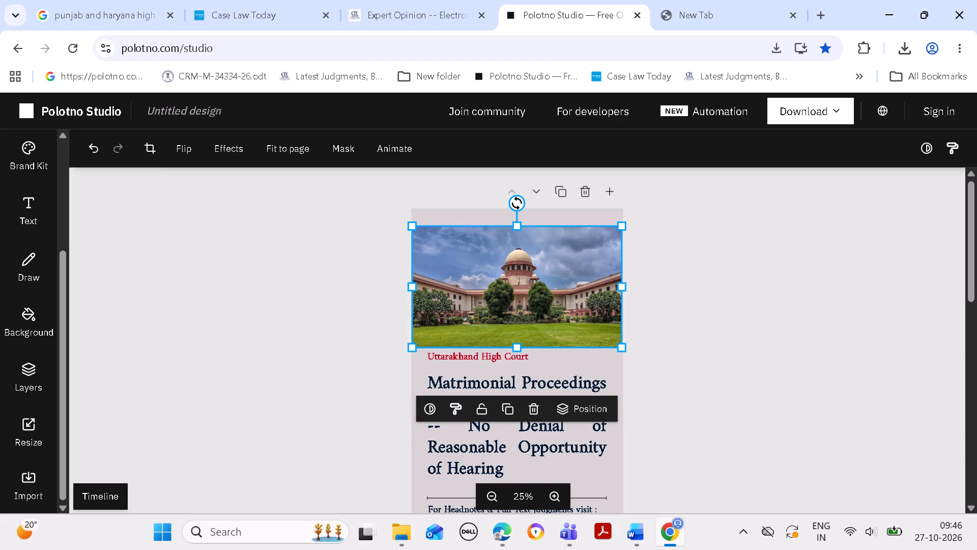
double_click(604, 277)
left_click_drag(619, 281, 612, 279)
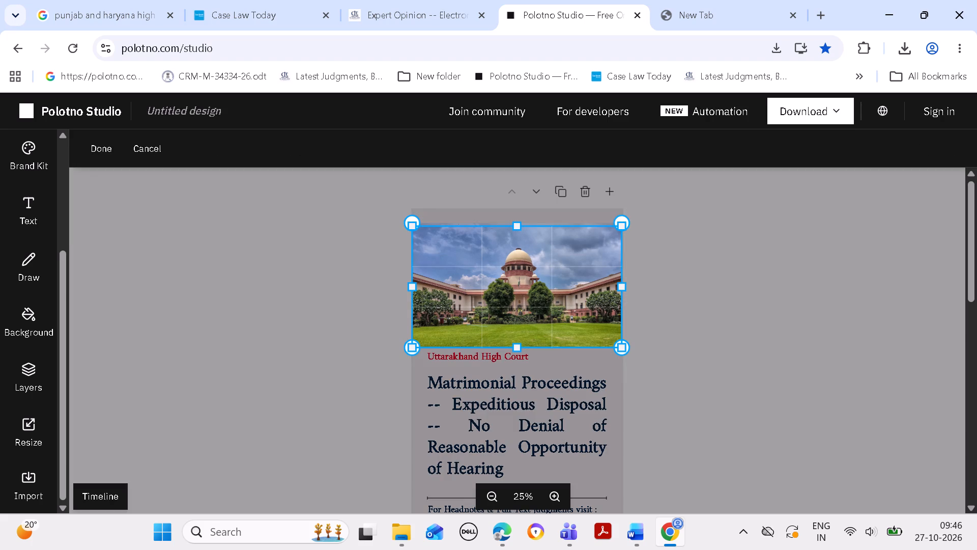
left_click_drag(619, 284, 602, 282)
left_click_drag(413, 284, 425, 281)
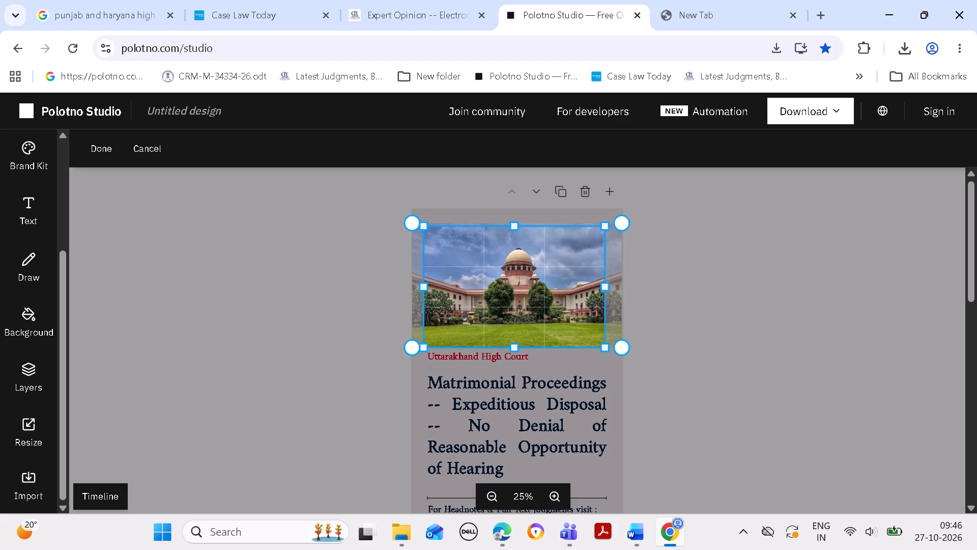
left_click_drag(425, 281, 440, 281)
double_click(750, 280)
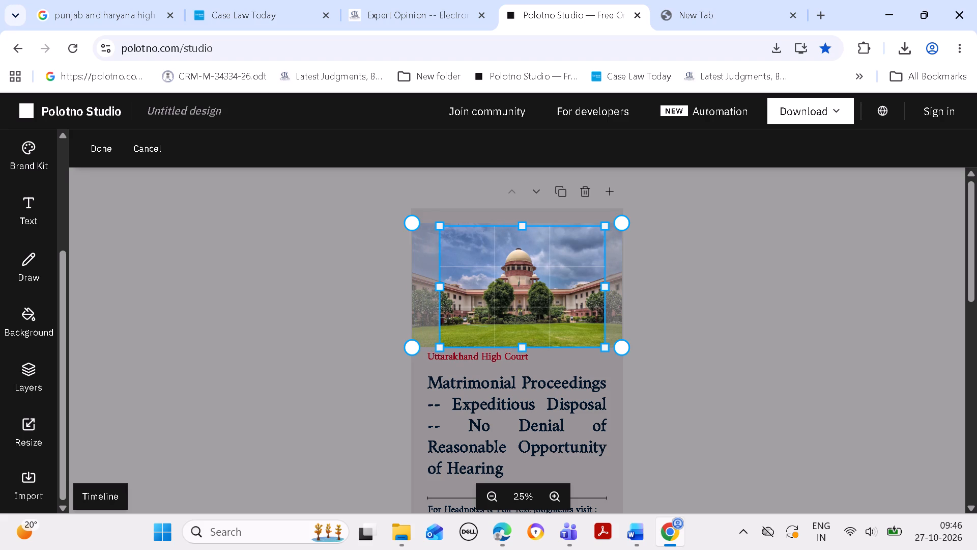
Widen the cropped Supreme Court image slightly on both sides, aligning its right edge with the heading text's right edge.
left_click(483, 282)
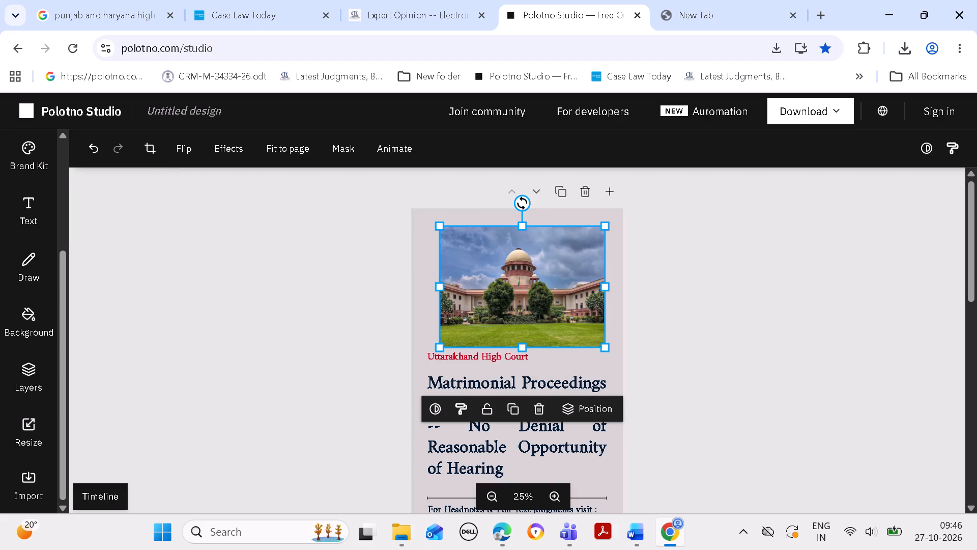
left_click_drag(435, 284, 429, 284)
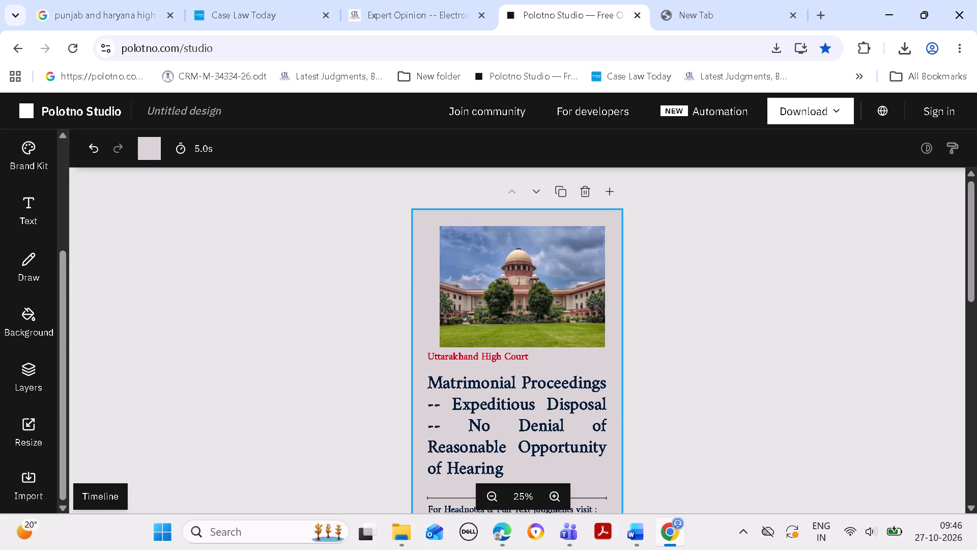
left_click(719, 272)
left_click(496, 295)
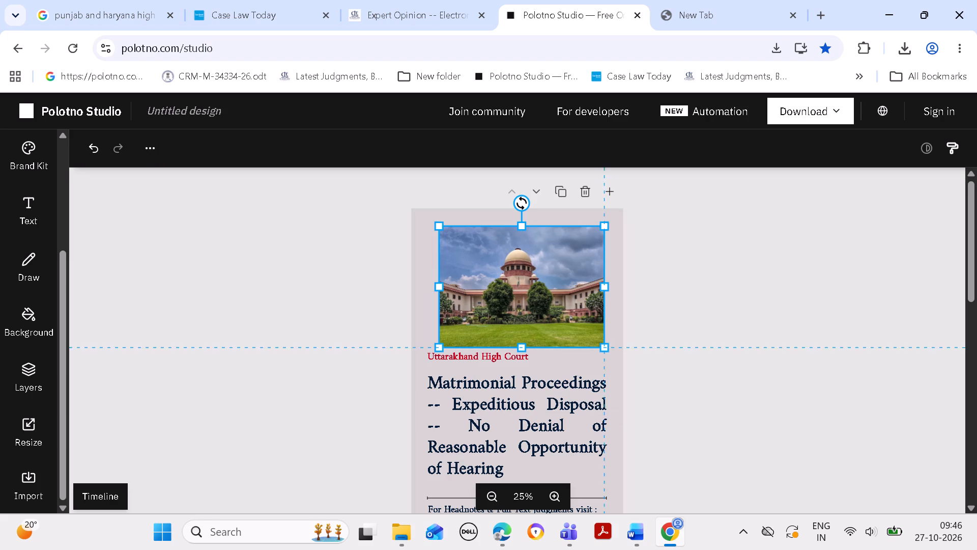
left_click(437, 284)
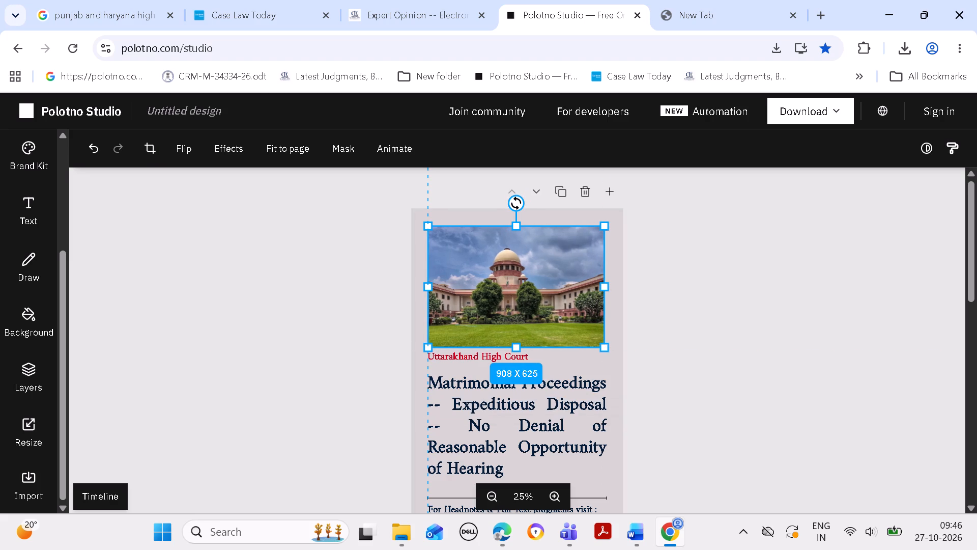
triple_click(473, 289)
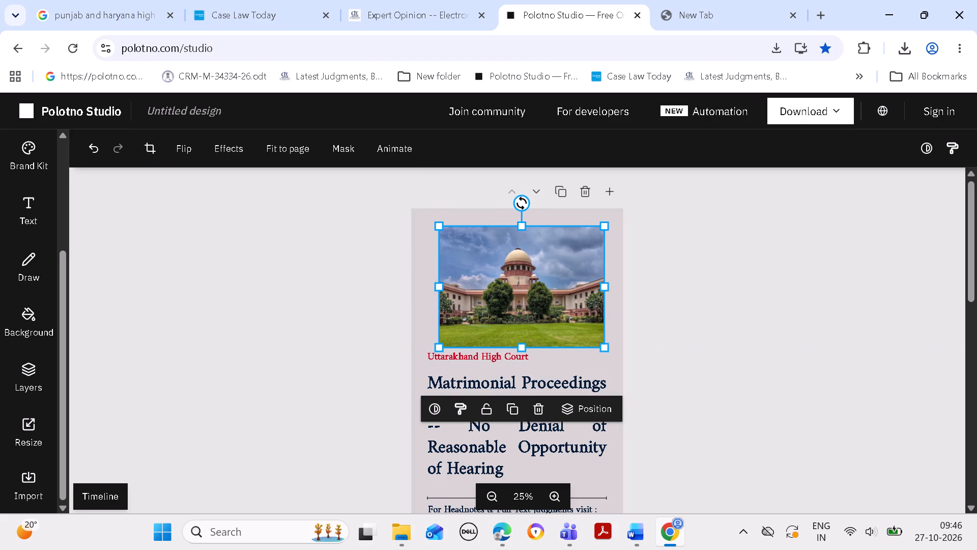
left_click_drag(439, 287, 434, 284)
left_click(734, 291)
left_click(734, 284)
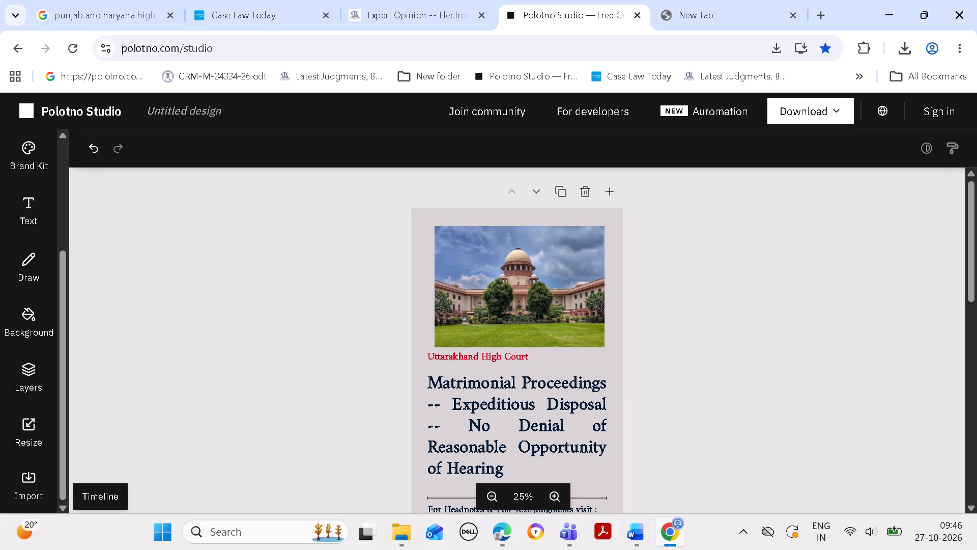
double_click(585, 290)
double_click(706, 289)
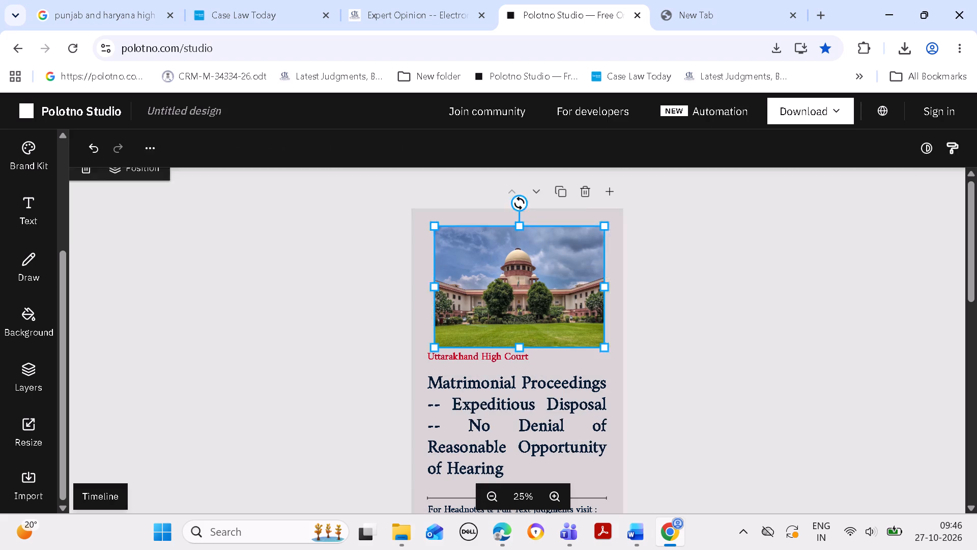
left_click(592, 288)
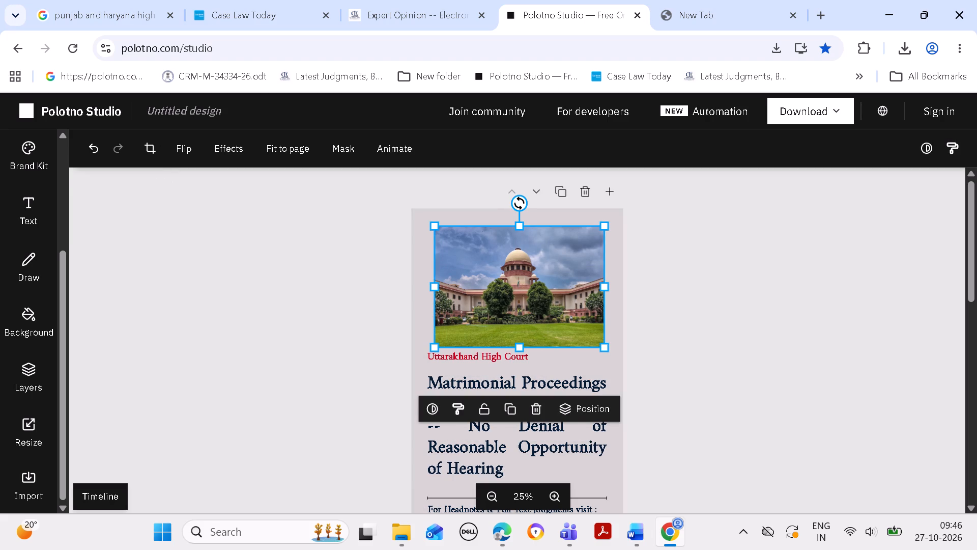
left_click(601, 285)
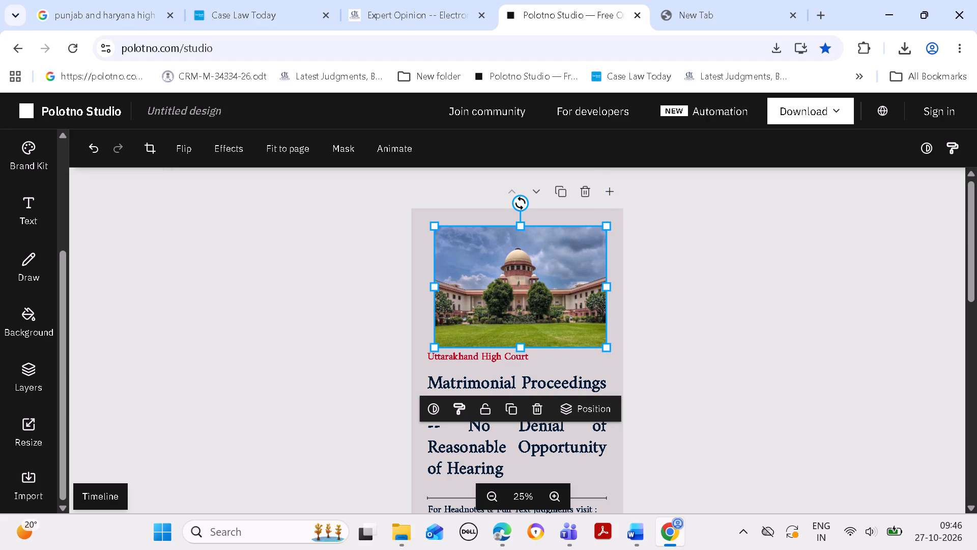
Extend the Supreme Court image's left edge to line up with the court name and heading, about 919 x 625 overall.
left_click(435, 283)
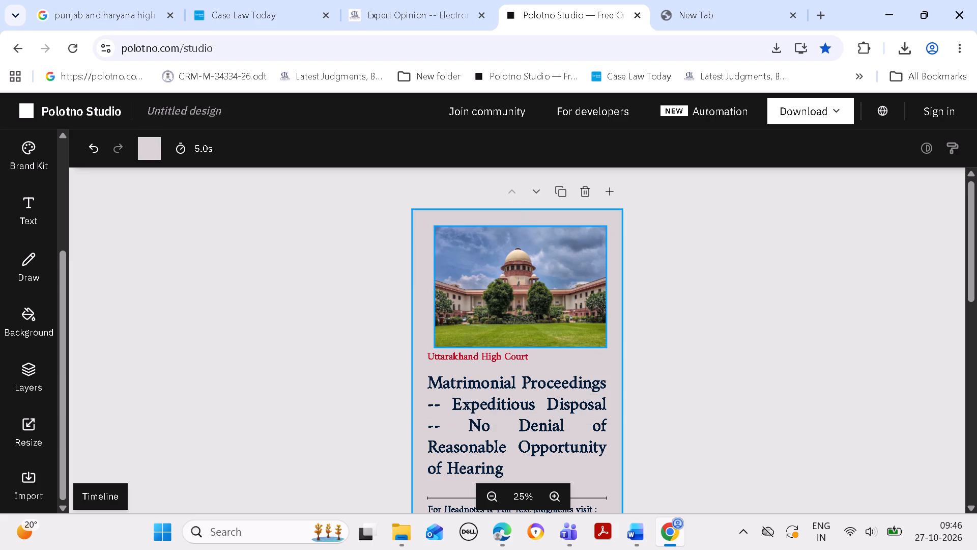
left_click(724, 280)
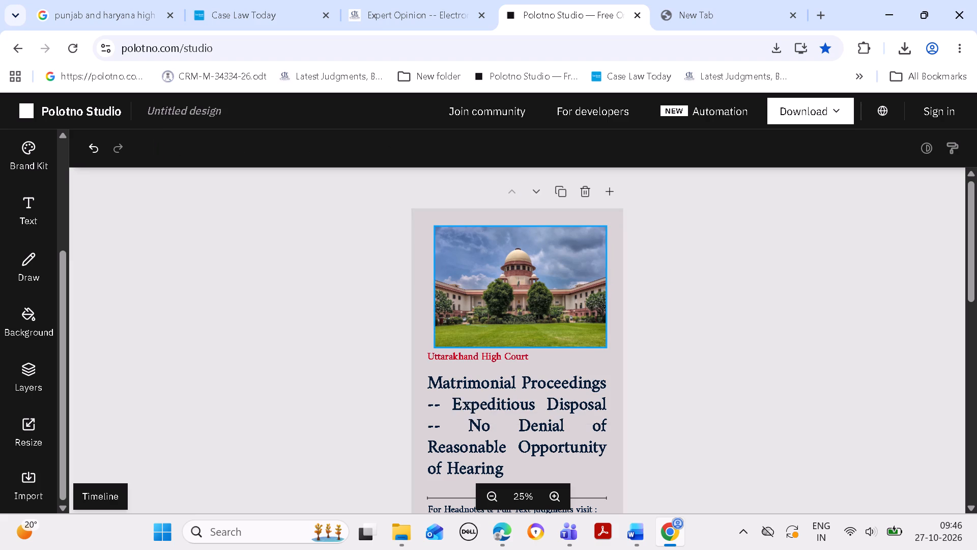
double_click(457, 288)
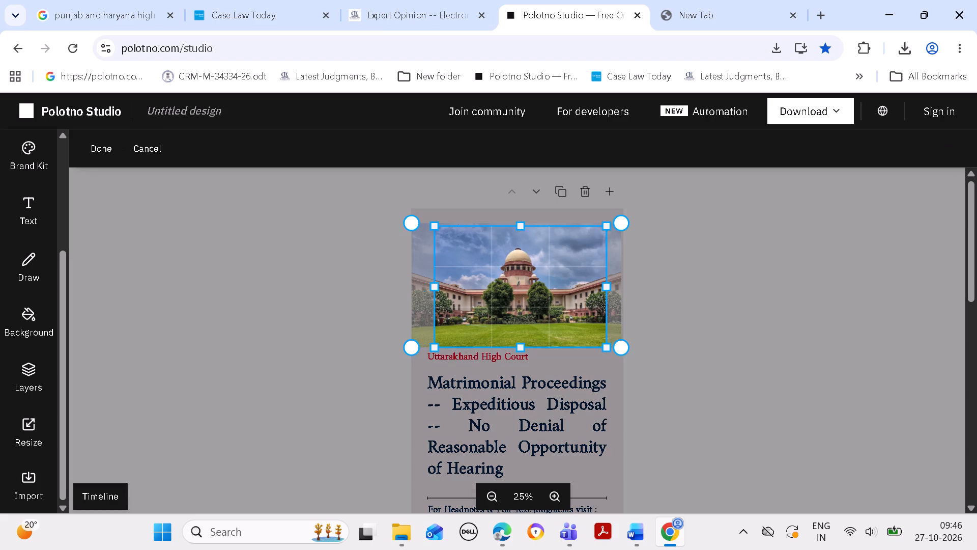
left_click(436, 285)
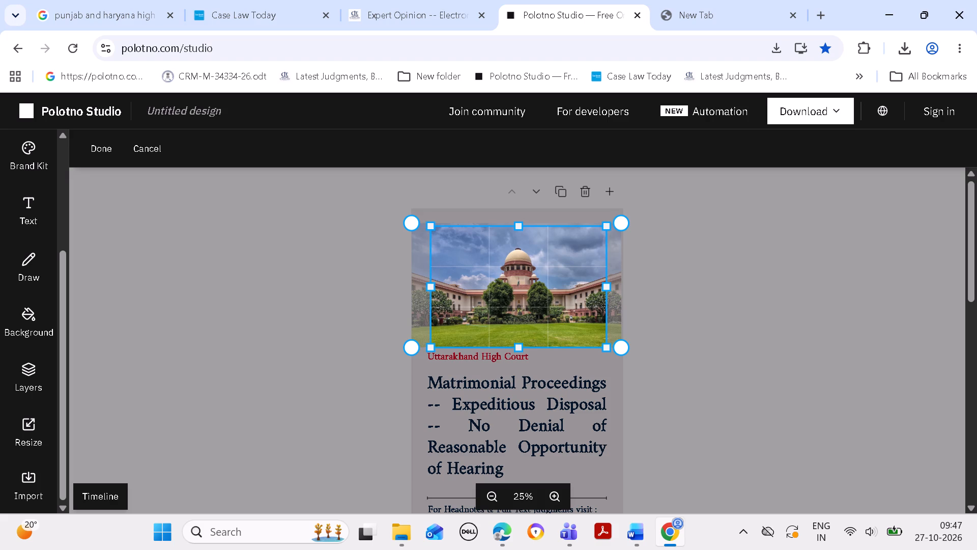
double_click(820, 276)
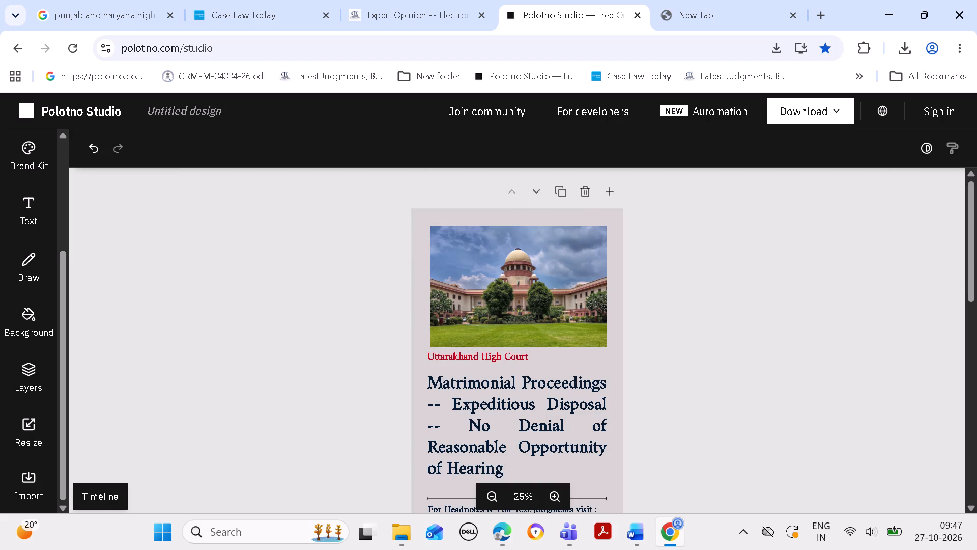
left_click(460, 290)
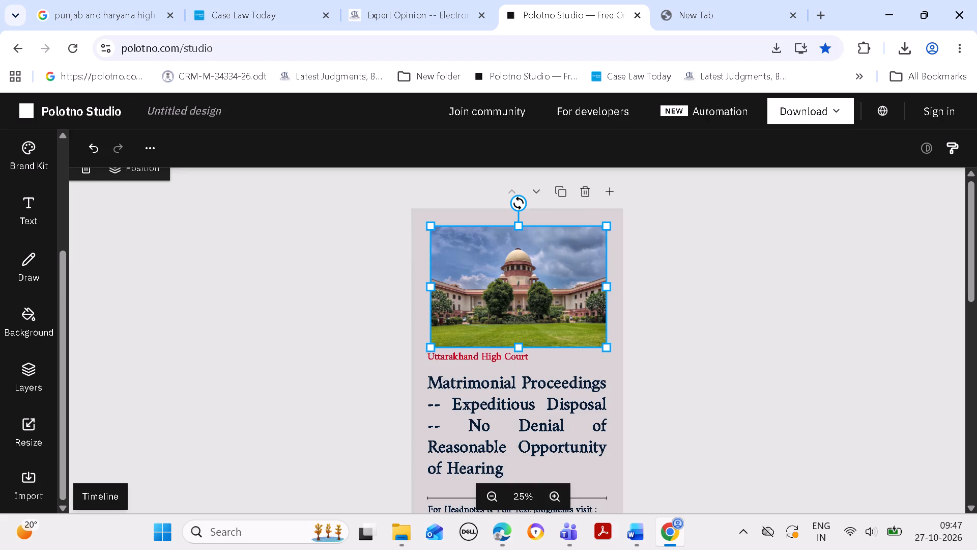
left_click_drag(430, 287, 428, 286)
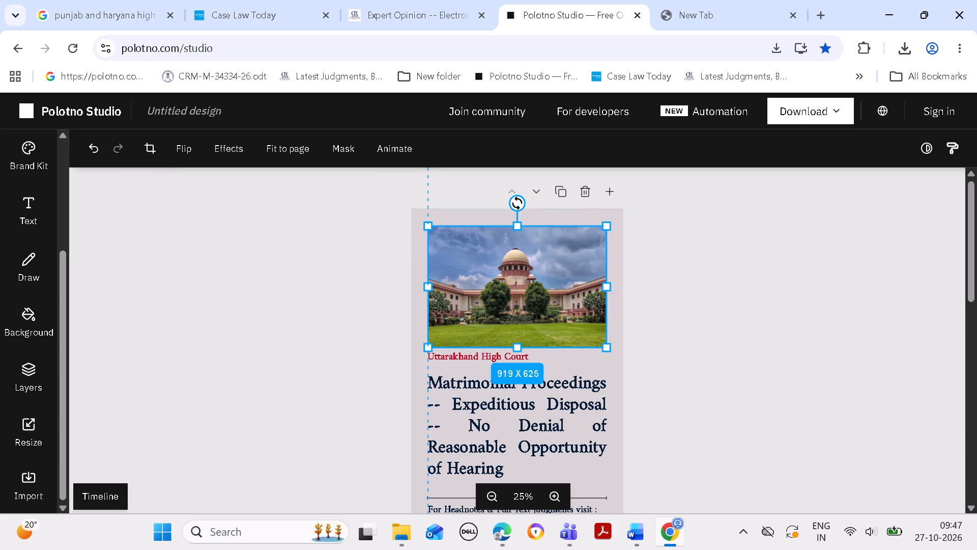
left_click_drag(428, 286, 424, 284)
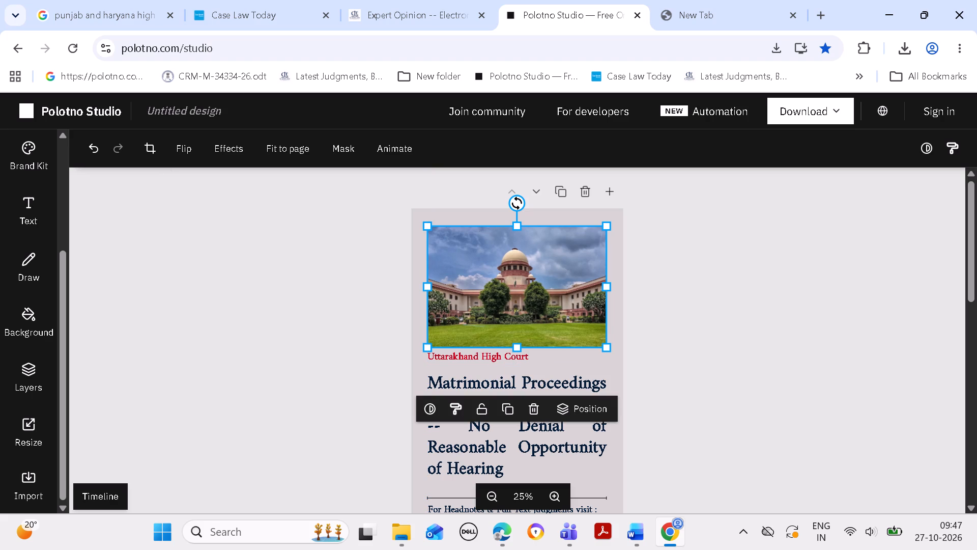
left_click(610, 286)
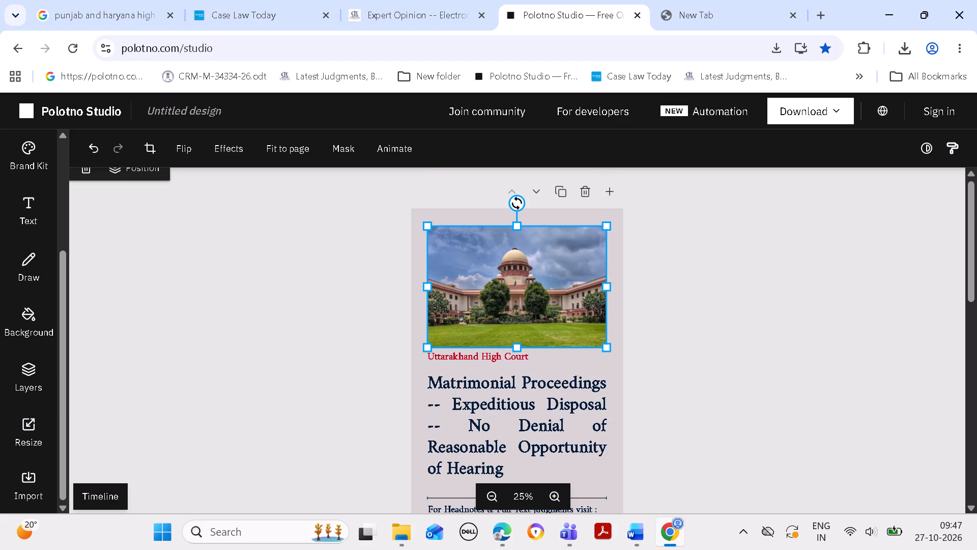
left_click(679, 292)
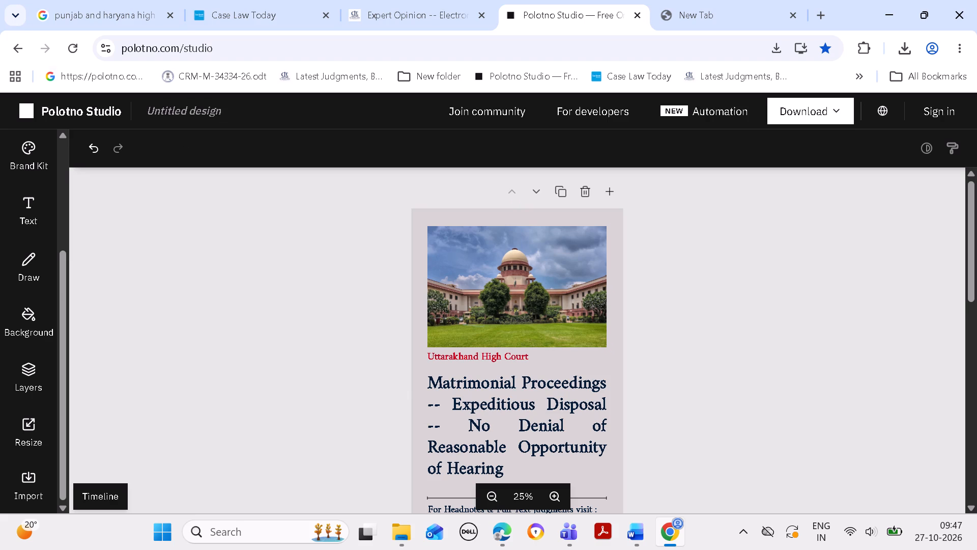
Copy the court name "Supreme Court" from the Citation of news item 6331 in Case Law Today.
left_click(228, 9)
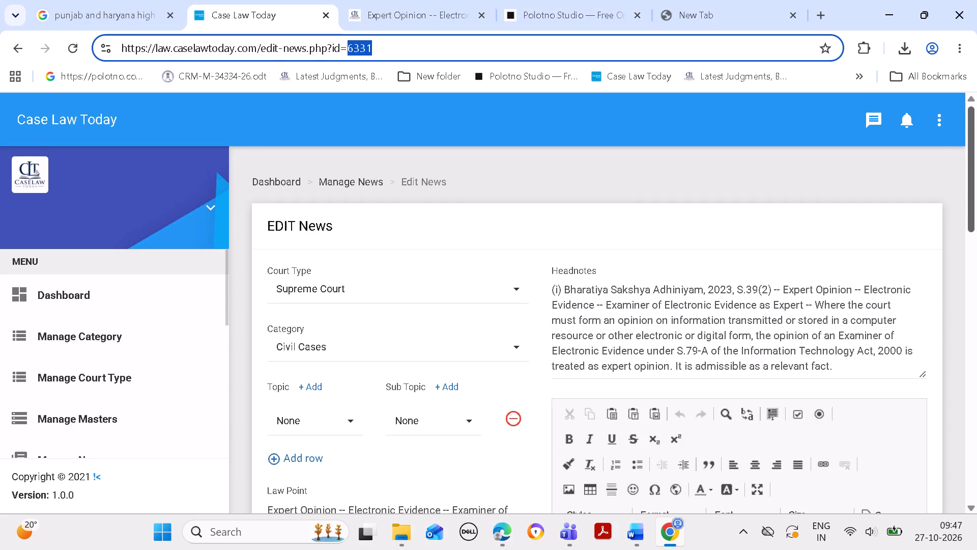
left_click_drag(976, 215, 975, 356)
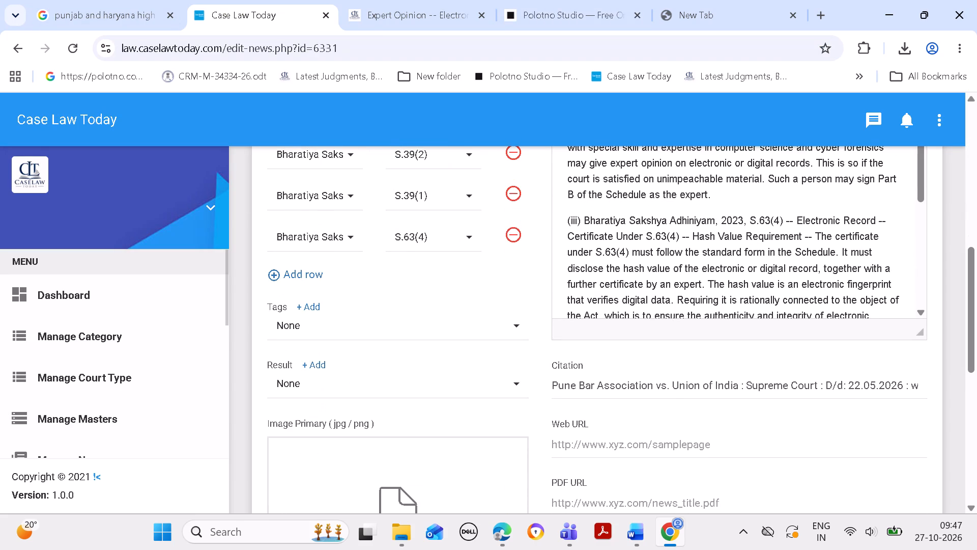
left_click_drag(752, 385, 770, 379)
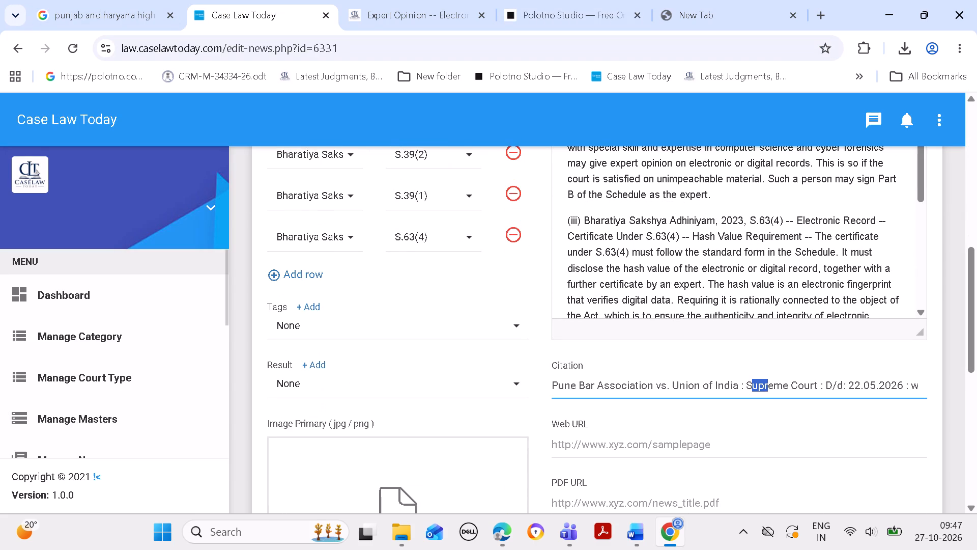
left_click_drag(750, 380, 765, 377)
left_click(764, 383)
left_click_drag(749, 384, 817, 385)
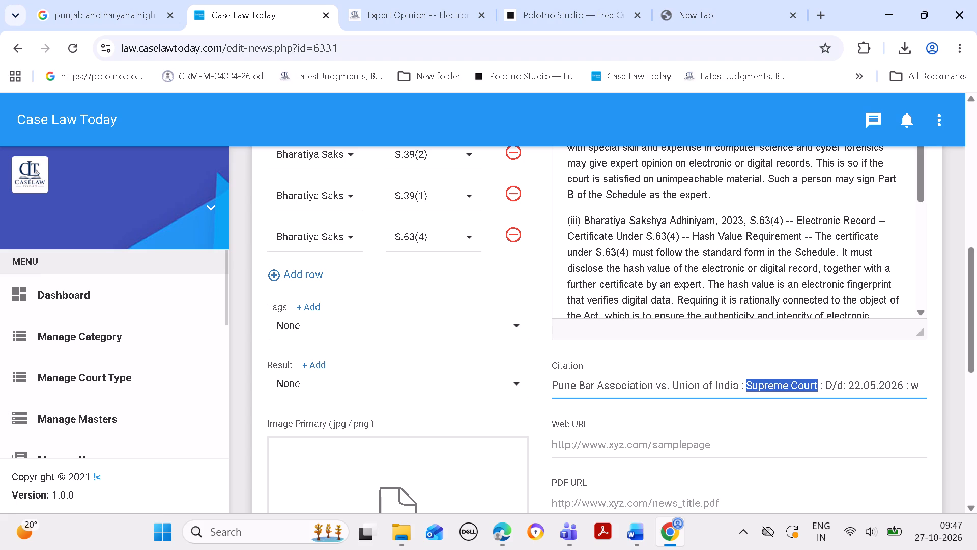
key("ctrl+c")
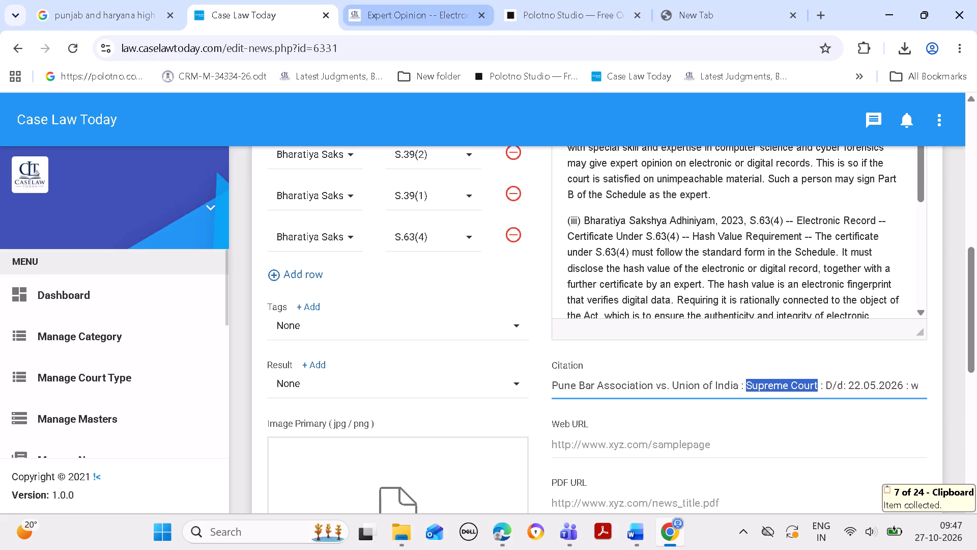
Replace the red court name "Uttarakhand High Court" on the Polotno design's first page with the copied "Supreme Court".
left_click(534, 17)
triple_click(502, 352)
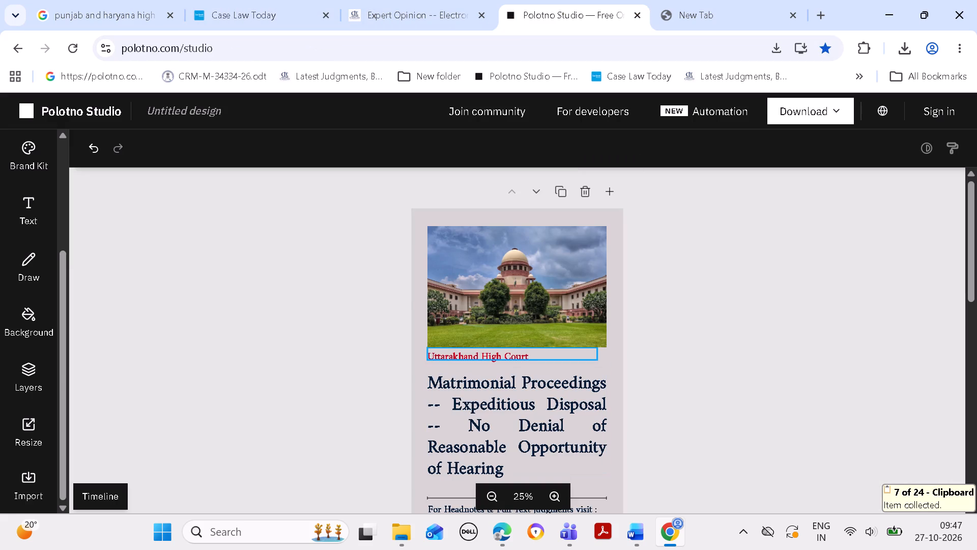
left_click(532, 352)
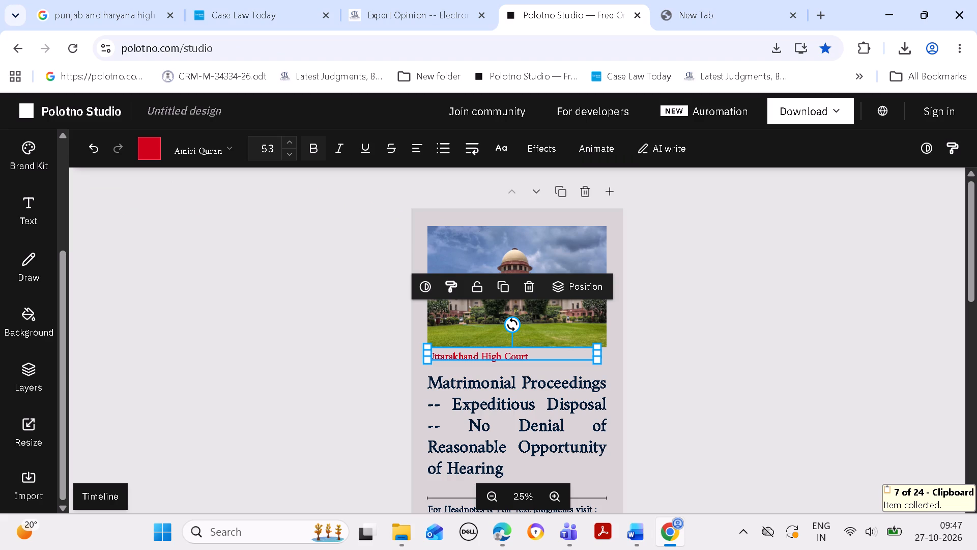
triple_click(531, 349)
double_click(533, 352)
left_click(528, 352)
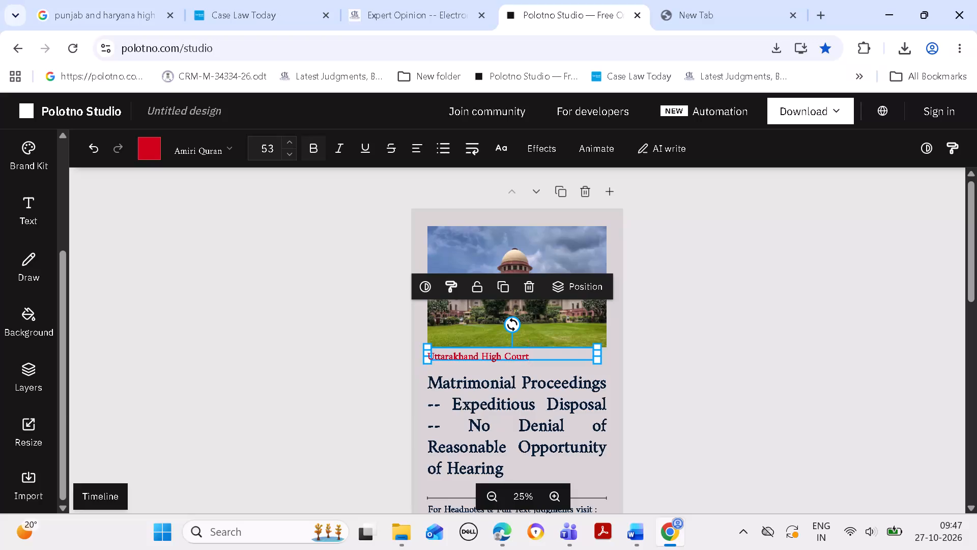
key("BackSpace")
key("BackSpace")
key("BackSpace")
key("BackSpace")
key("BackSpace")
key("BackSpace")
key("BackSpace")
key("BackSpace")
key("BackSpace")
key("BackSpace")
key("BackSpace")
key("BackSpace")
key("BackSpace")
key("BackSpace")
key("BackSpace")
key("BackSpace")
key("BackSpace")
key("BackSpace")
key("BackSpace")
key("BackSpace")
key("BackSpace")
key("BackSpace")
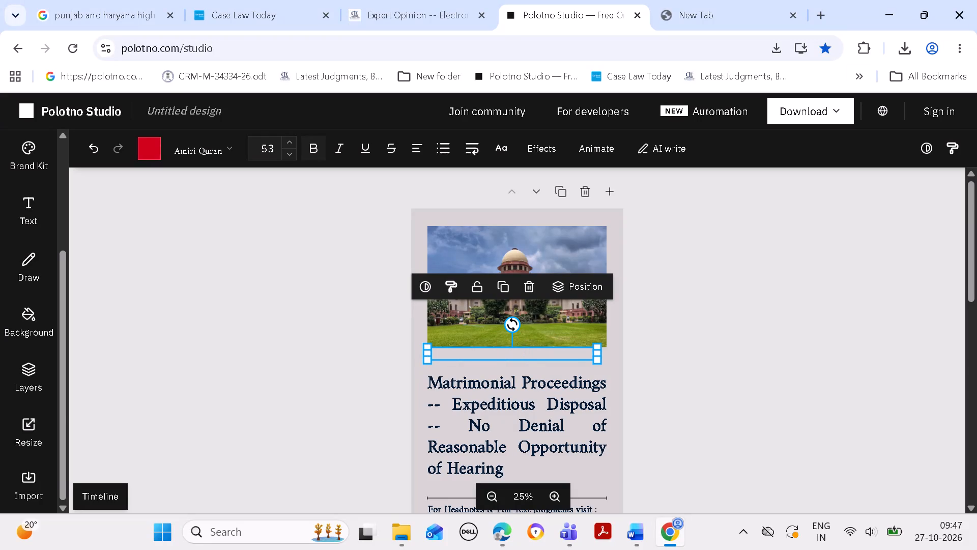
key("ctrl+v")
left_click(830, 321)
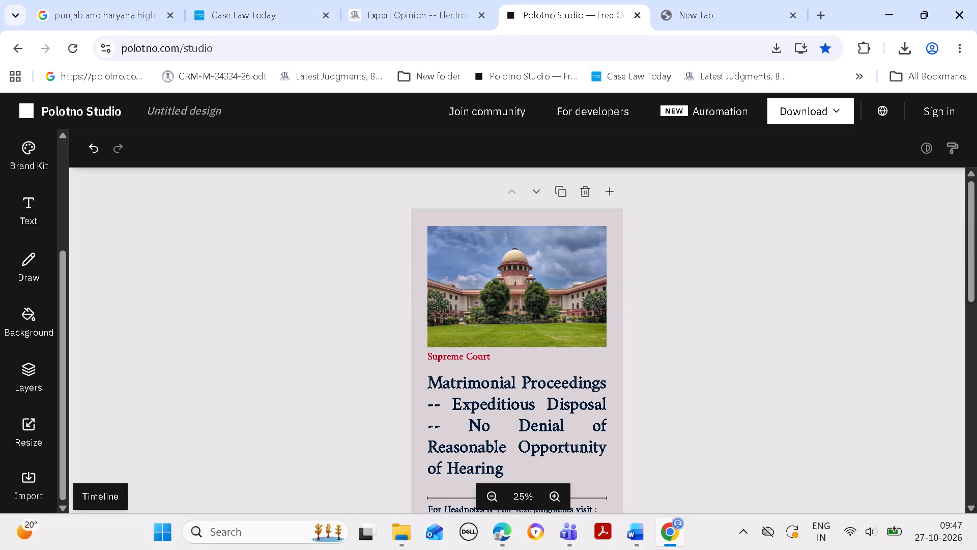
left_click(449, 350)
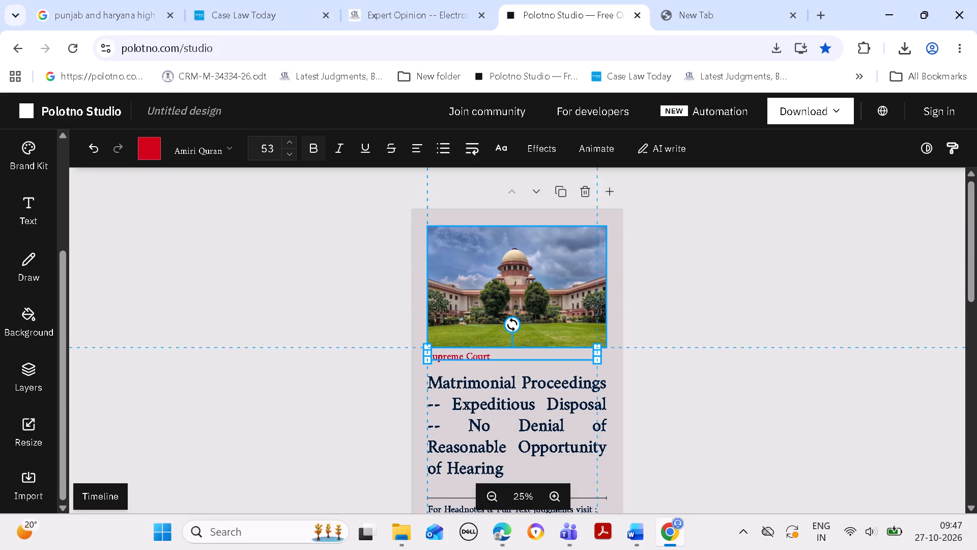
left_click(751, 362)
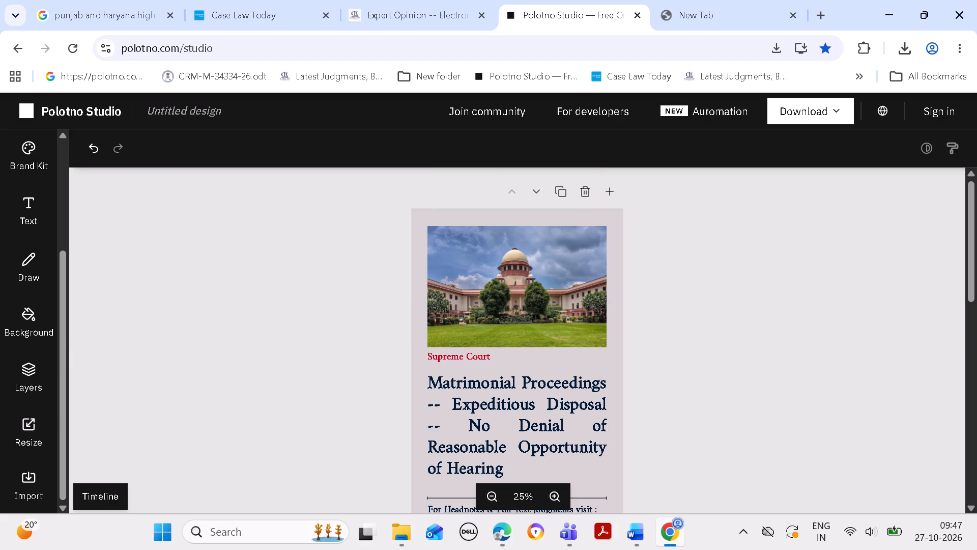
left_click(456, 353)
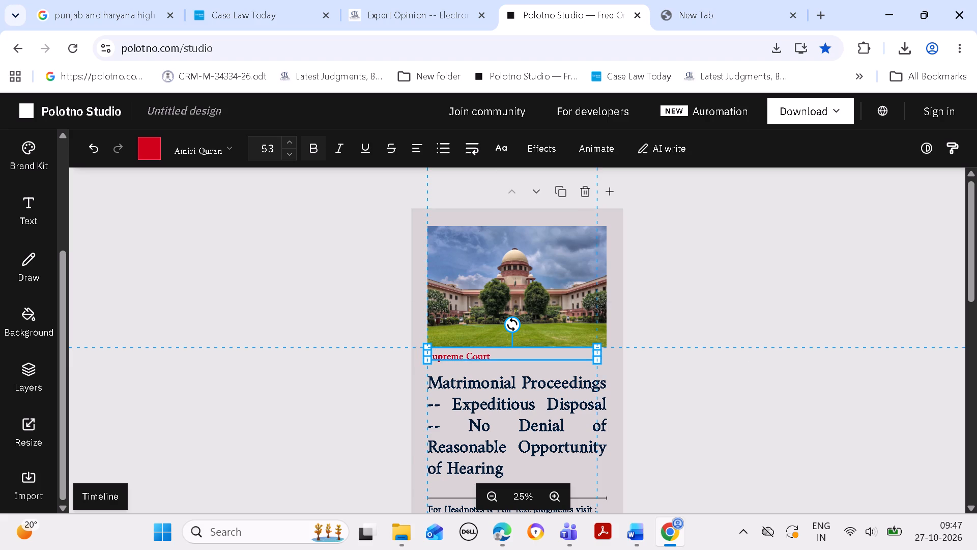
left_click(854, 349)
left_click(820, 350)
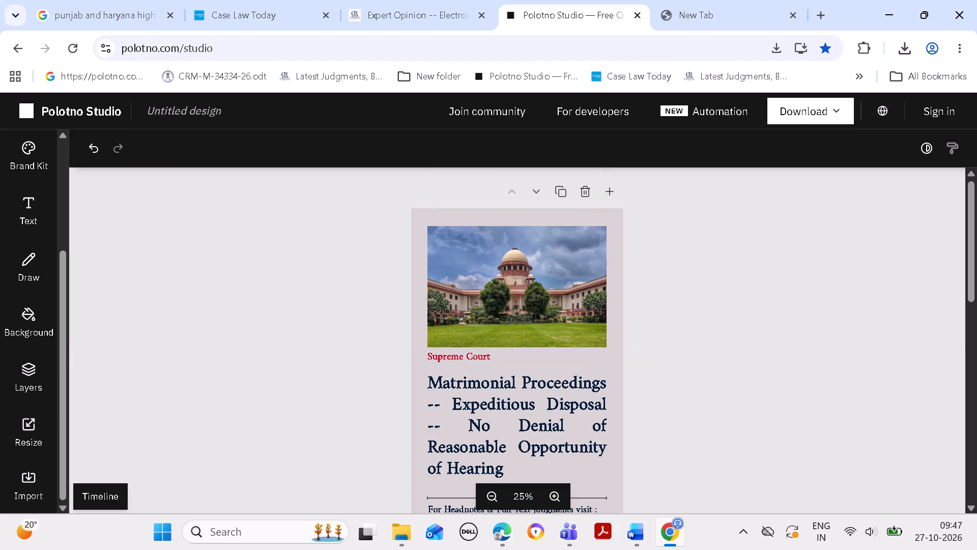
Copy the full Law Point text "Expert Opinion -- Electronic Evidence -- Examiner of Electronic Evidence as Expert" from news item 6331 in Case Law Today.
left_click(217, 6)
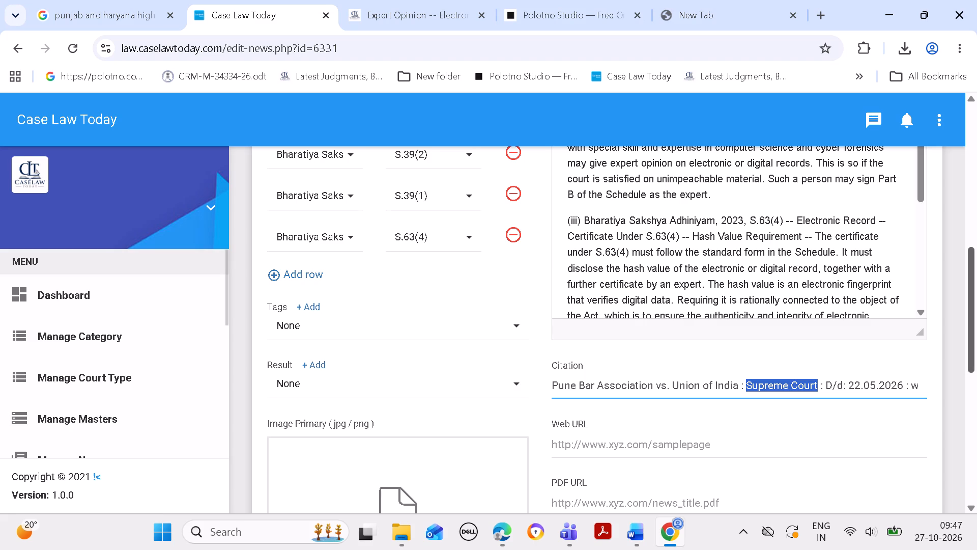
left_click_drag(975, 308, 966, 242)
left_click(949, 264)
left_click(472, 298)
double_click(472, 294)
scroll(831, 274, "up", 3)
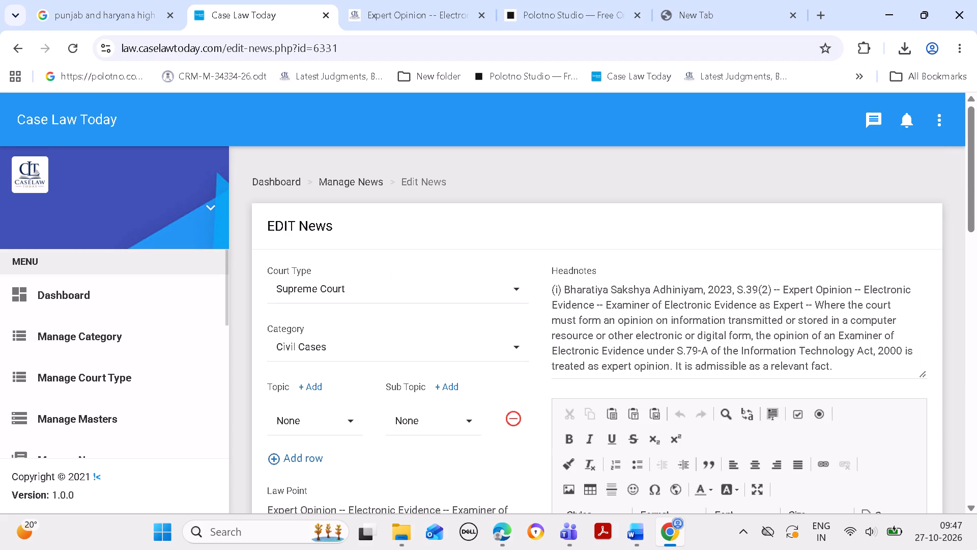
left_click_drag(970, 208, 976, 264)
left_click(482, 359)
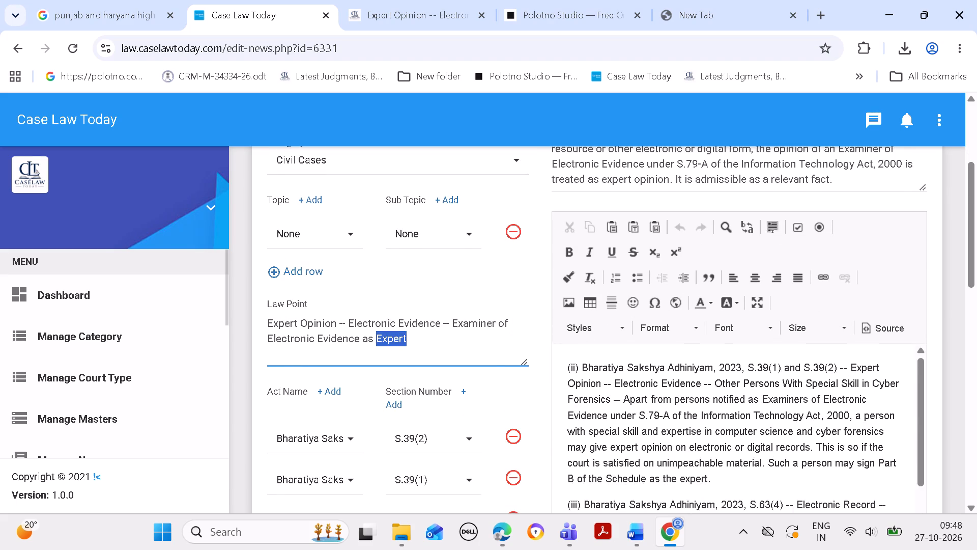
double_click(483, 350)
left_click(483, 344)
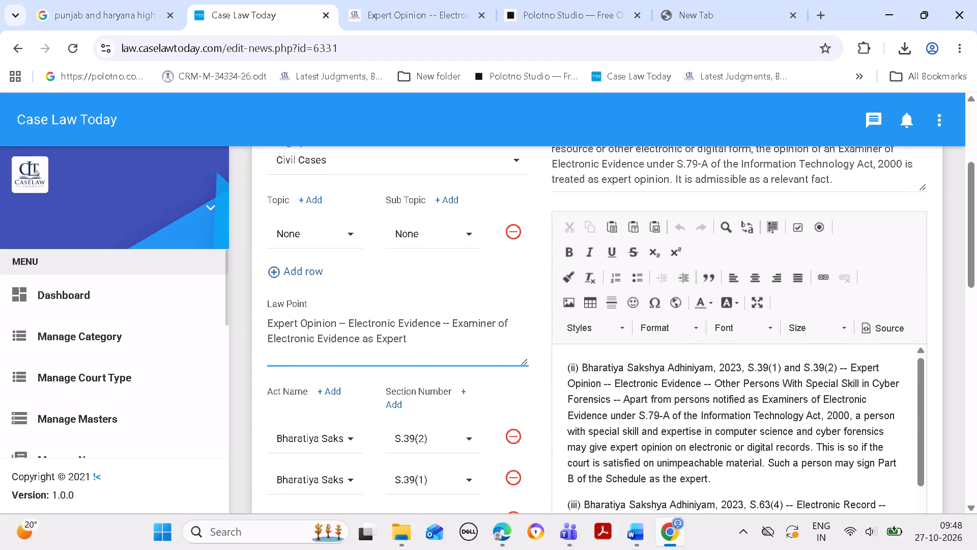
key("ctrl+z")
left_click(447, 333)
left_click(271, 320)
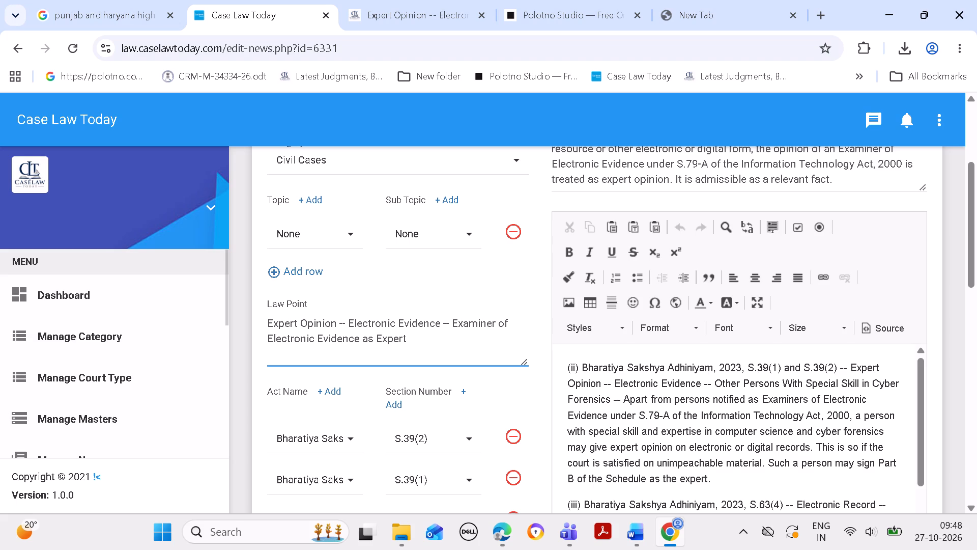
left_click(268, 320)
key("ctrl+a")
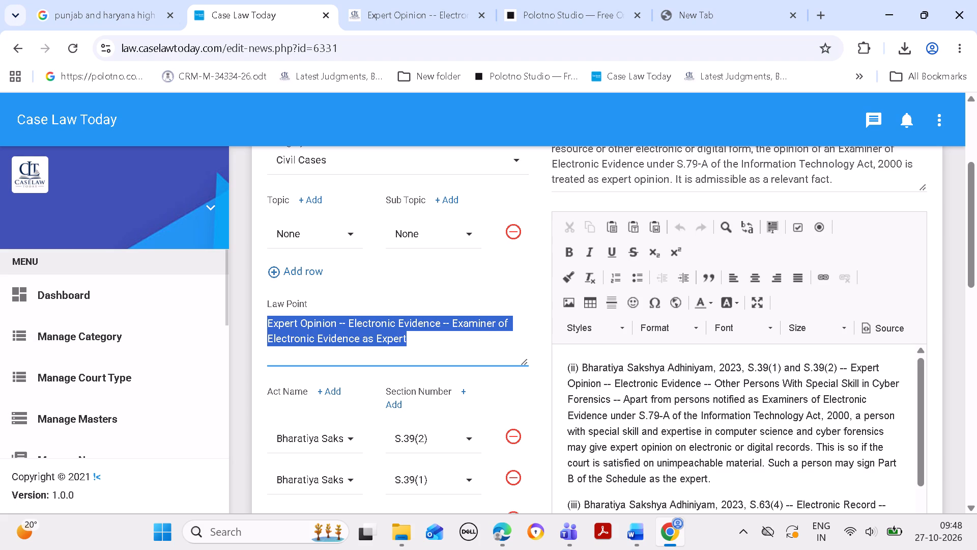
key("ctrl+c")
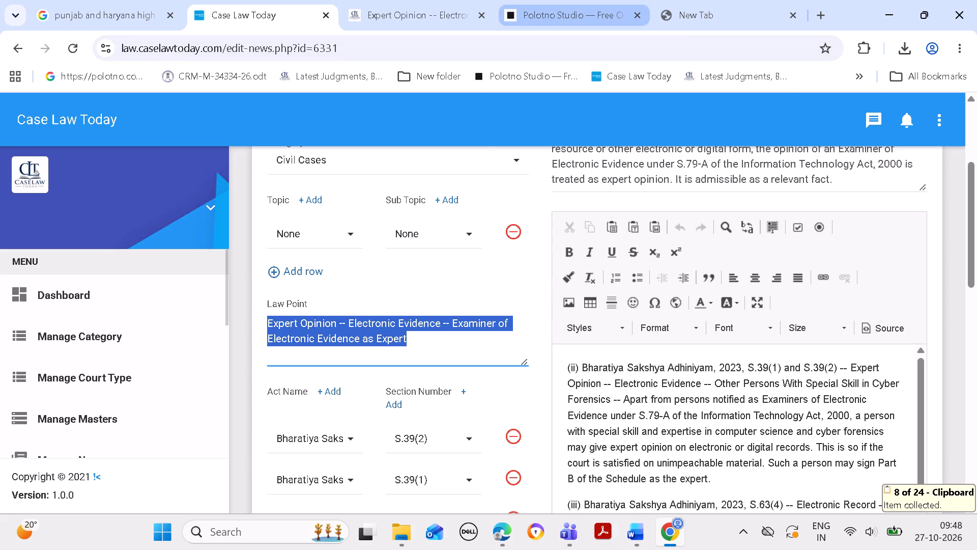
Replace the "Matrimonial Proceedings" heading on the Polotno design's first page with the copied Law Point text.
left_click(562, 14)
left_click(516, 421)
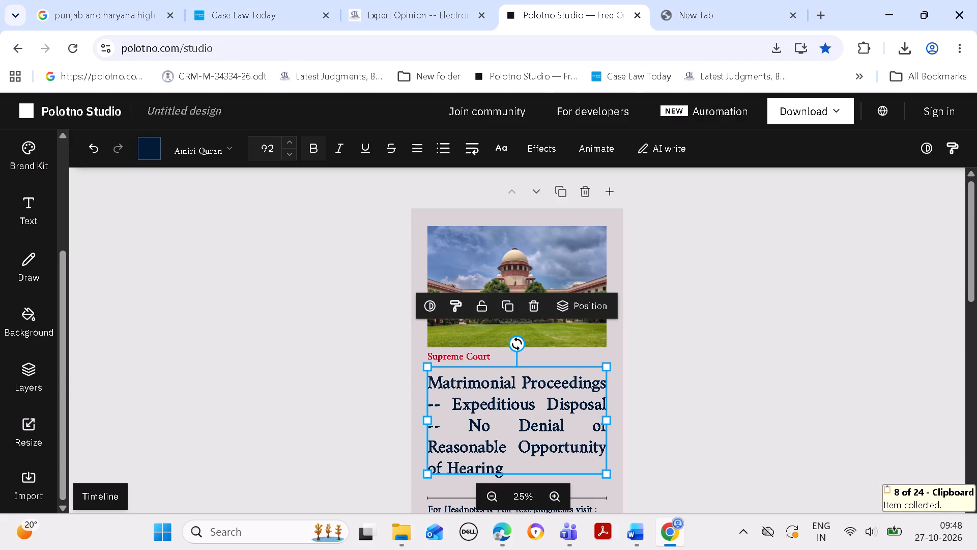
key("ctrl+a")
left_click(774, 358)
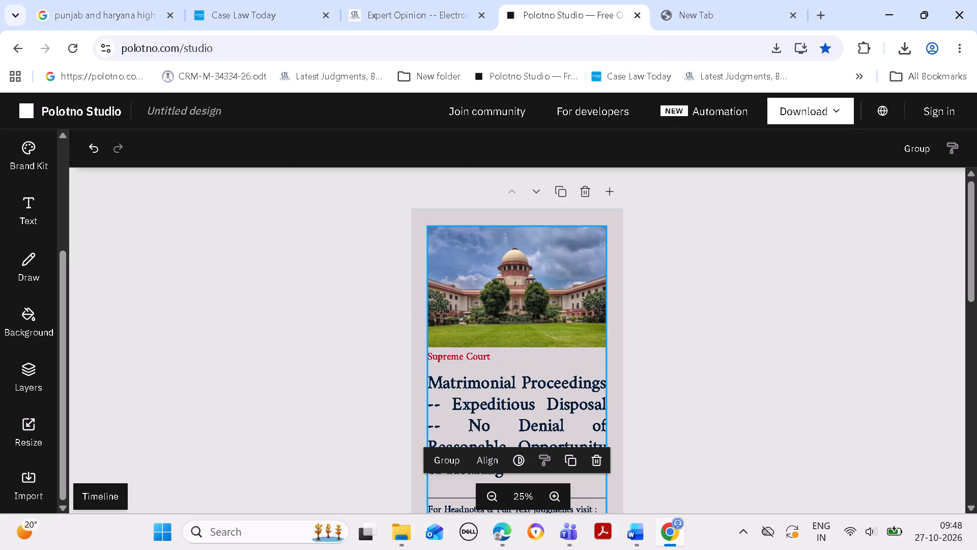
triple_click(497, 430)
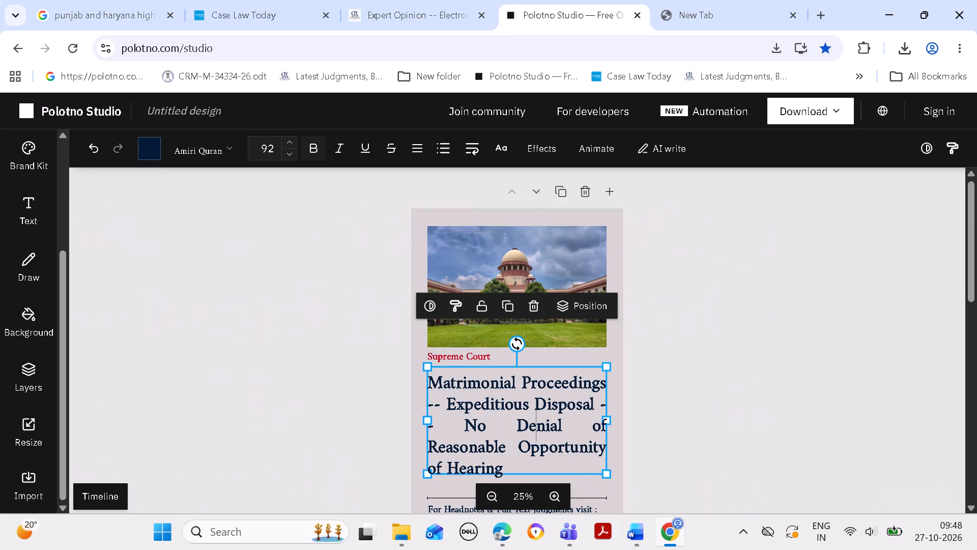
key("ctrl+a")
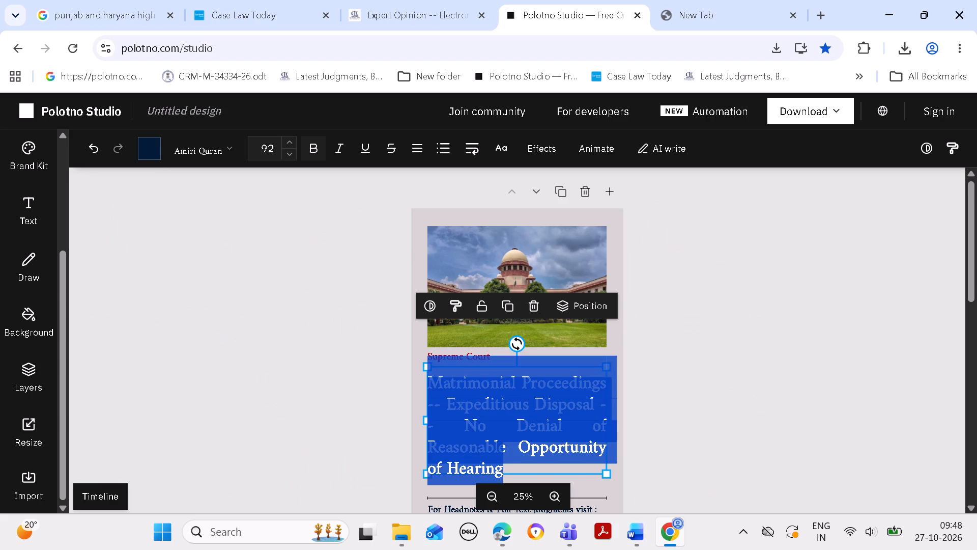
key("ctrl+v")
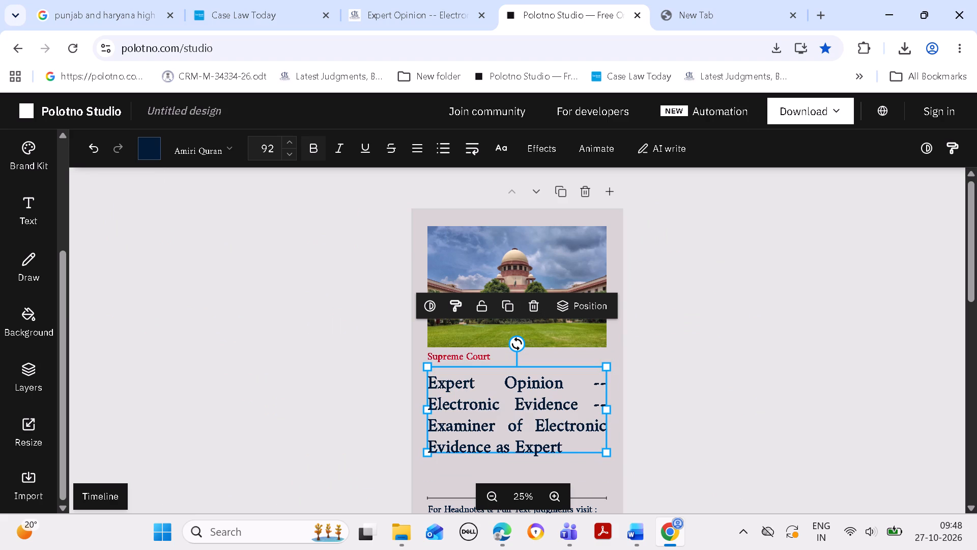
Set the heading's font size to 100 so the text fills four lines above the divider.
triple_click(291, 135)
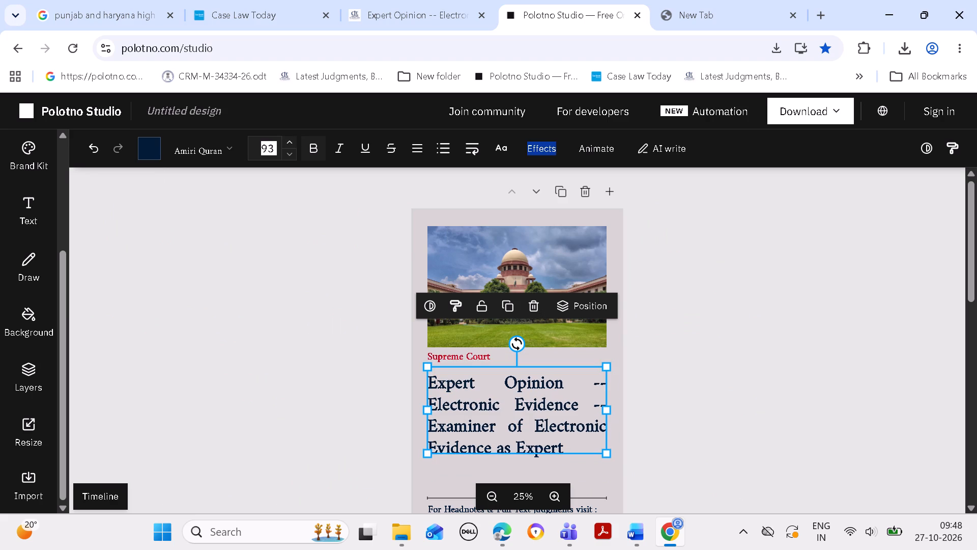
double_click(289, 143)
triple_click(289, 139)
triple_click(289, 136)
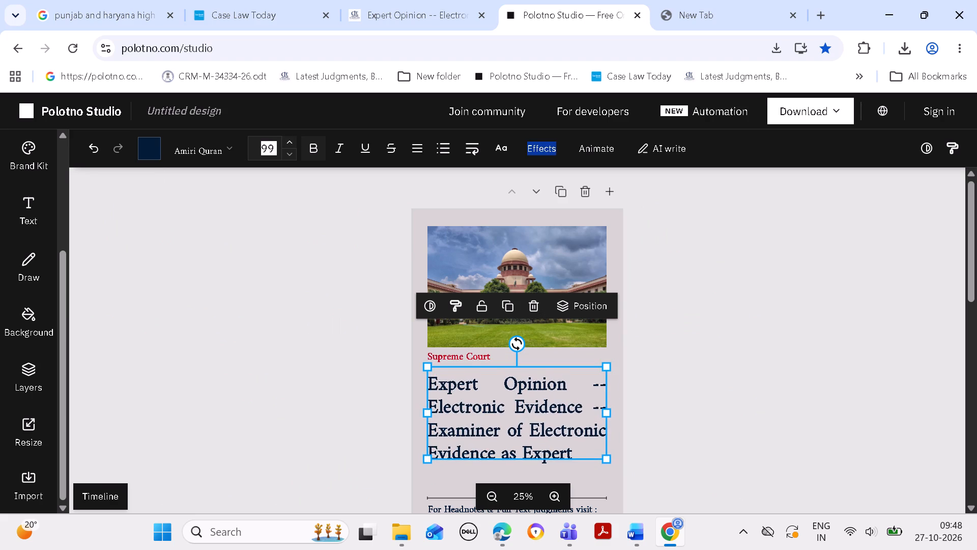
left_click(289, 135)
double_click(289, 134)
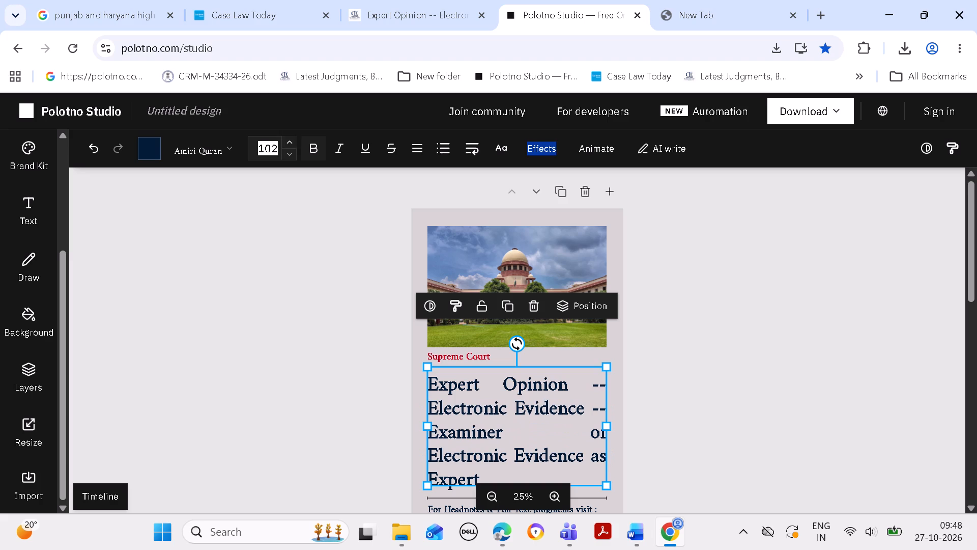
triple_click(292, 139)
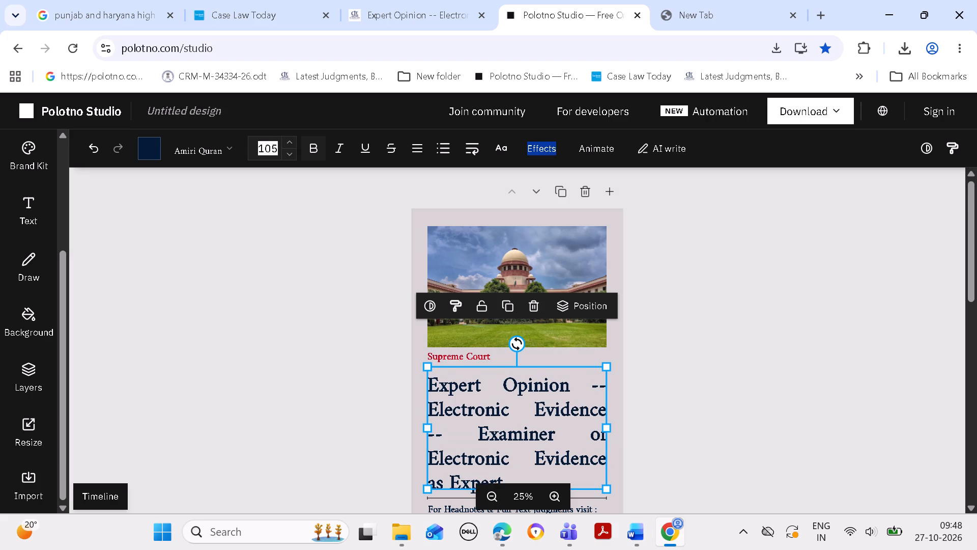
triple_click(285, 154)
double_click(285, 154)
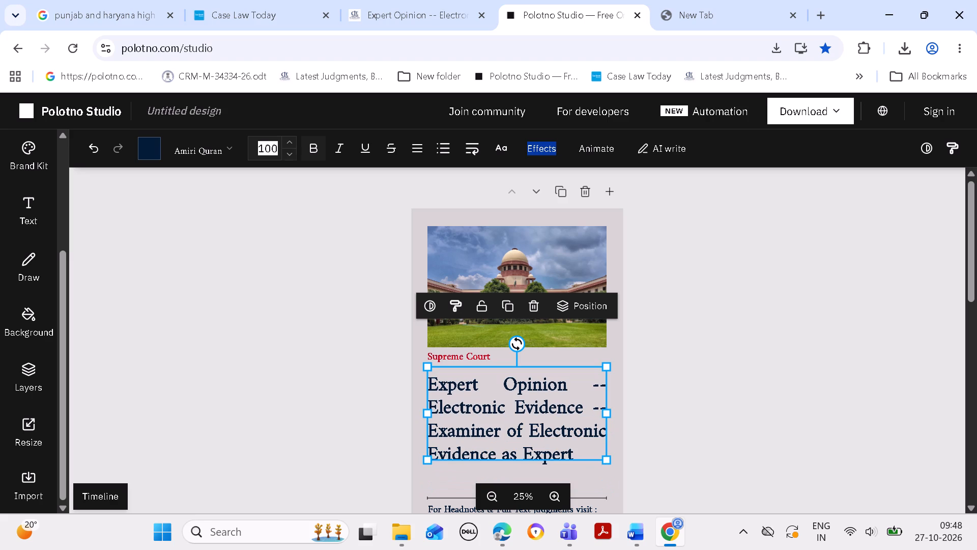
left_click(703, 370)
Move the heading text down slightly towards the divider line, keeping its left and right edges aligned with the image.
left_click_drag(530, 424, 531, 437)
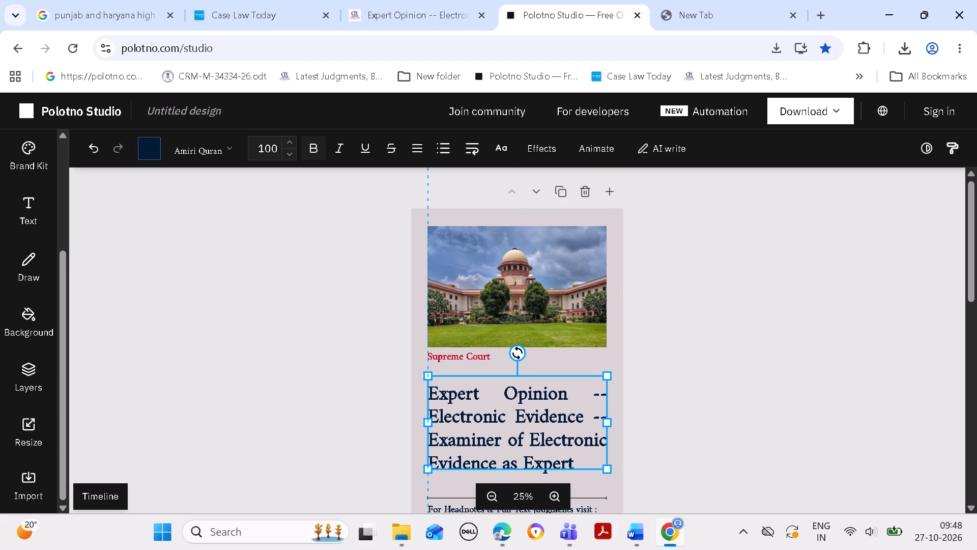
left_click_drag(531, 437, 531, 435)
left_click(673, 410)
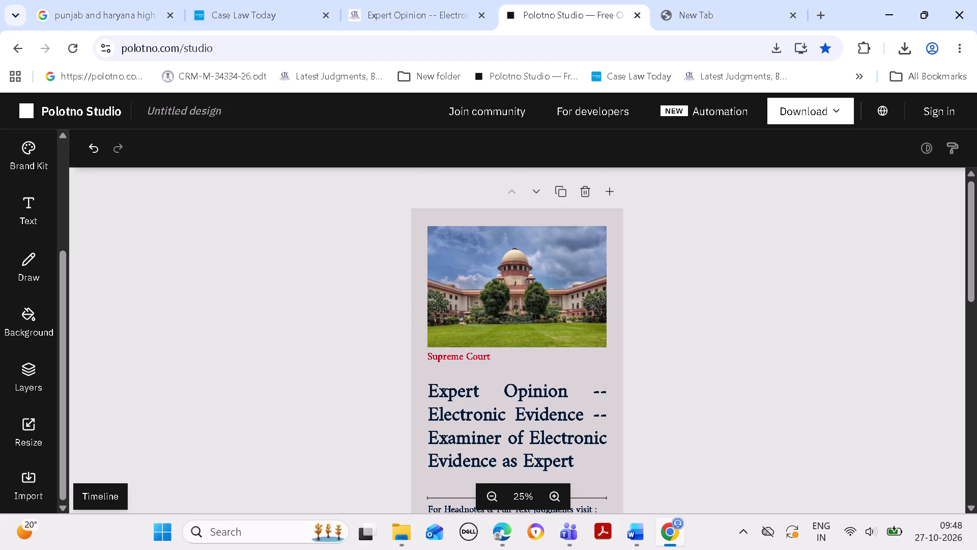
left_click(711, 362)
left_click(519, 416)
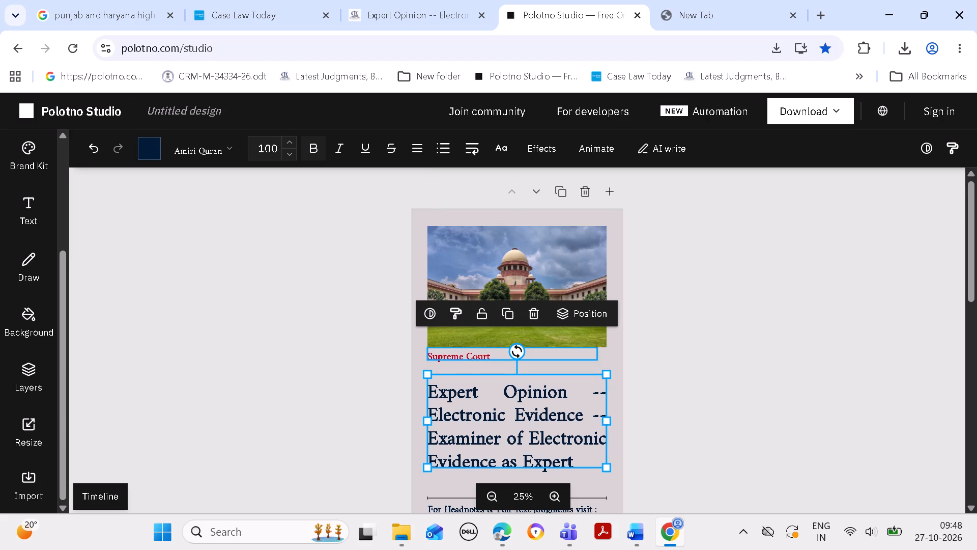
left_click_drag(499, 387, 499, 389)
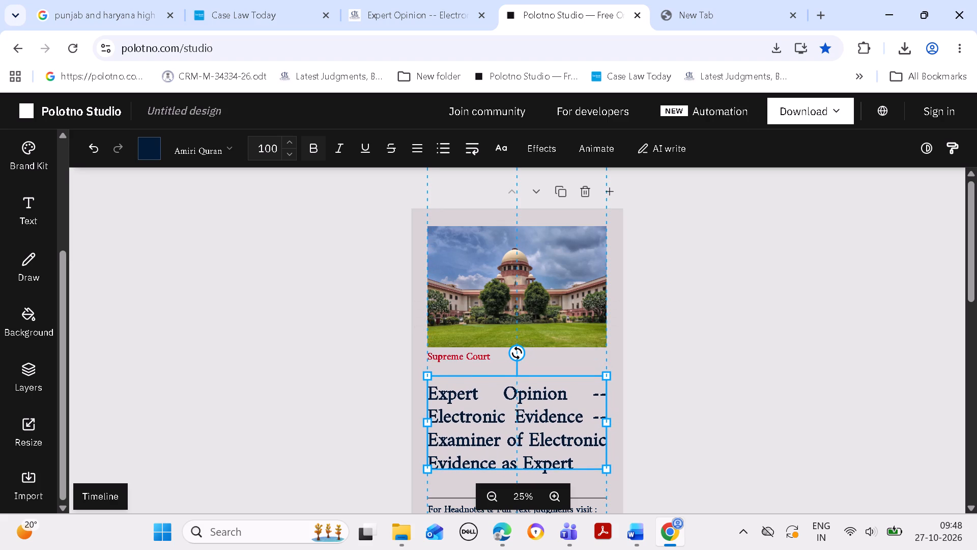
left_click_drag(499, 389, 499, 391)
left_click(671, 361)
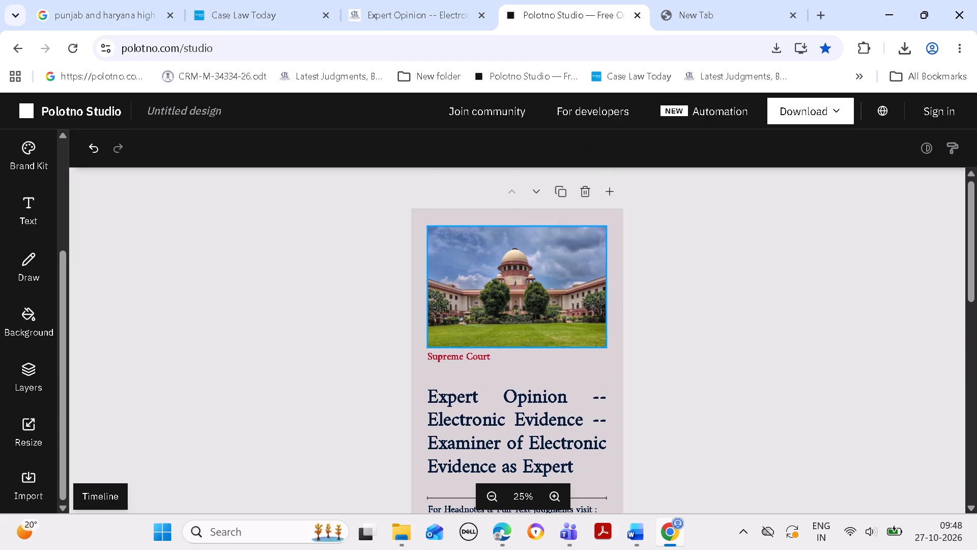
Move the red "Supreme Court" court name down closer to the heading, keeping its left alignment.
left_click_drag(468, 353, 469, 366)
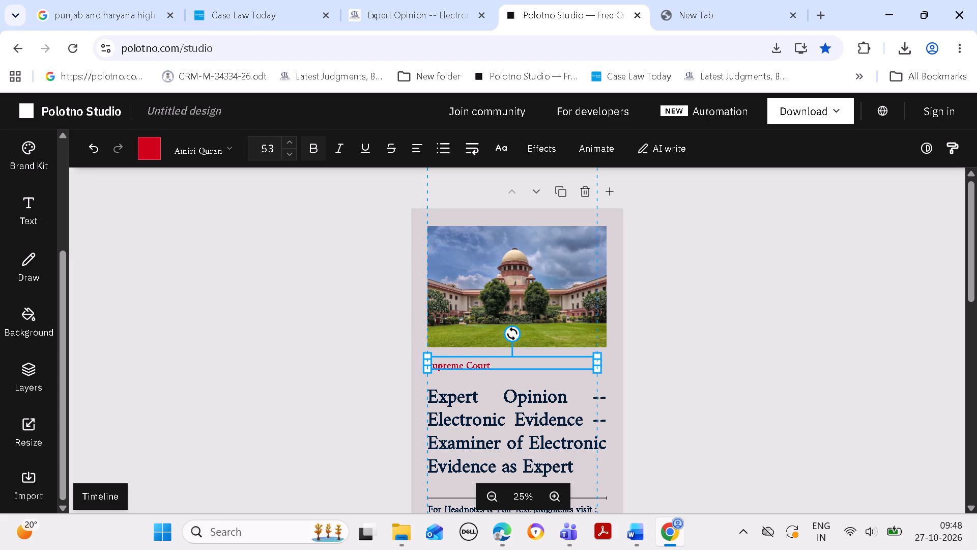
left_click_drag(469, 366, 469, 366)
left_click(638, 346)
Extend the Supreme Court image's crop upward to the top edge of the picture.
double_click(548, 291)
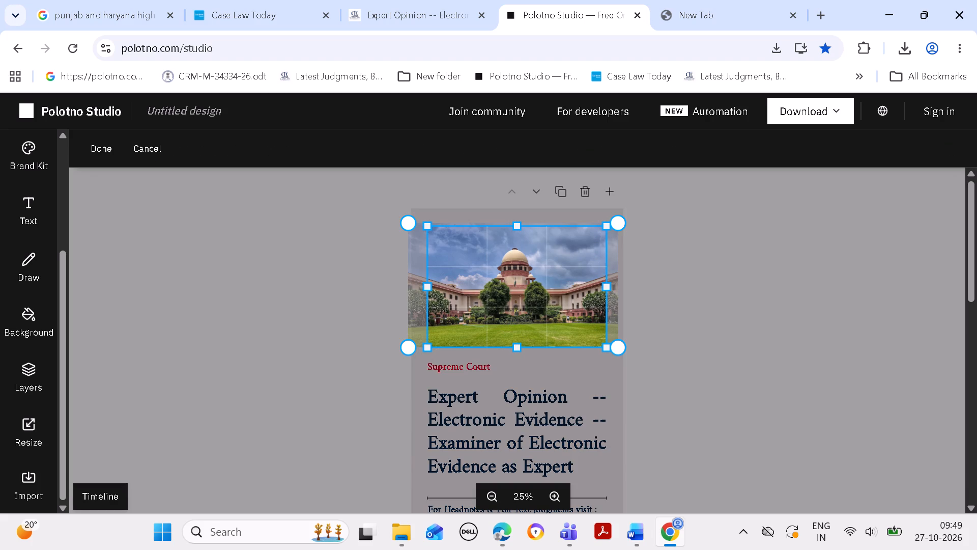
left_click(516, 222)
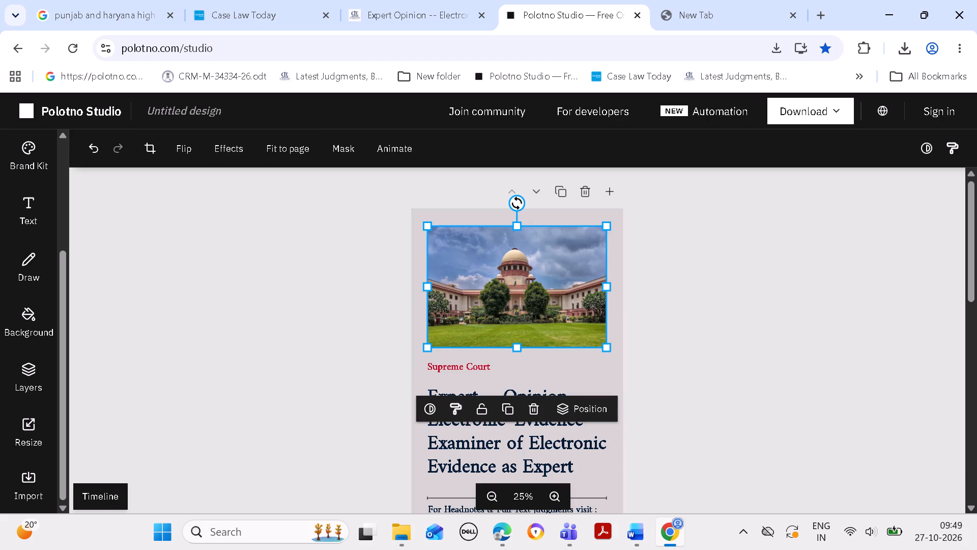
triple_click(522, 241)
left_click_drag(516, 226, 516, 223)
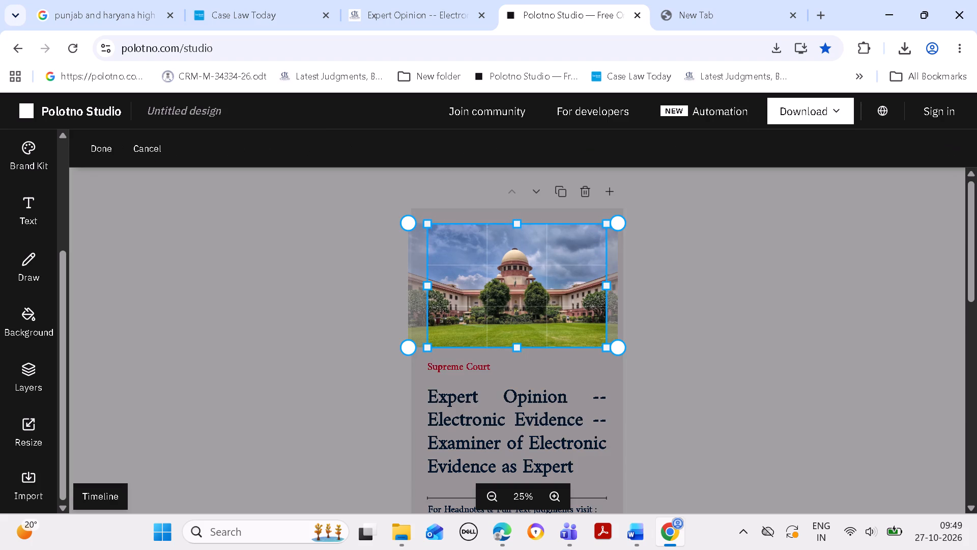
left_click_drag(516, 223, 516, 218)
double_click(689, 259)
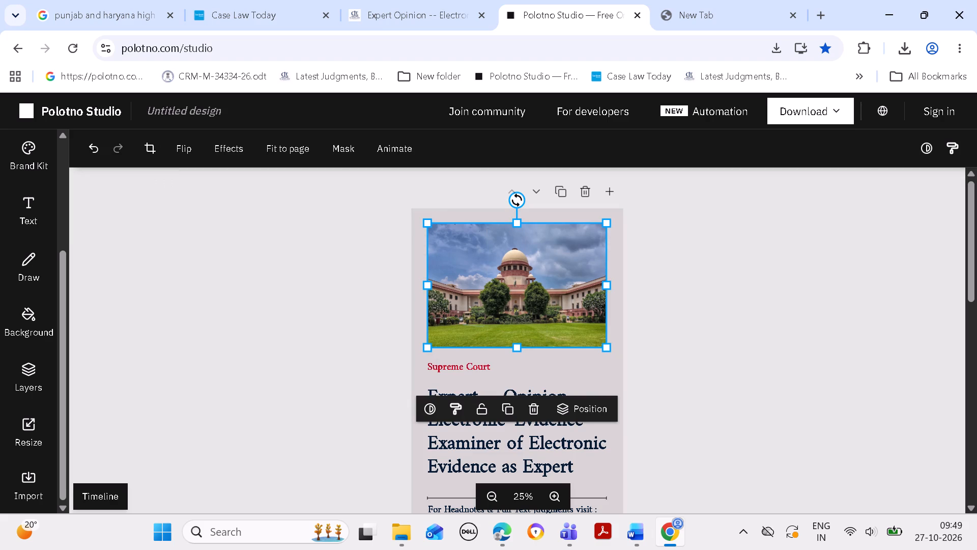
Move the Supreme Court image down slightly towards the court name, keeping it aligned with the heading's left edge.
left_click_drag(516, 311, 519, 315)
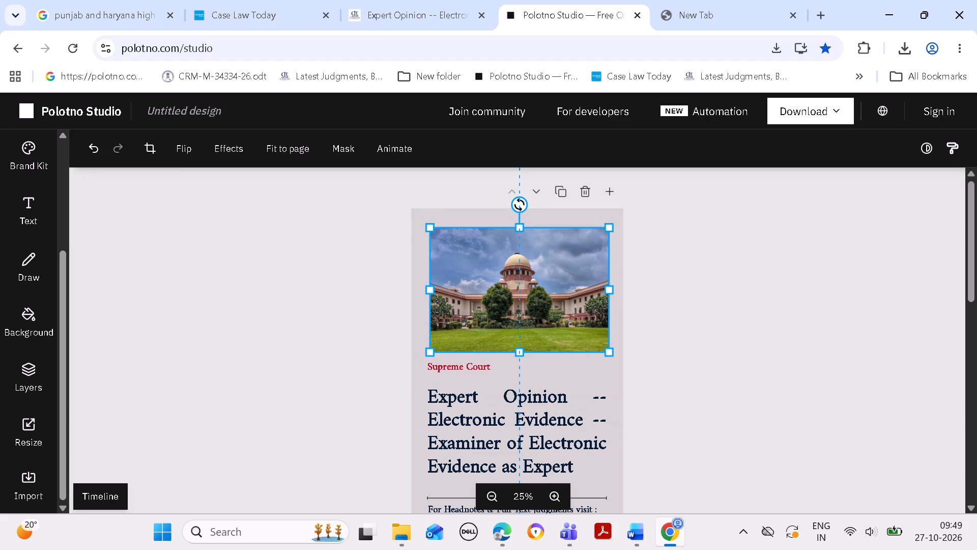
left_click_drag(519, 315, 518, 316)
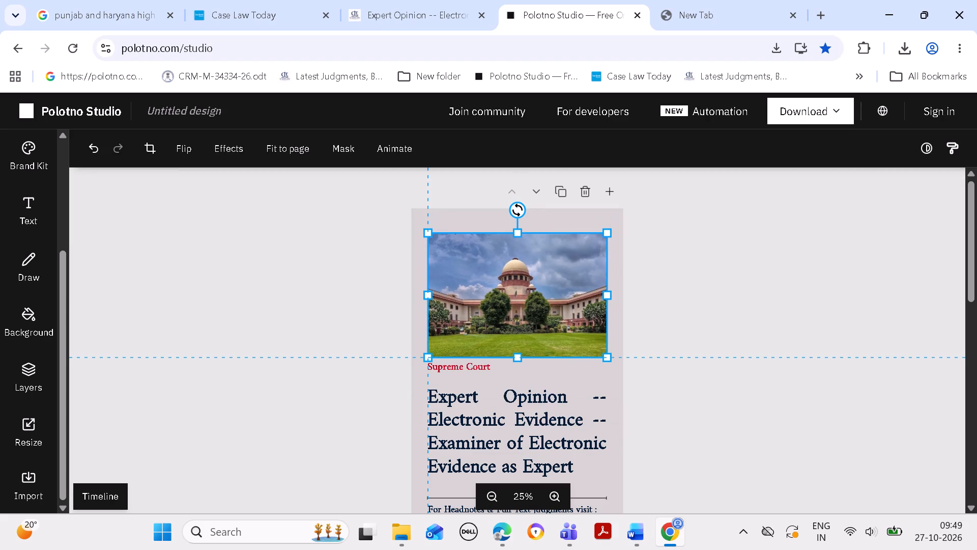
left_click_drag(518, 316, 518, 315)
left_click_drag(771, 353, 770, 345)
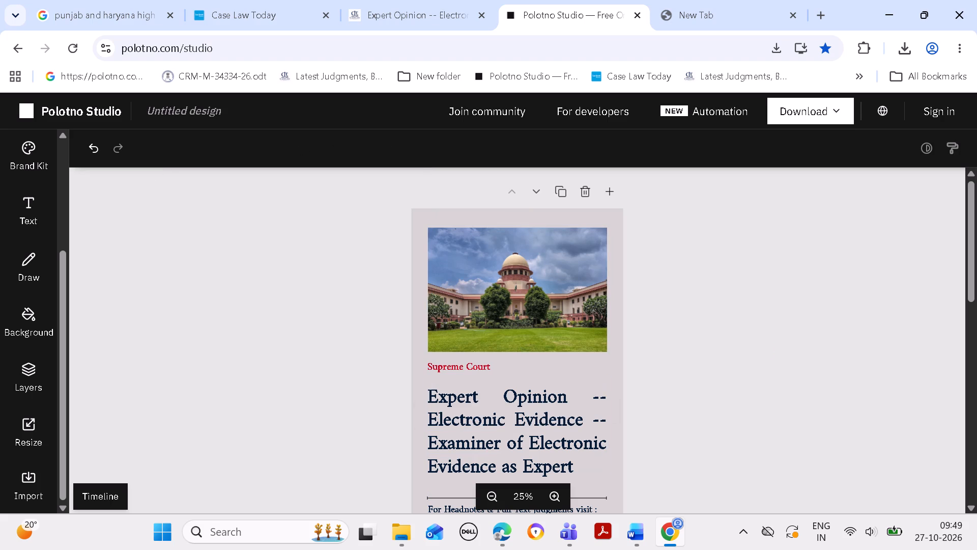
Move the Supreme Court image down to just above the court name and match its side edges to the heading, about 923 × 641.
left_click_drag(505, 316, 504, 317)
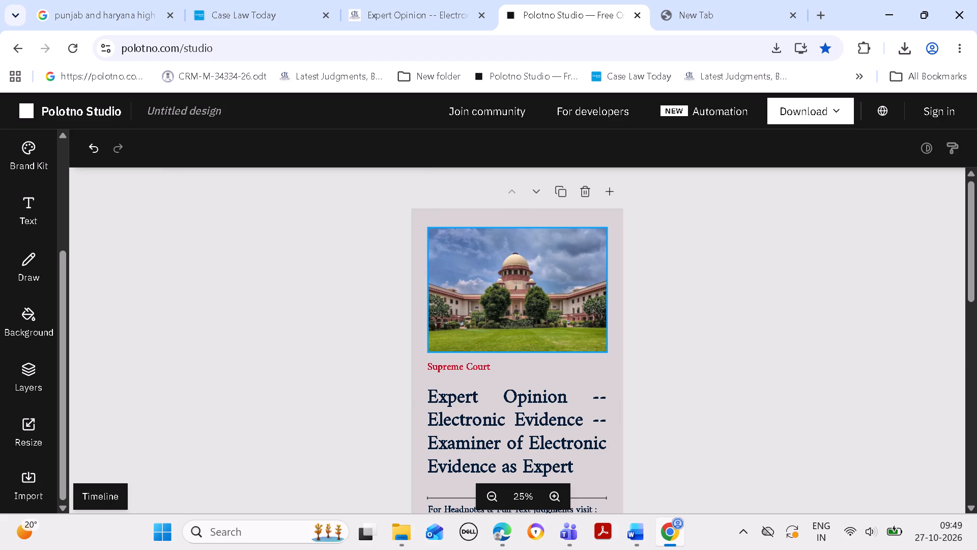
left_click_drag(504, 317, 504, 321)
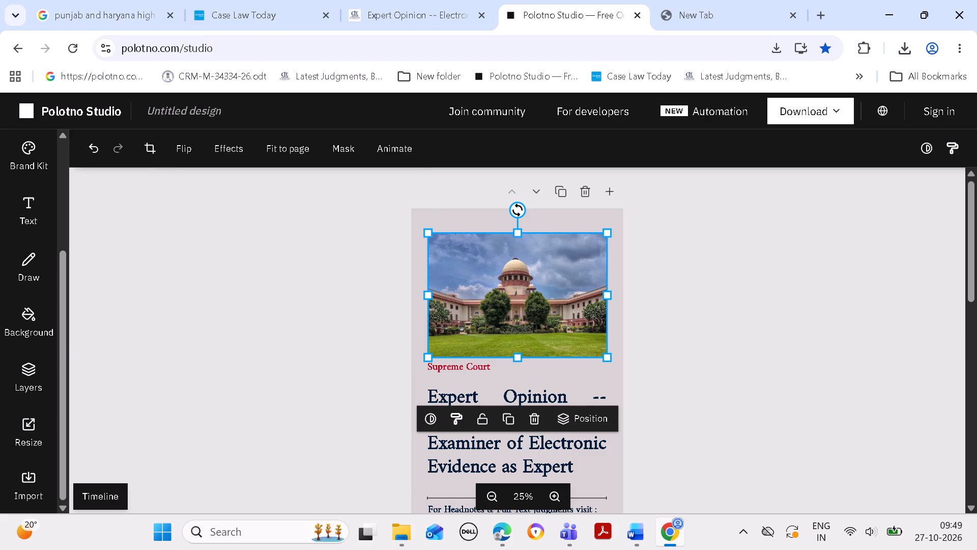
left_click(428, 295)
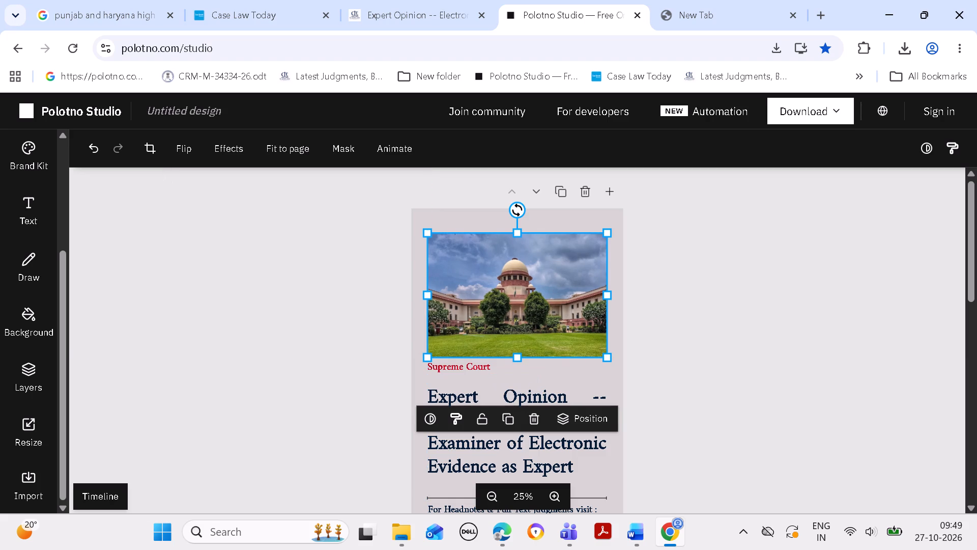
left_click(608, 293)
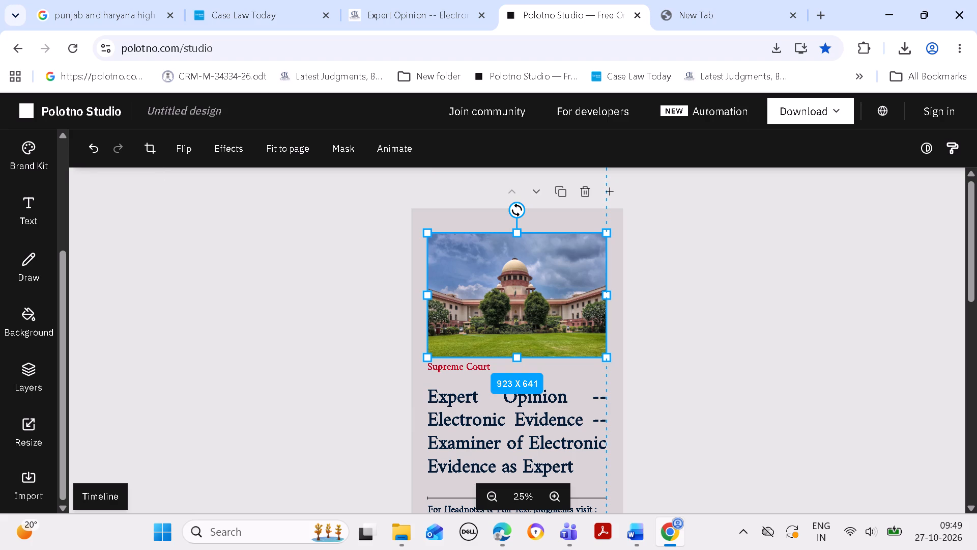
left_click(706, 299)
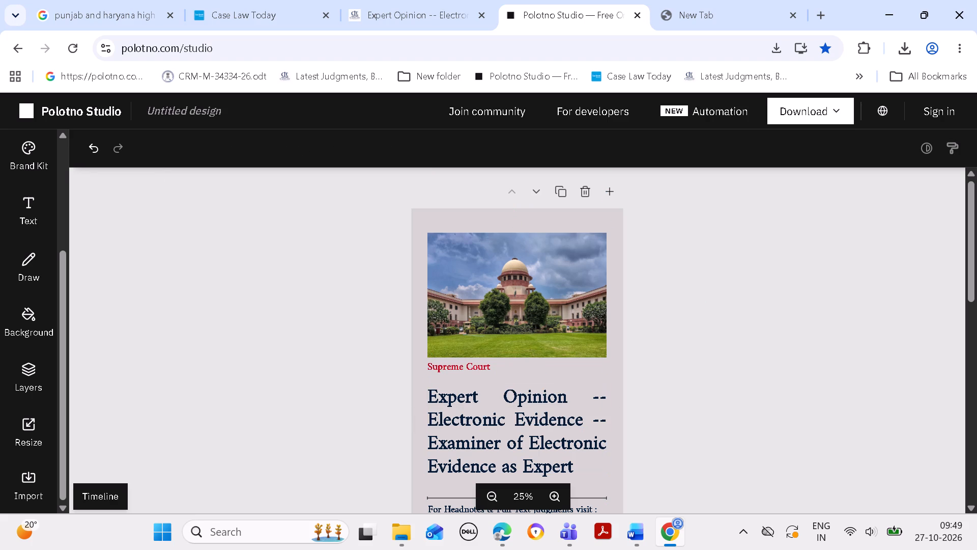
Snap the red "Supreme Court" court name directly under the image, aligned with the image's left edge.
left_click_drag(451, 366, 449, 361)
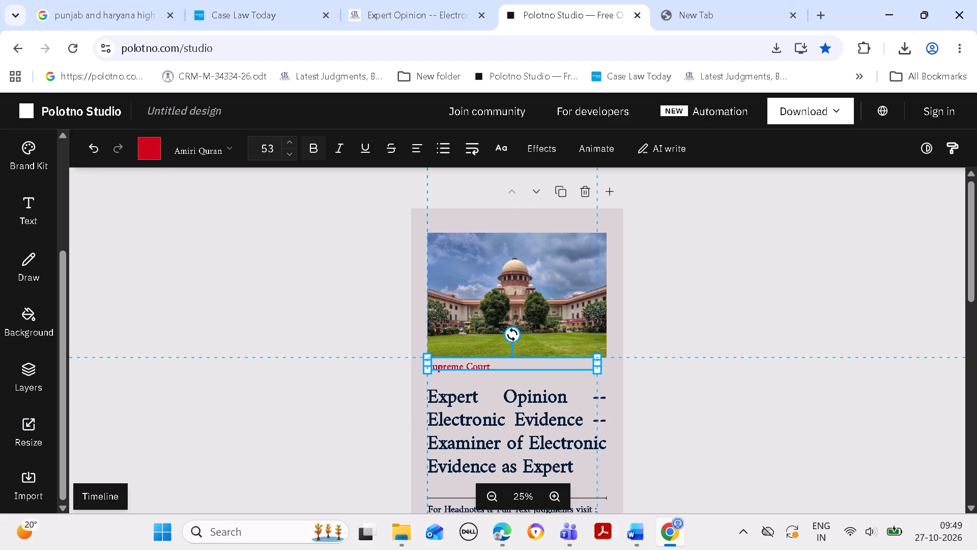
left_click_drag(449, 361, 448, 361)
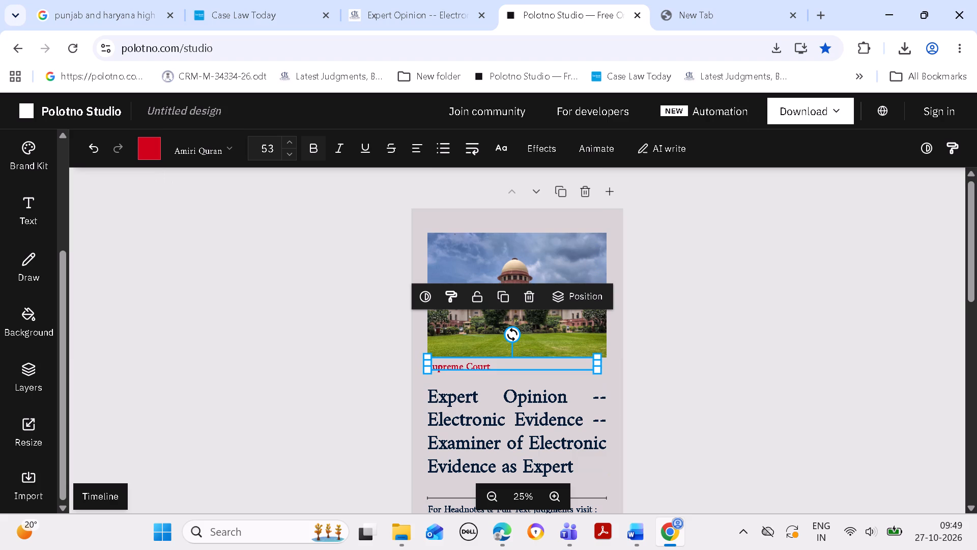
left_click(784, 383)
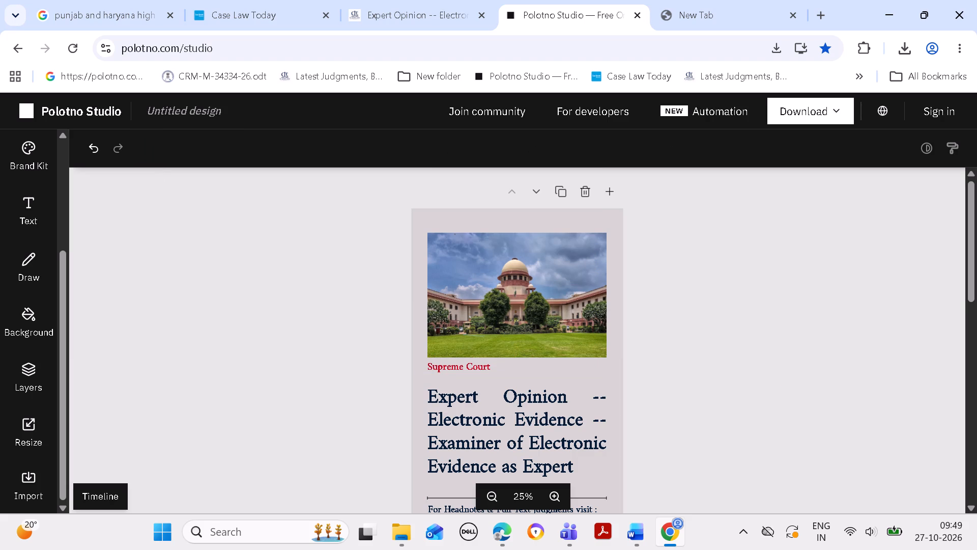
Adjust the heading text box's side edges to line up with the image's left and right edges, about 923 wide.
left_click(974, 258)
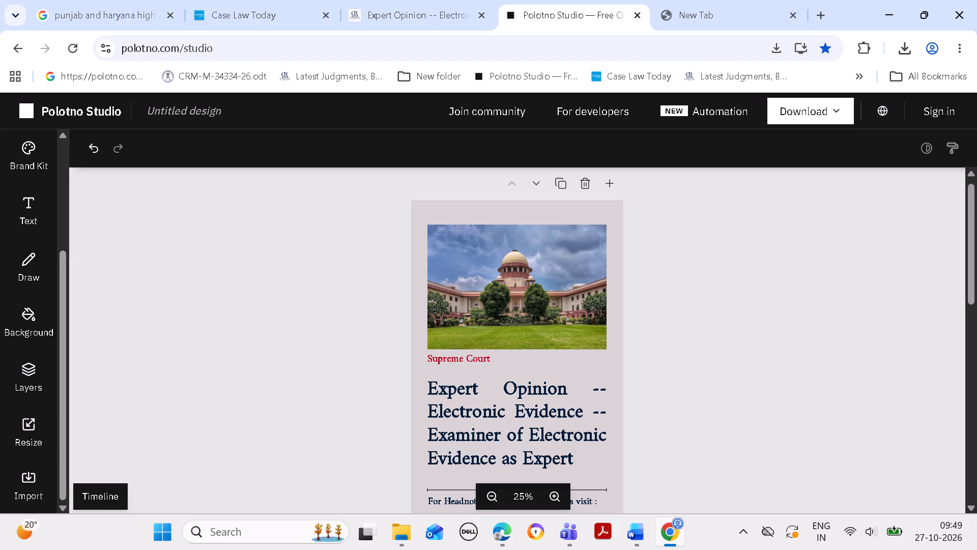
left_click_drag(976, 275, 976, 283)
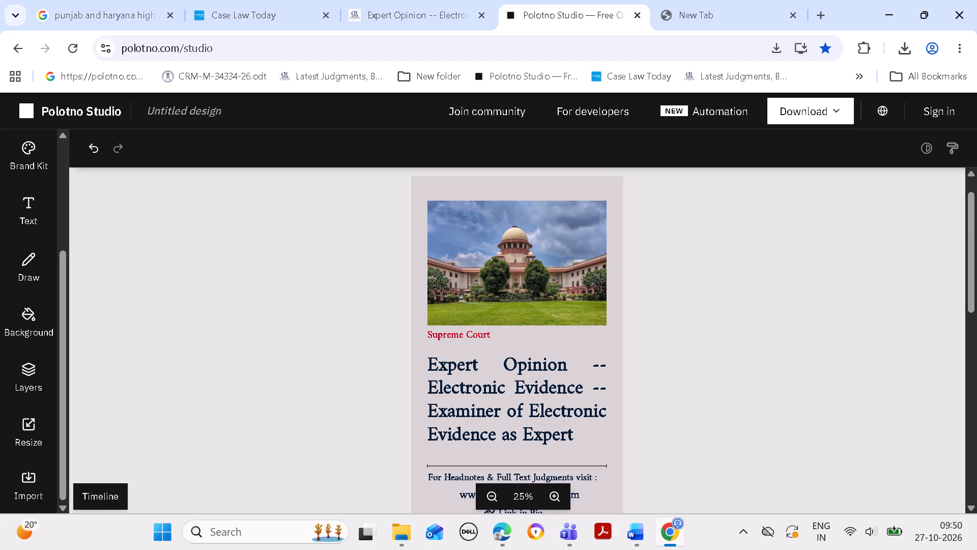
left_click(567, 414)
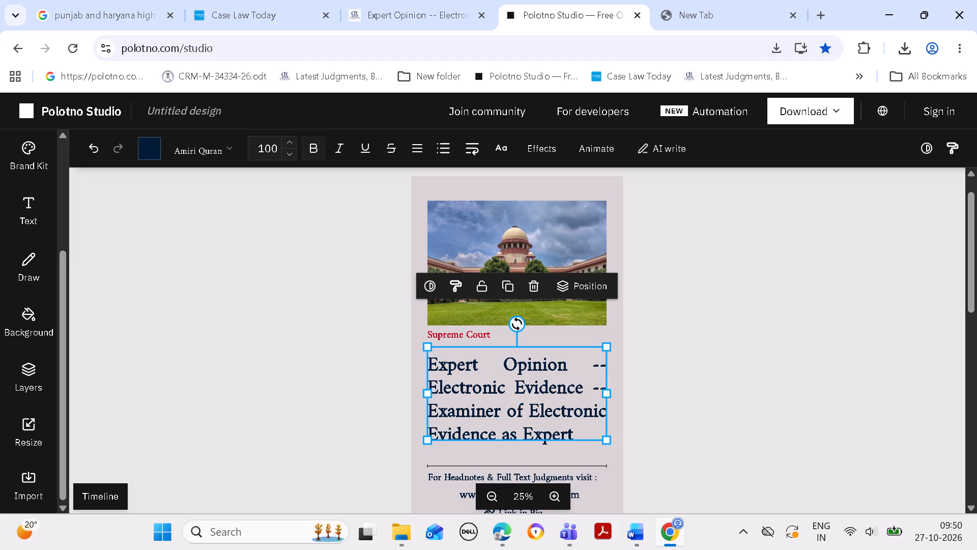
left_click(605, 393)
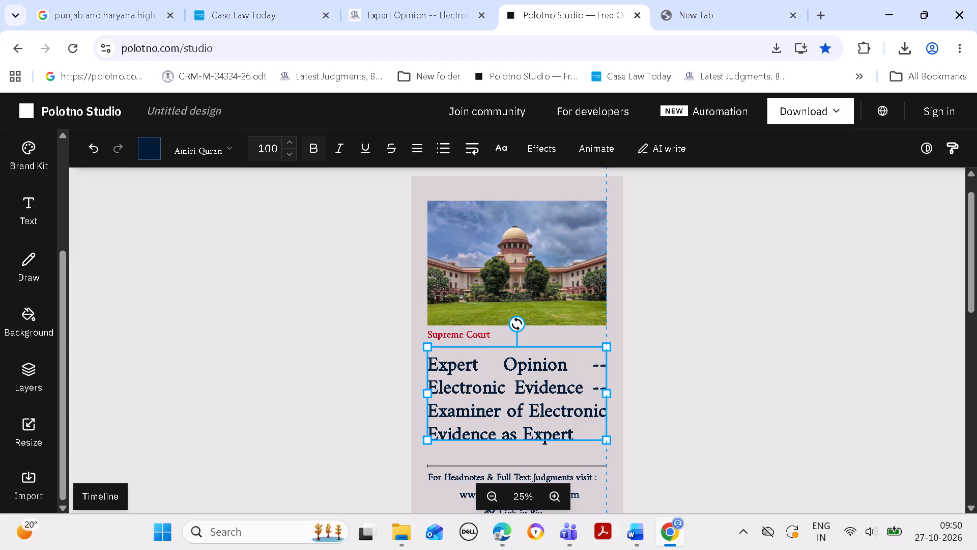
left_click(425, 394)
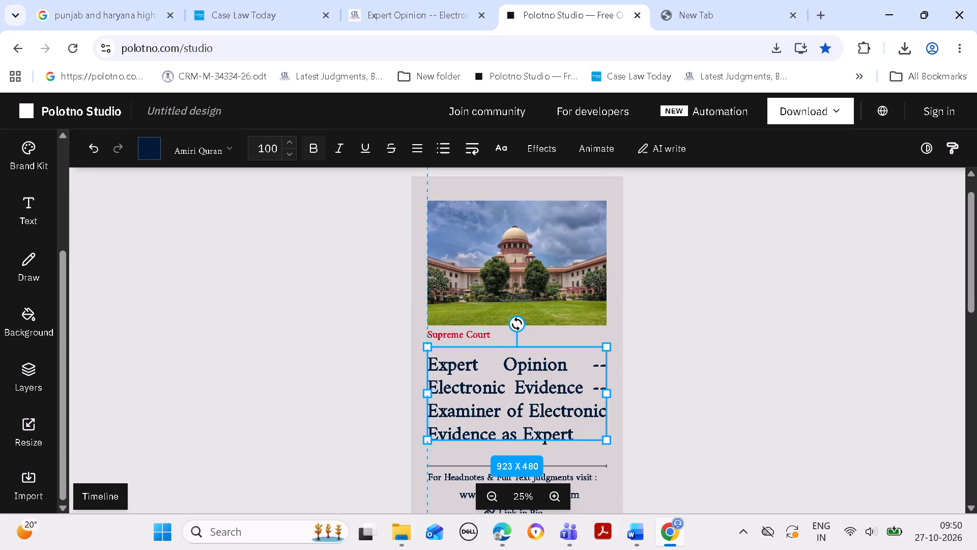
left_click(756, 370)
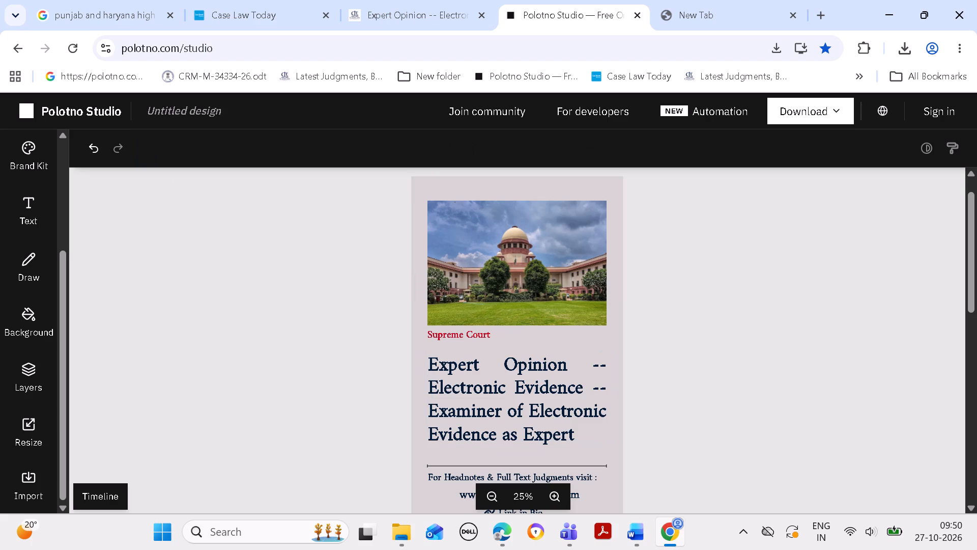
left_click(454, 400)
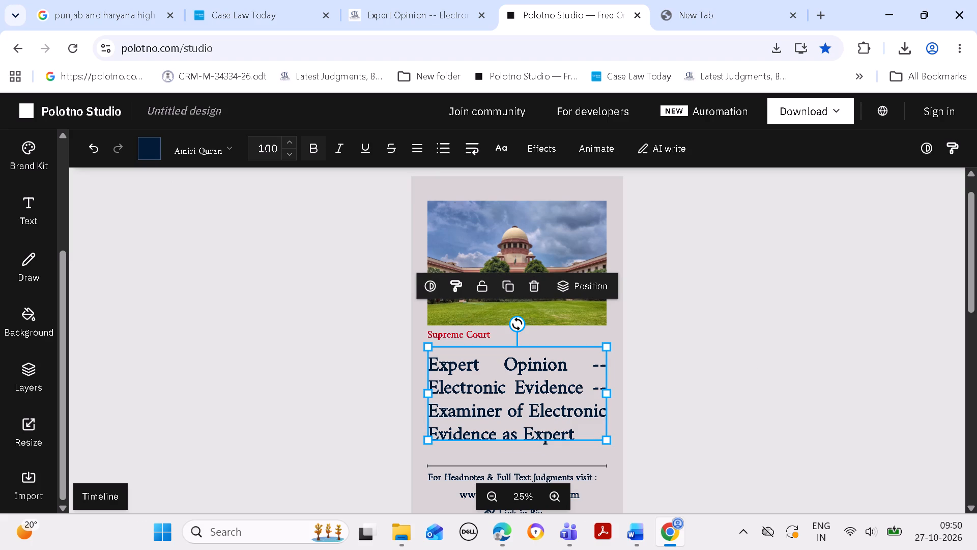
left_click(425, 396)
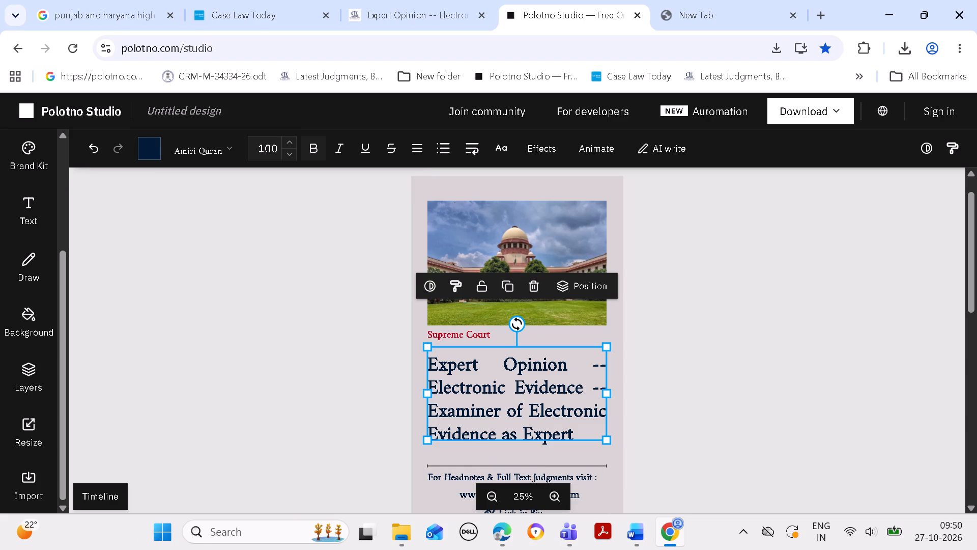
left_click(821, 397)
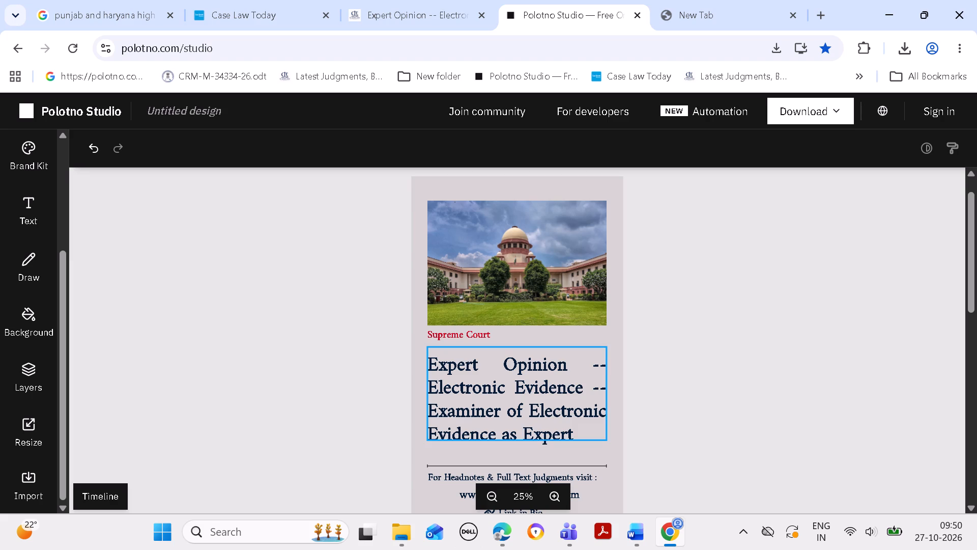
left_click(451, 396)
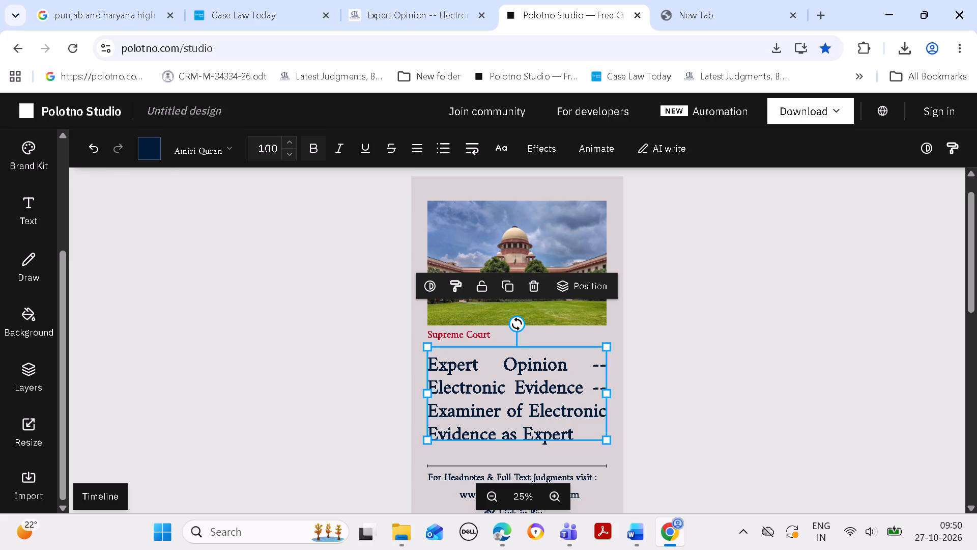
left_click(423, 393)
left_click(439, 395)
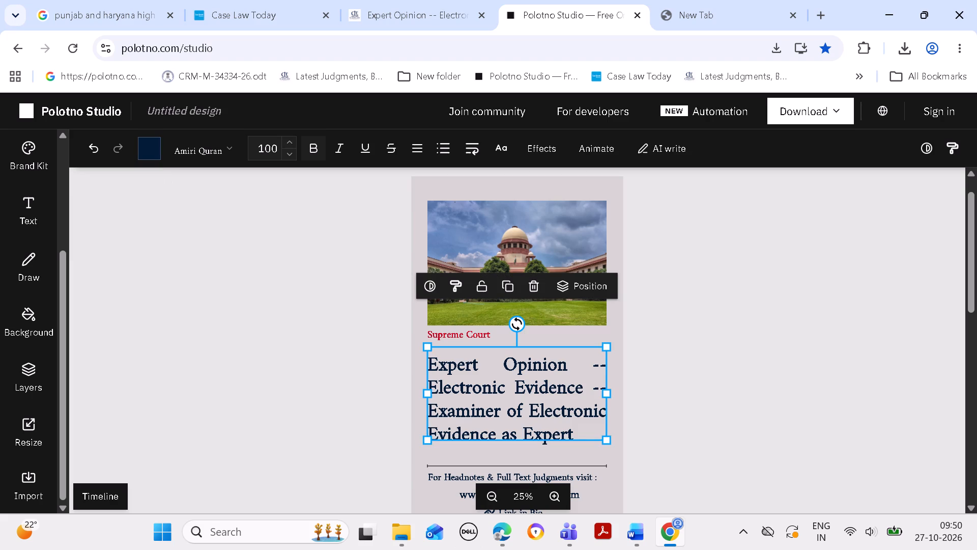
left_click(424, 392)
left_click(770, 401)
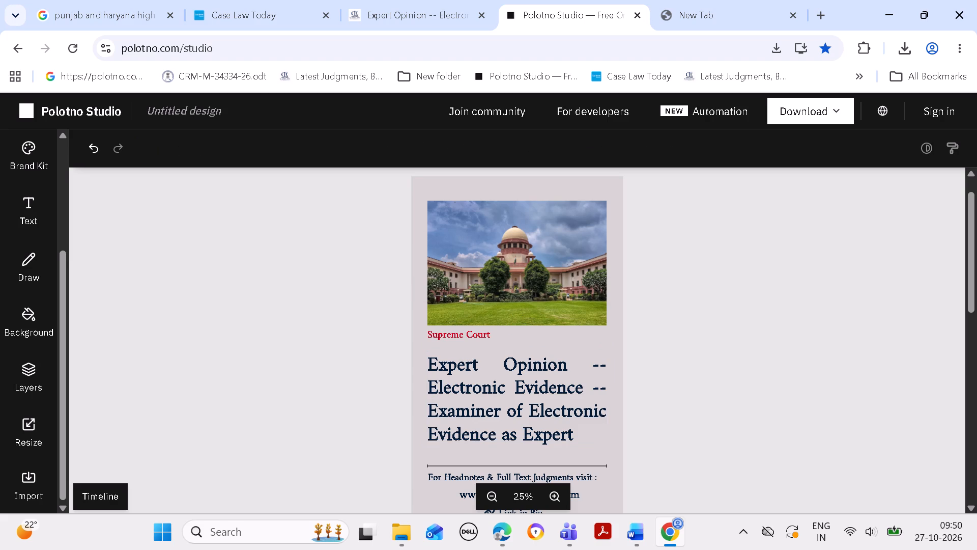
Download the finished design as PNG at 1080 × 1920 px and close the image preview that opens.
left_click(809, 119)
left_click(756, 243)
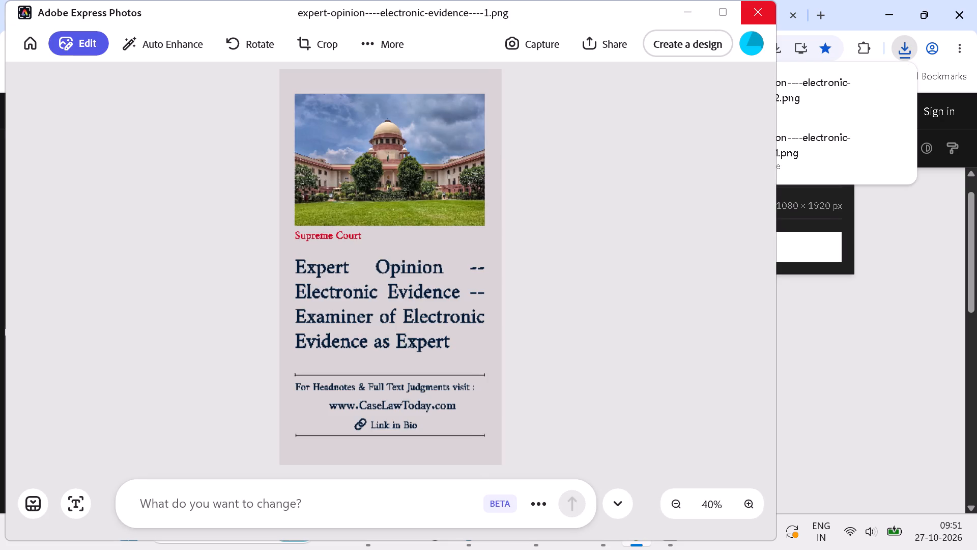
left_click(759, 10)
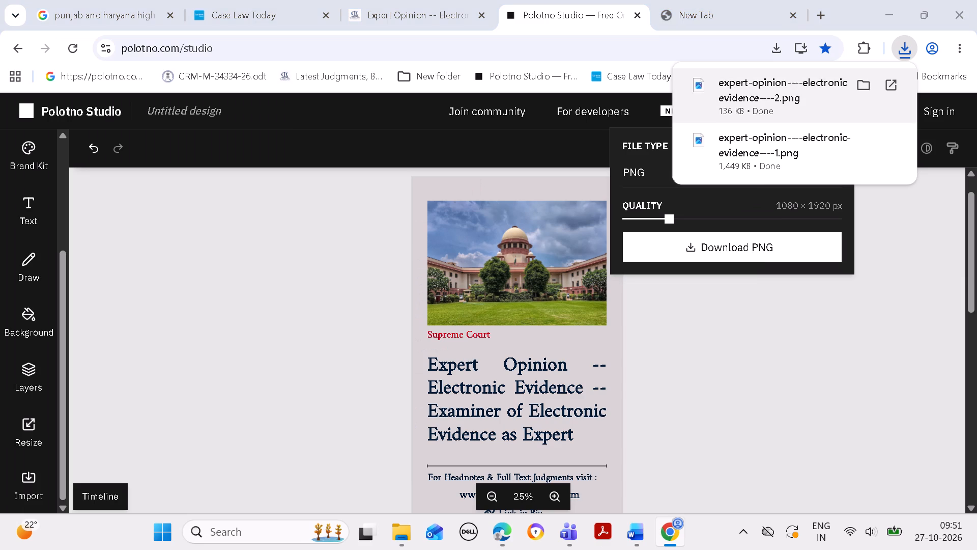
Copy the downloaded expert-opinion----electronic-evidence----1.png into the FB NEWS POST----27 OCT folder.
left_click(866, 141)
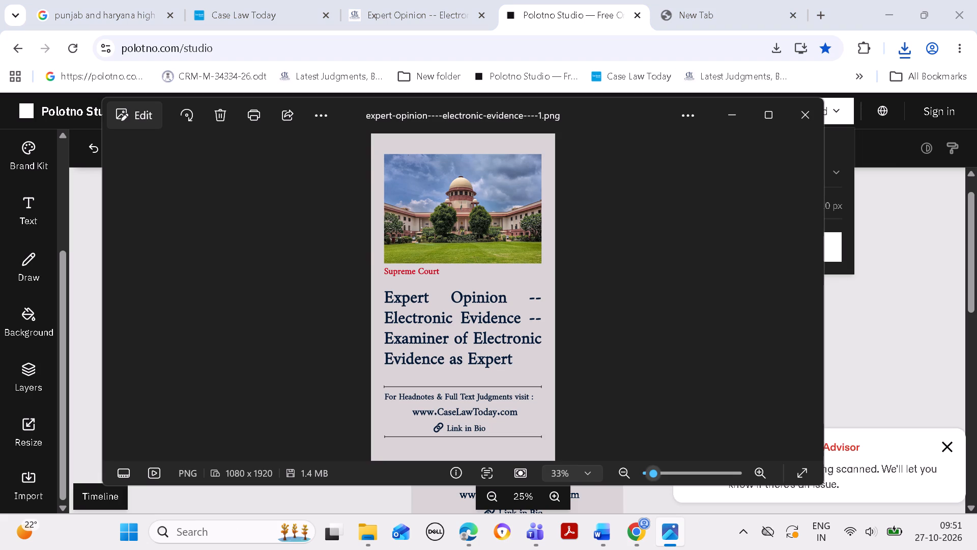
key("ctrl+c")
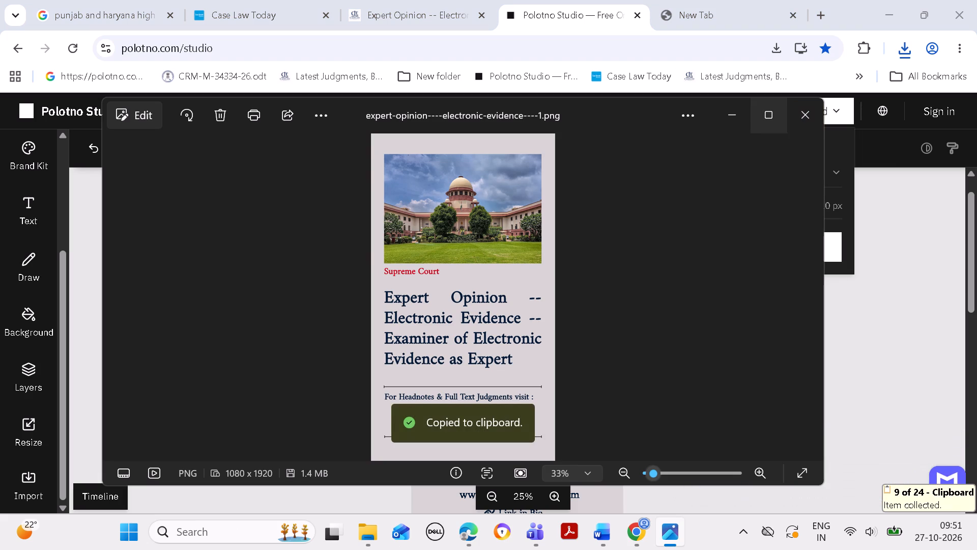
left_click(739, 113)
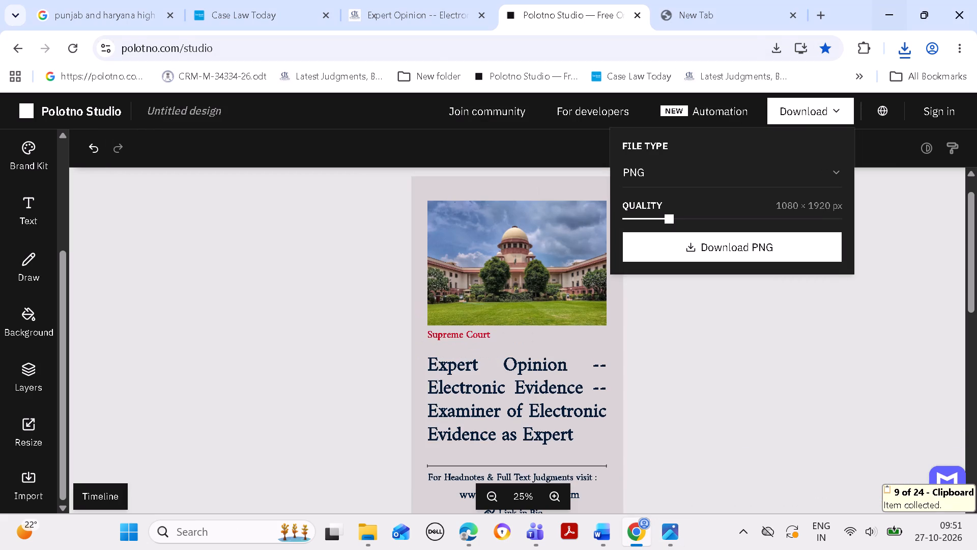
left_click(885, 13)
key("ctrl+v")
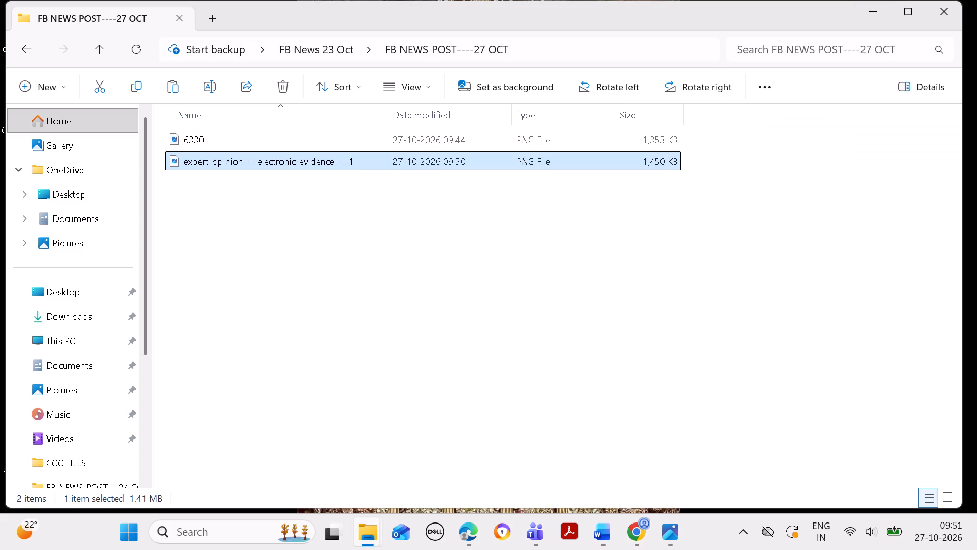
Rename the copied expert-opinion PNG as 6331.
right_click(305, 162)
left_click(432, 17)
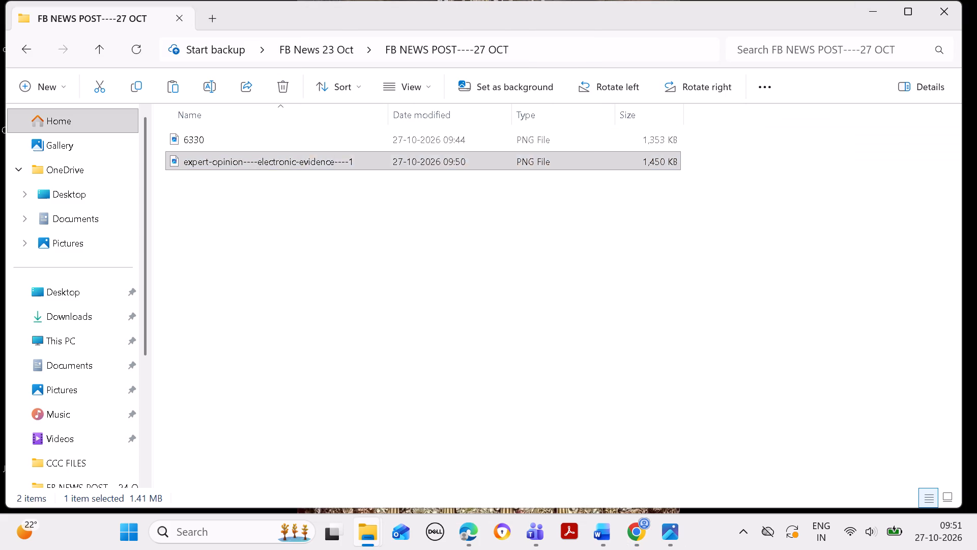
key("BackSpace")
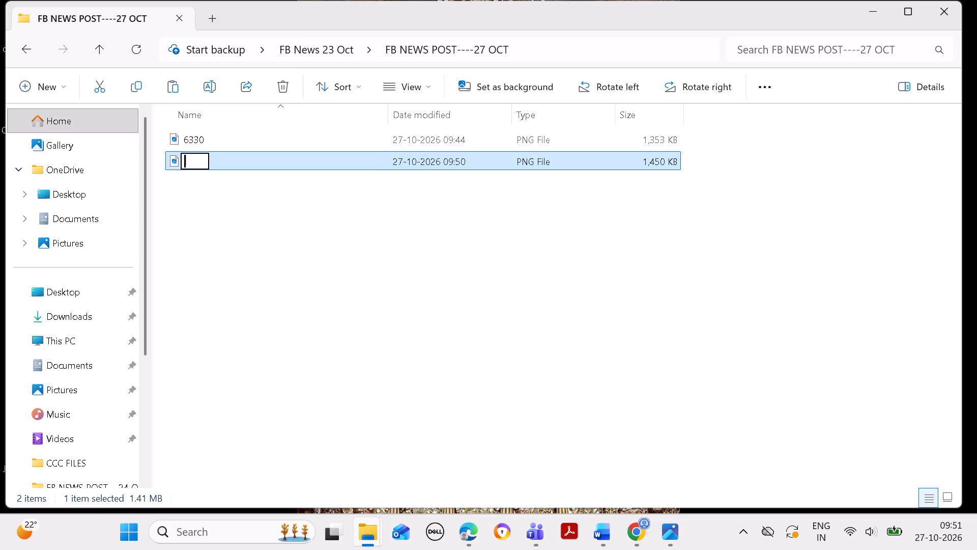
type("6331")
key("Return")
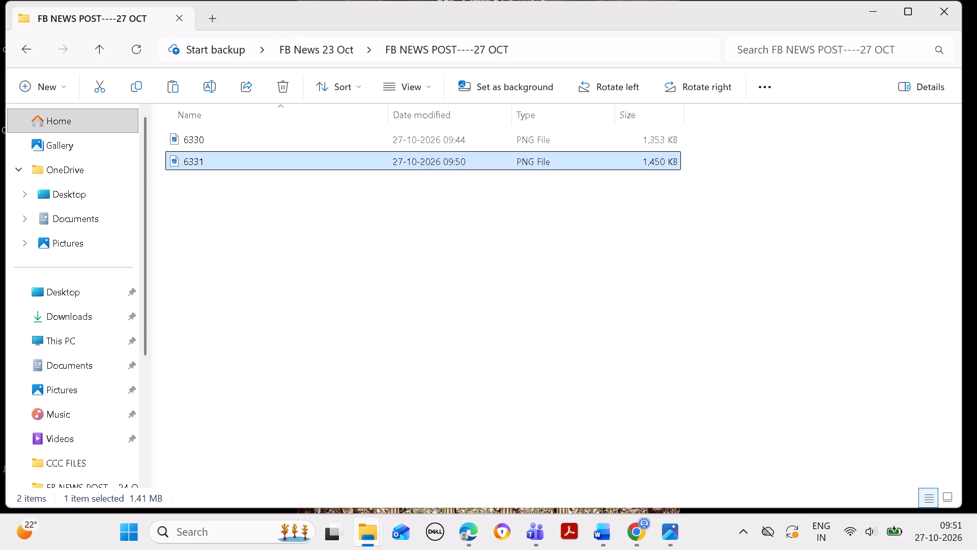
Return to Case Law Today in the browser and go back from news item 6331 to the Manage News list.
left_click(634, 532)
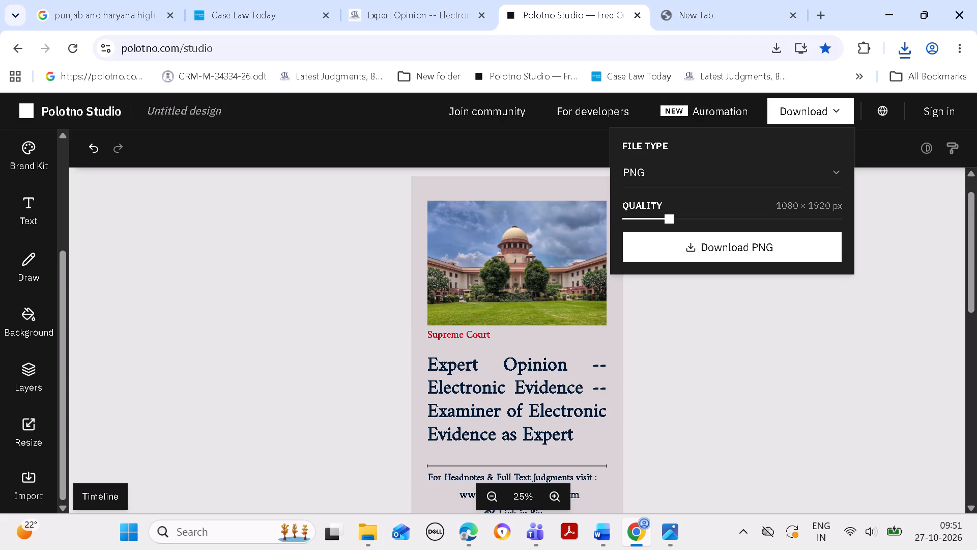
double_click(245, 18)
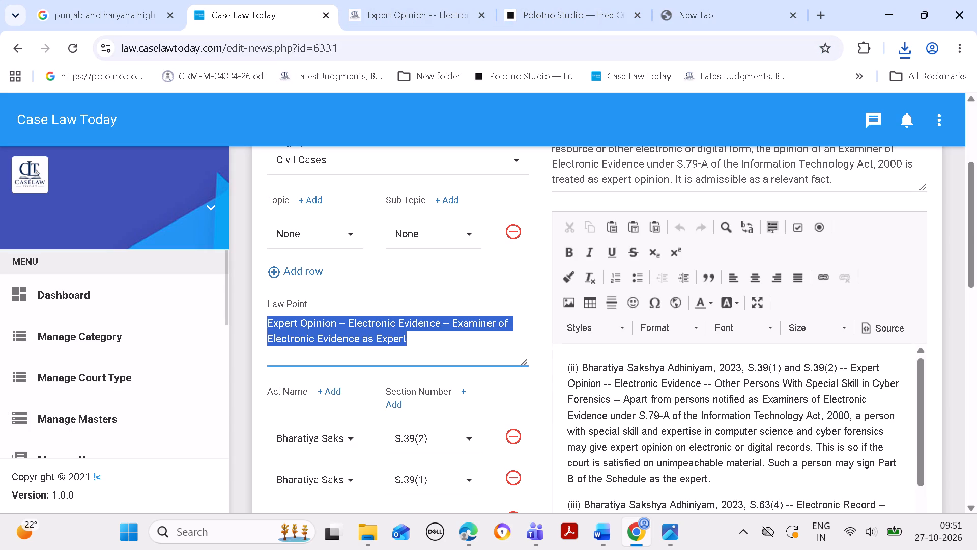
left_click(175, 106)
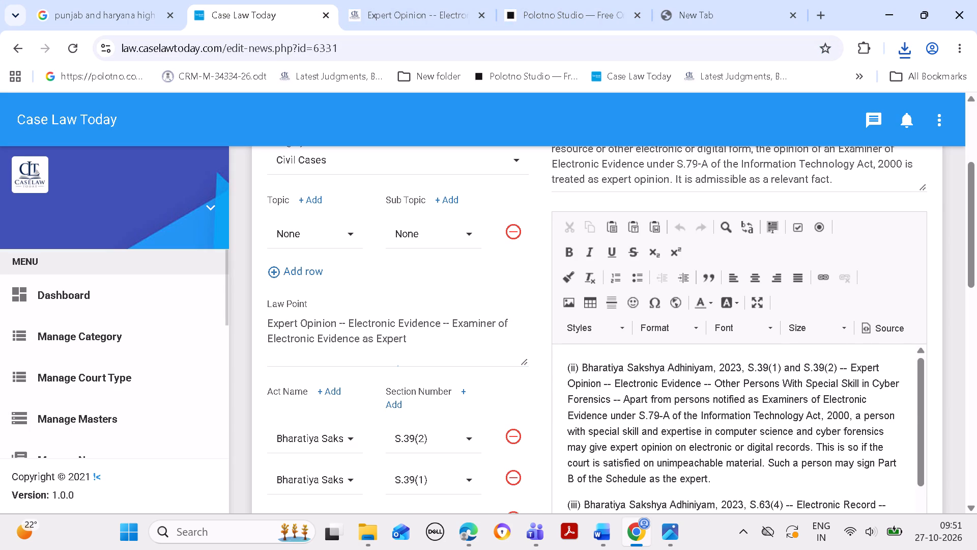
scroll(244, 236, "up", 1)
left_click(19, 48)
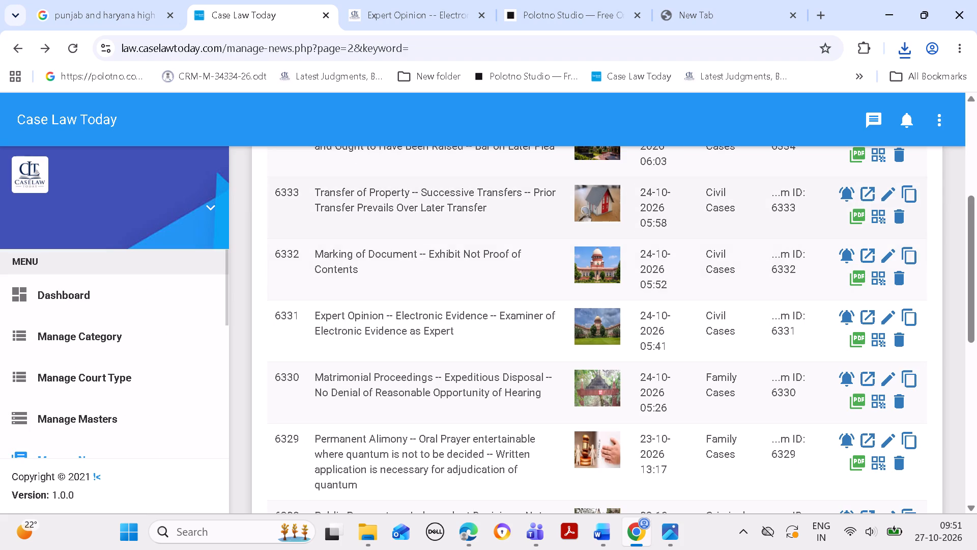
Open news item 6332, Marking of Document, for editing and copy its ID from the page address.
left_click(886, 252)
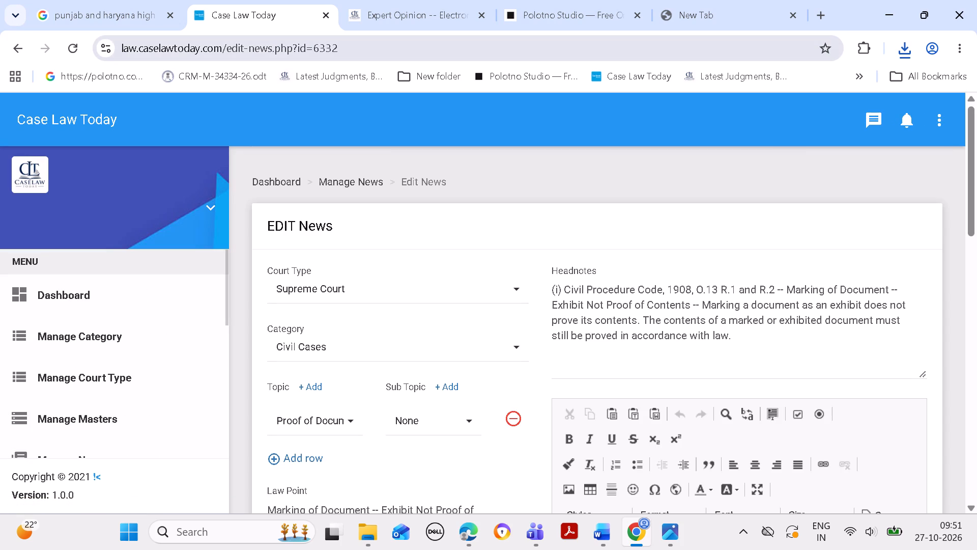
left_click_drag(314, 42, 336, 43)
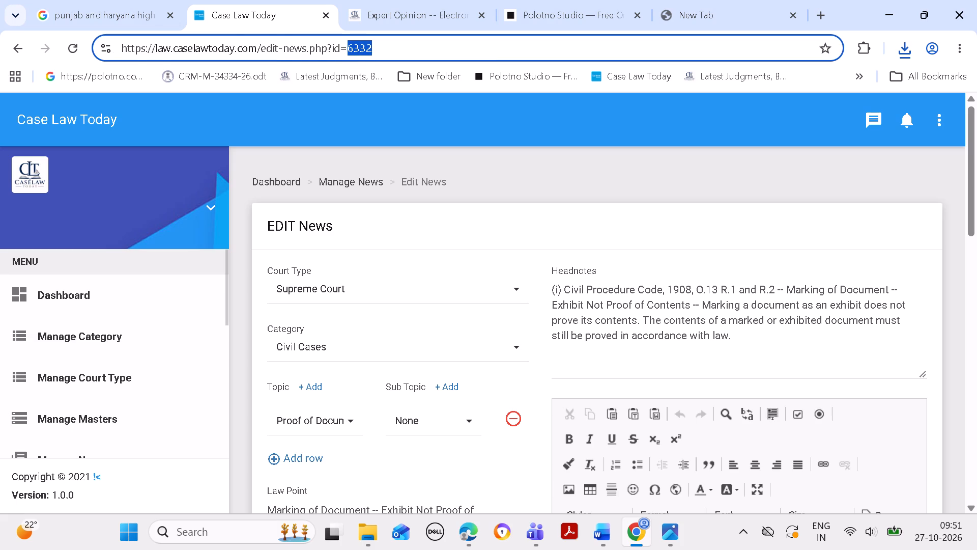
key("ctrl+c")
Search the public CaseLawToday.com site for 6332 and open the article "Marking of Document -- Exhibit Not Proof of Contents".
left_click(401, 8)
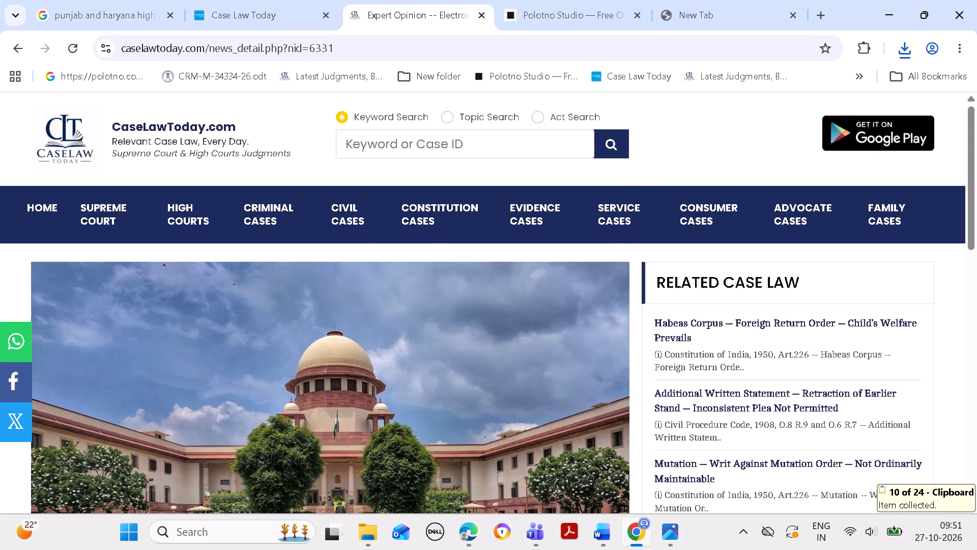
left_click(404, 135)
key("ctrl+v")
left_click(603, 148)
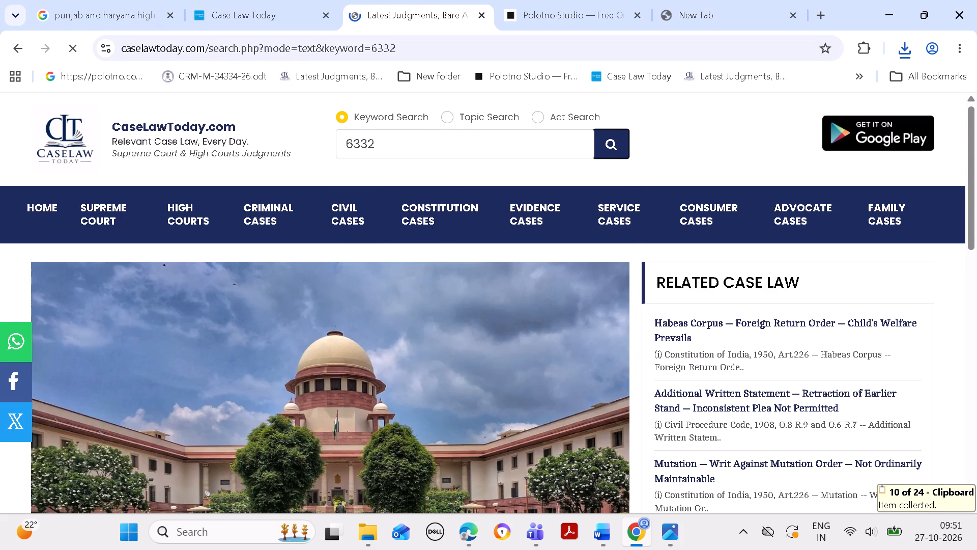
left_click_drag(966, 262, 976, 291)
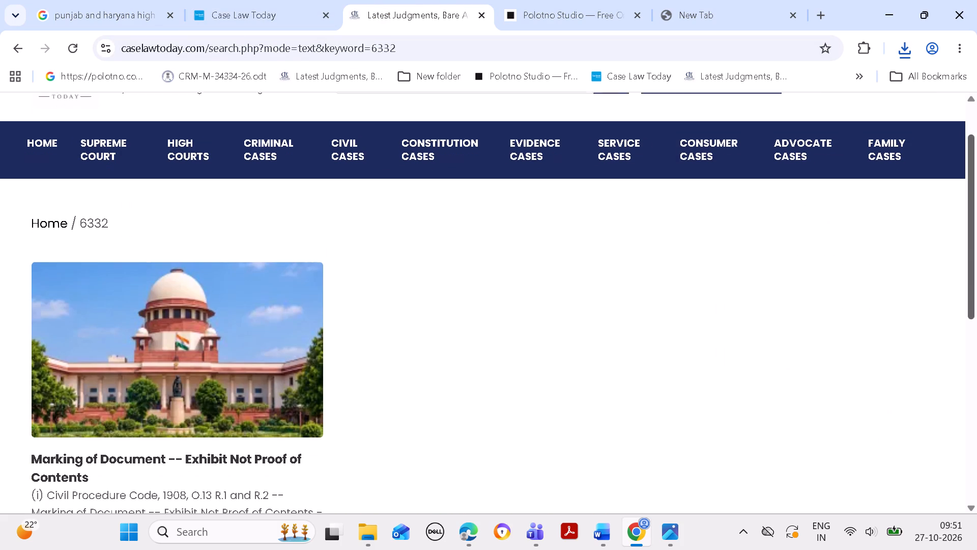
left_click_drag(976, 291, 976, 292)
left_click(153, 495)
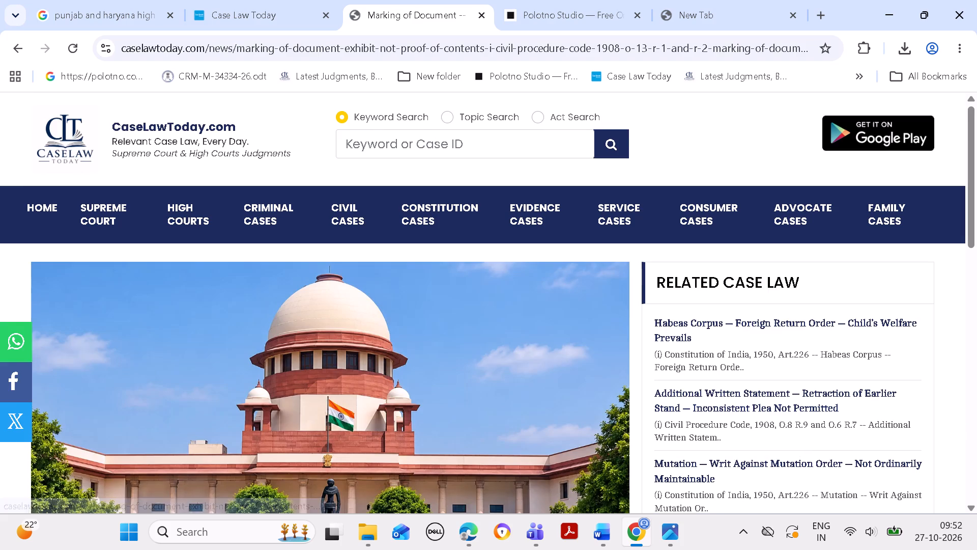
Copy the Supreme Court header image from the Marking of Document article.
right_click(246, 389)
left_click(305, 291)
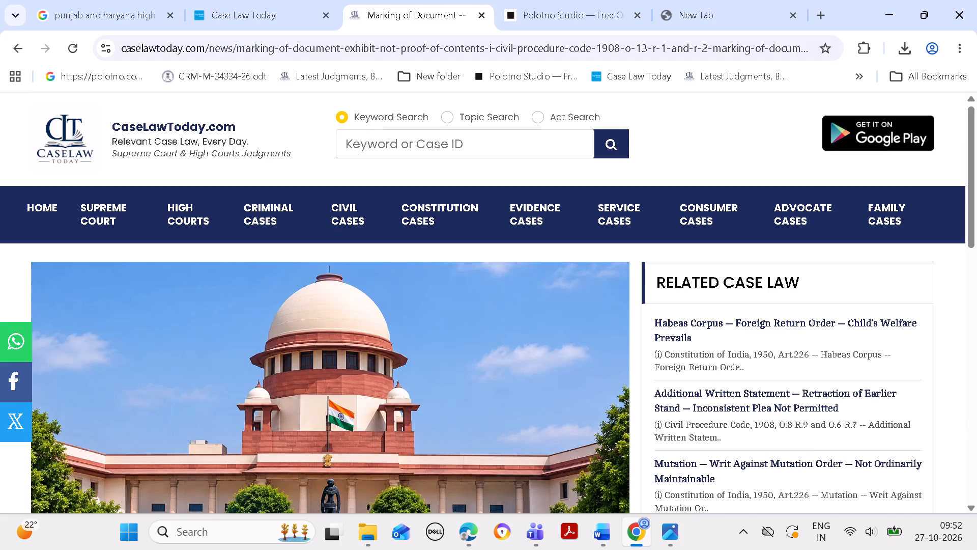
In Polotno Studio, replace the expert-opinion design's court photo with the copied image, placed just above the "Supreme Court" label.
left_click(559, 17)
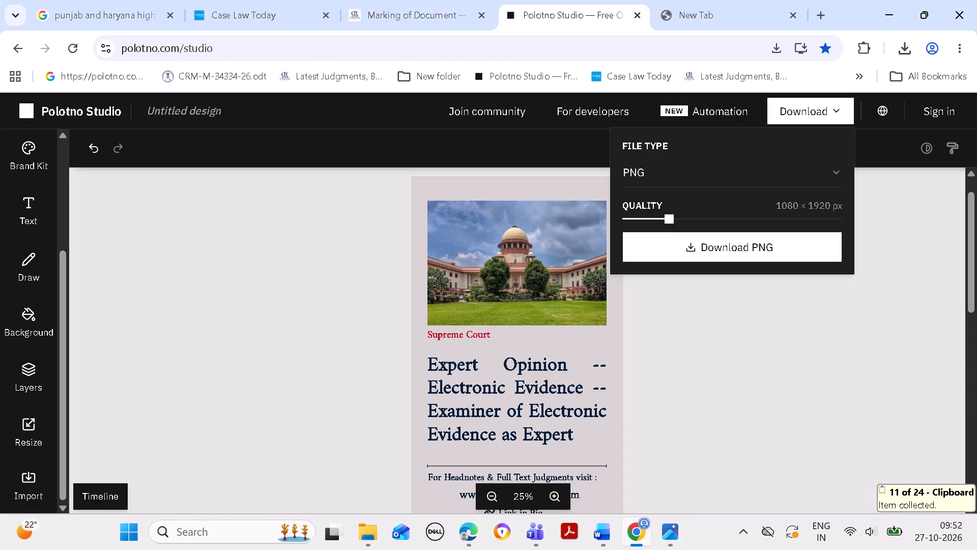
left_click(540, 232)
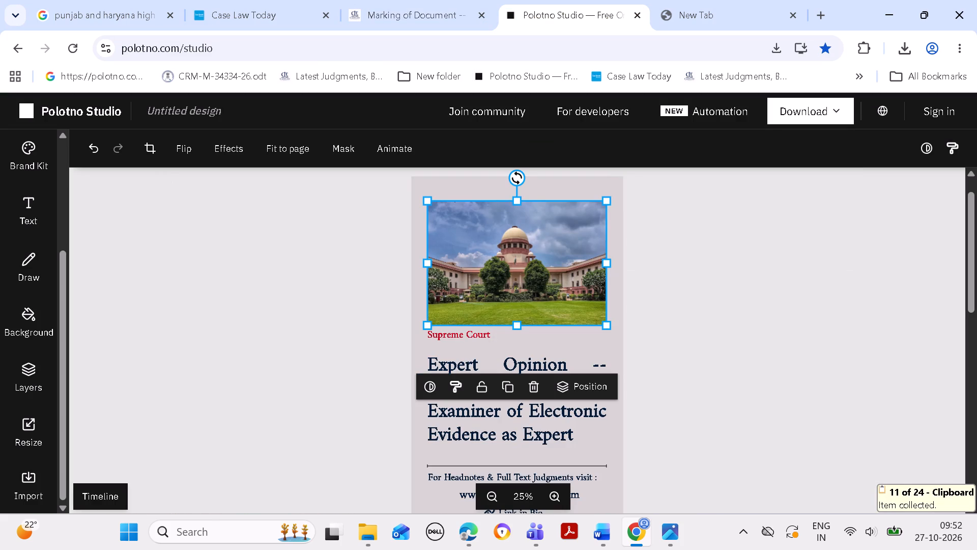
left_click(533, 388)
left_click(535, 243)
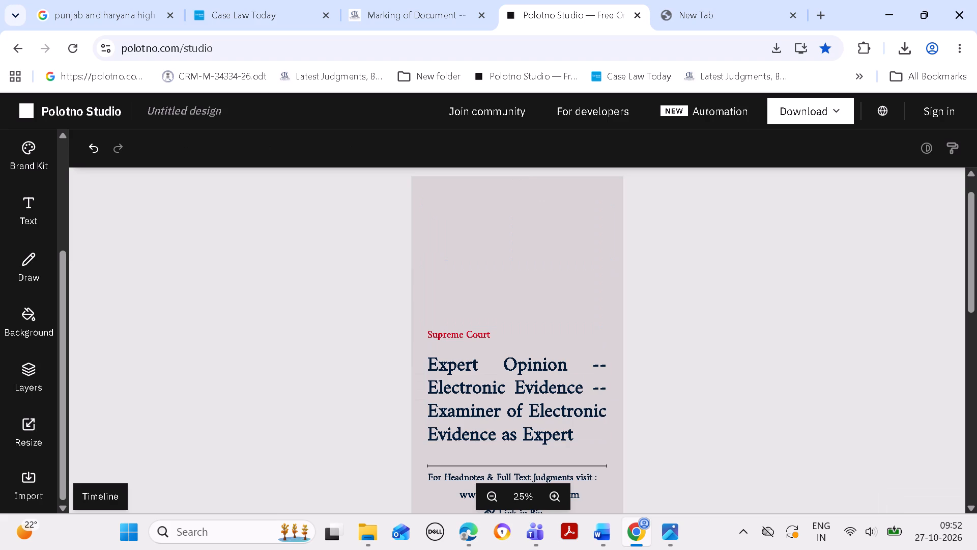
key("ctrl+v")
left_click_drag(532, 312, 532, 302)
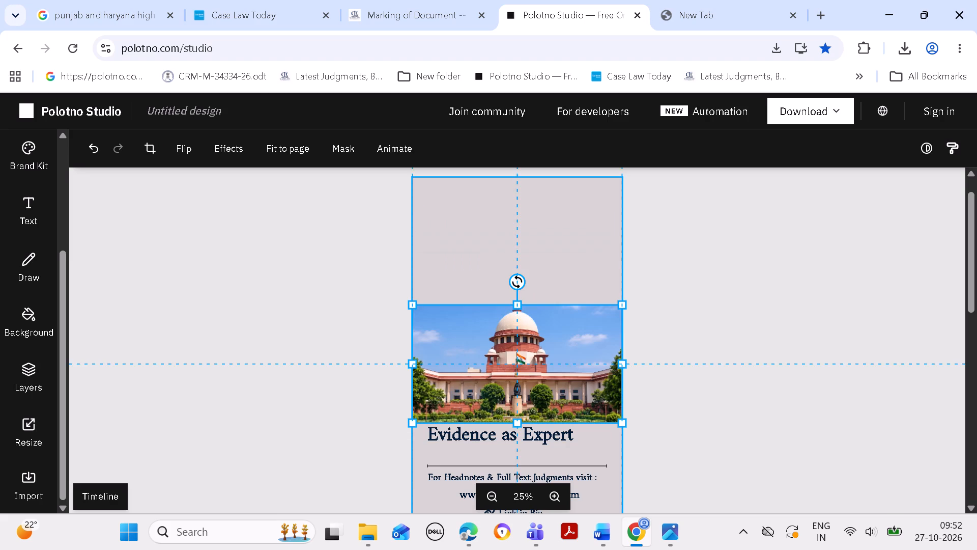
left_click_drag(532, 302, 526, 207)
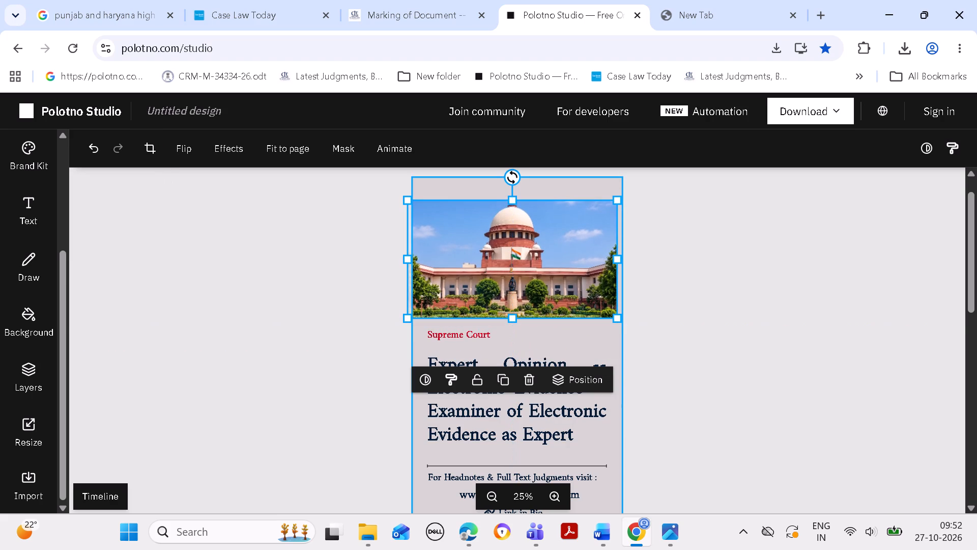
Crop both sides of the new court image to fit inside the page margins, shifting the picture slightly within the crop frame.
double_click(587, 232)
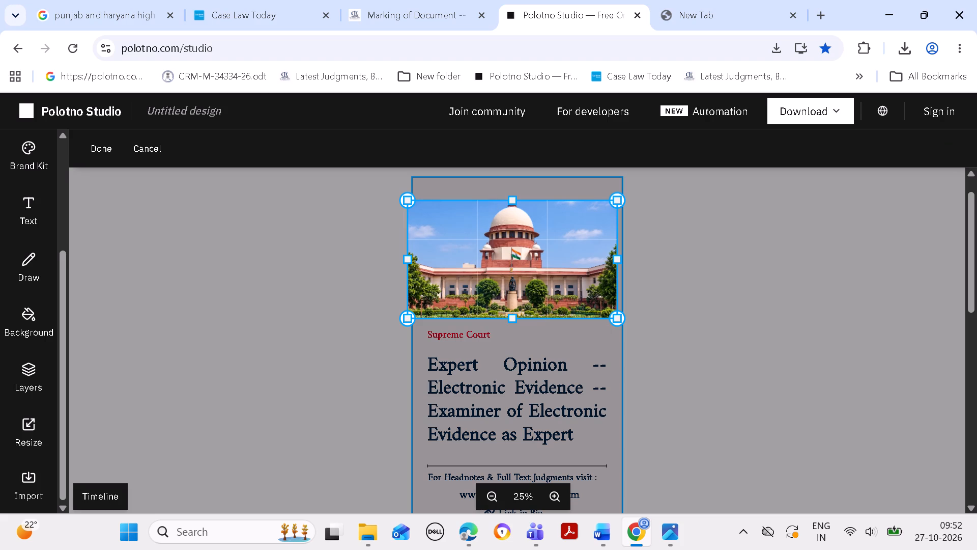
left_click_drag(615, 256, 596, 251)
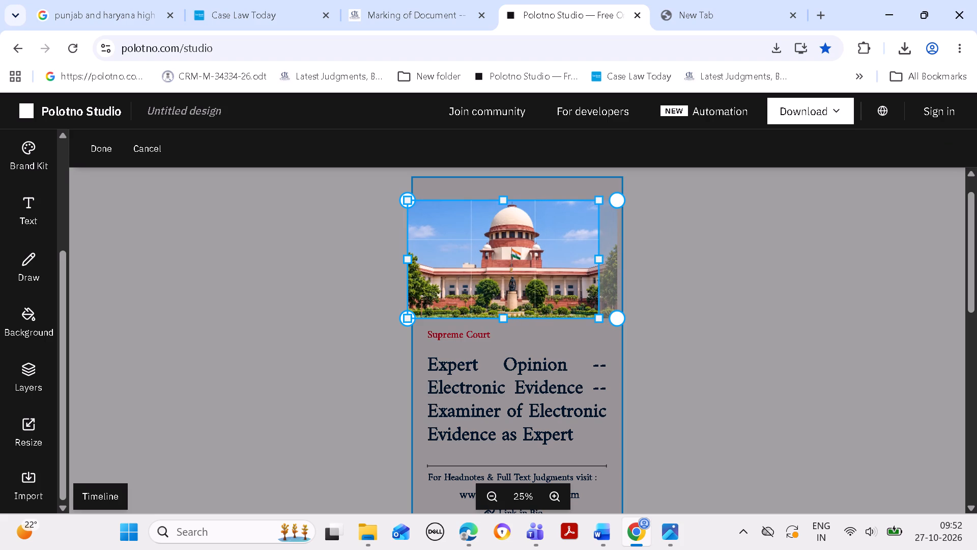
left_click_drag(596, 251, 595, 250)
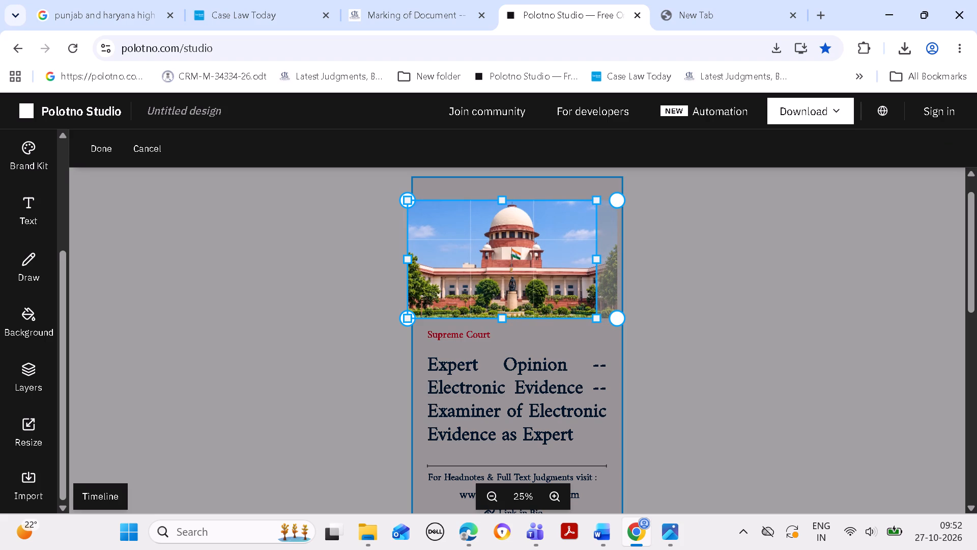
left_click_drag(410, 255, 435, 251)
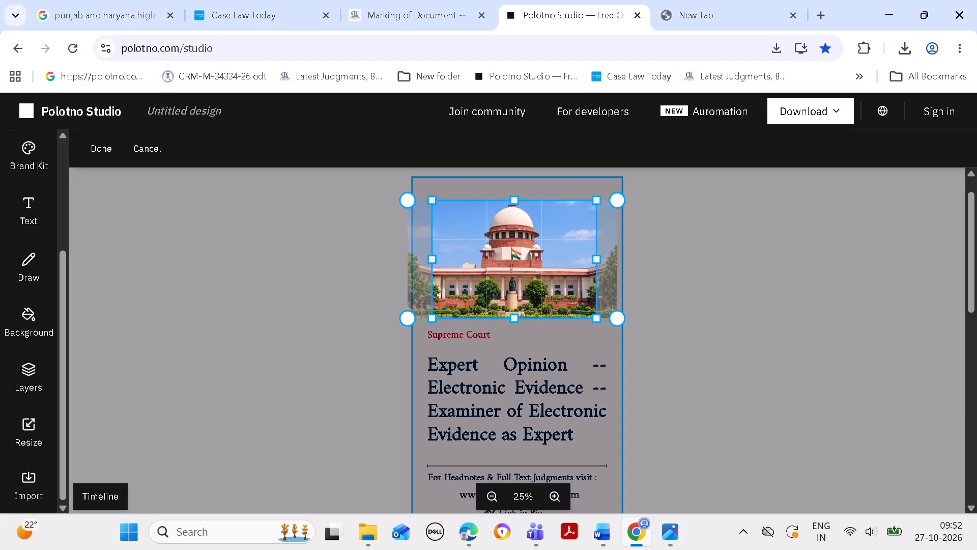
left_click(432, 255)
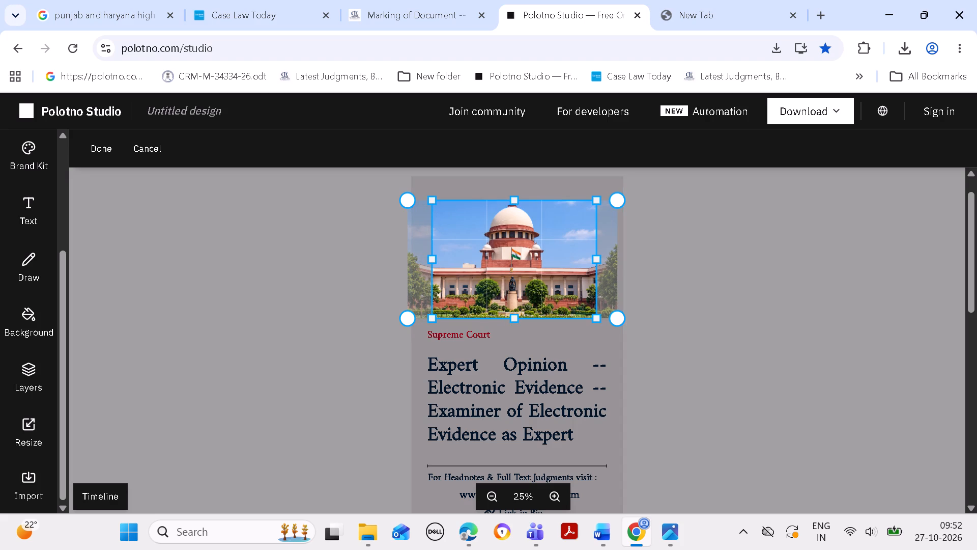
left_click(592, 254)
left_click(557, 266)
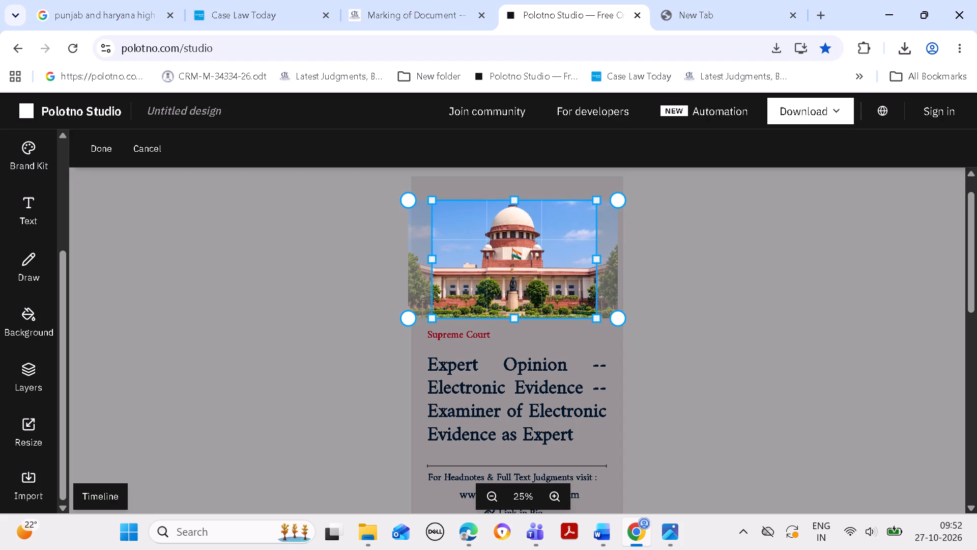
left_click(559, 262)
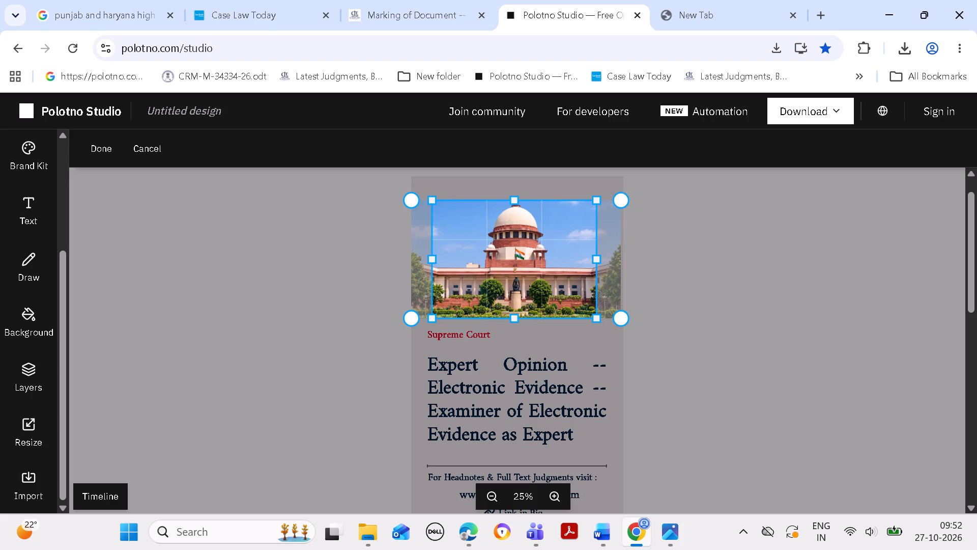
double_click(704, 260)
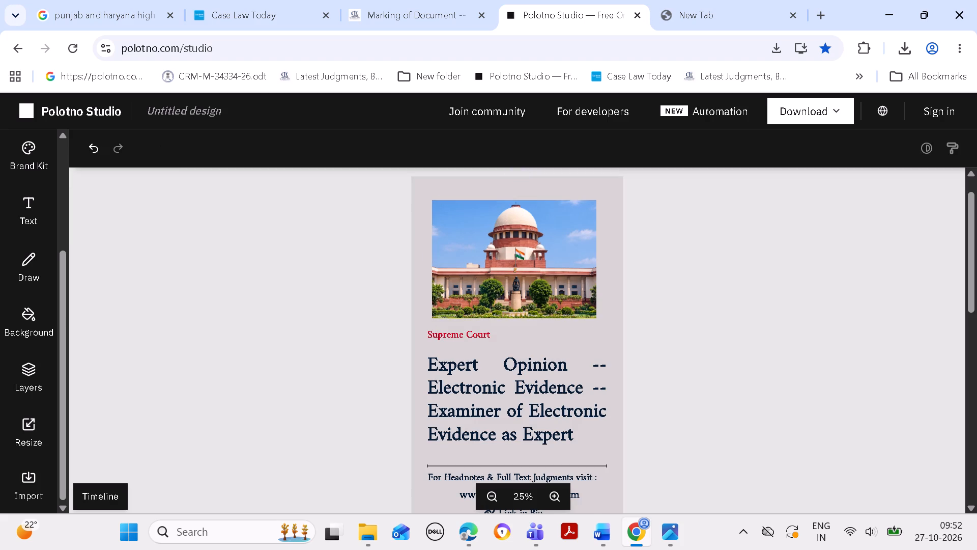
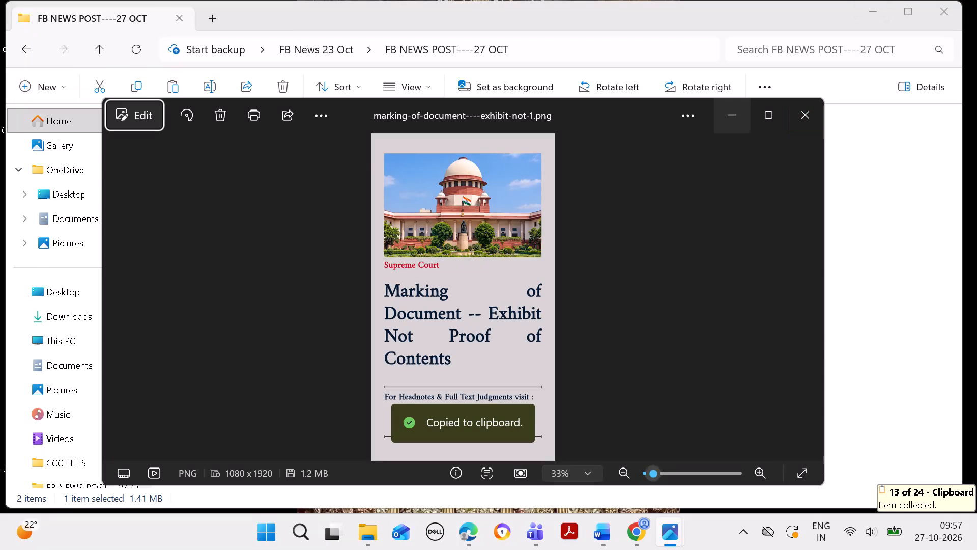
Paste the copied Marking of Document PNG into the FB NEWS POST----27 OCT folder and rename it 6332.
left_click(738, 117)
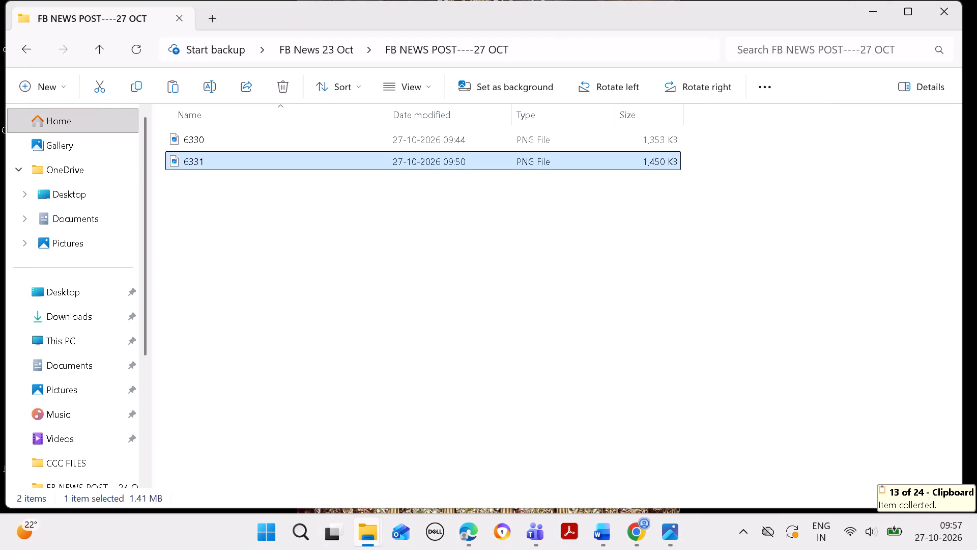
key("ctrl+v")
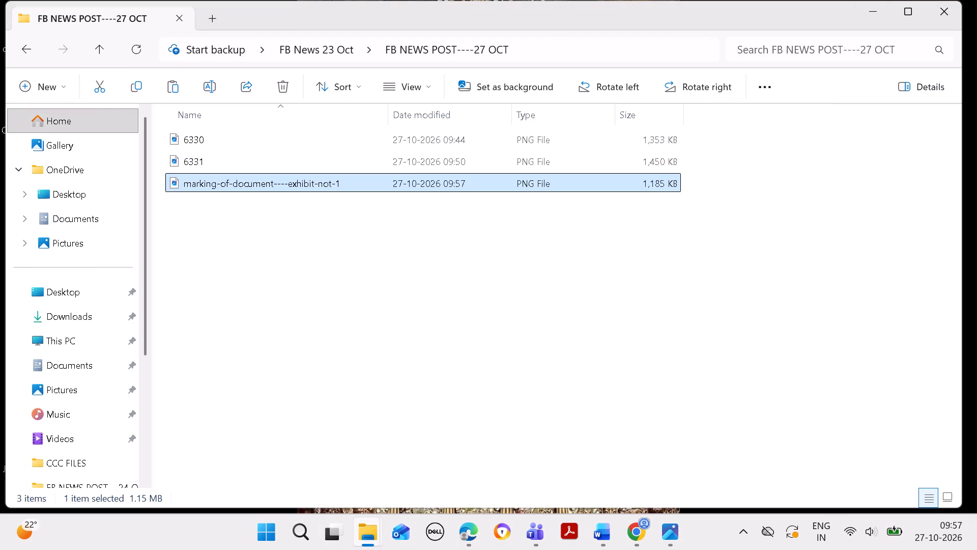
right_click(360, 183)
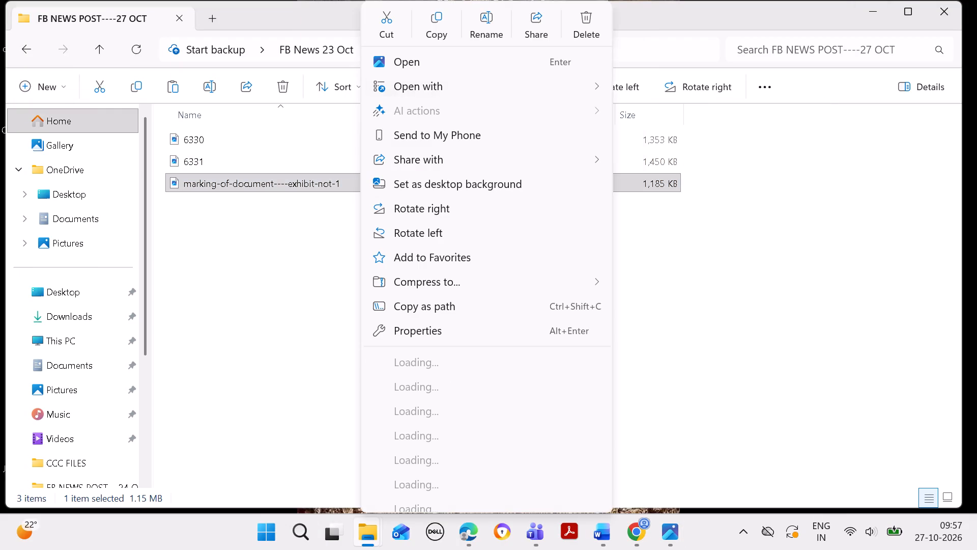
left_click(486, 21)
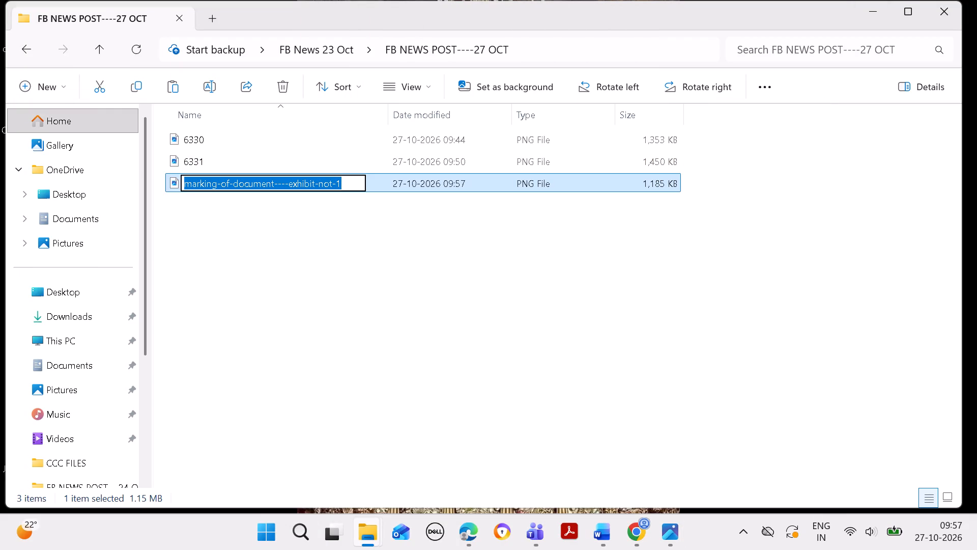
key("BackSpace")
key("6")
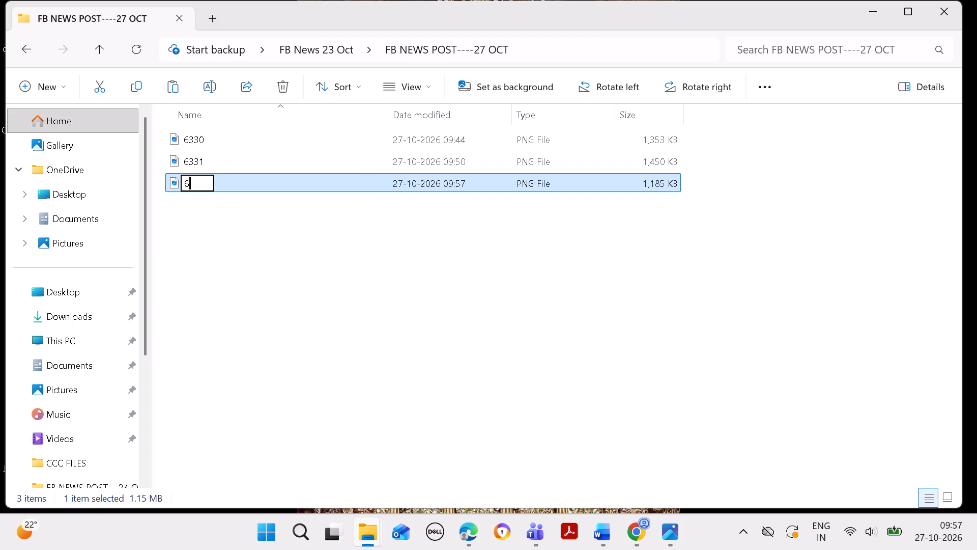
type("332")
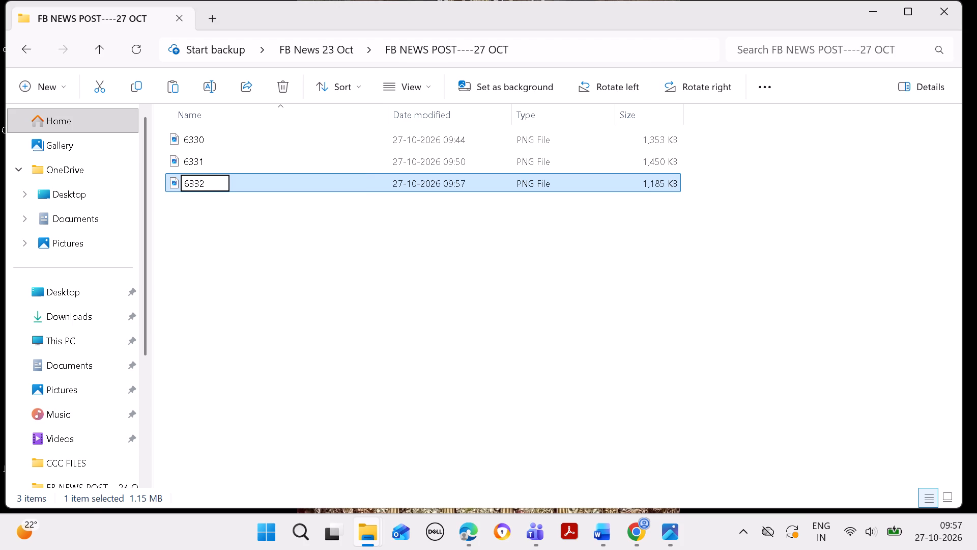
key("Return")
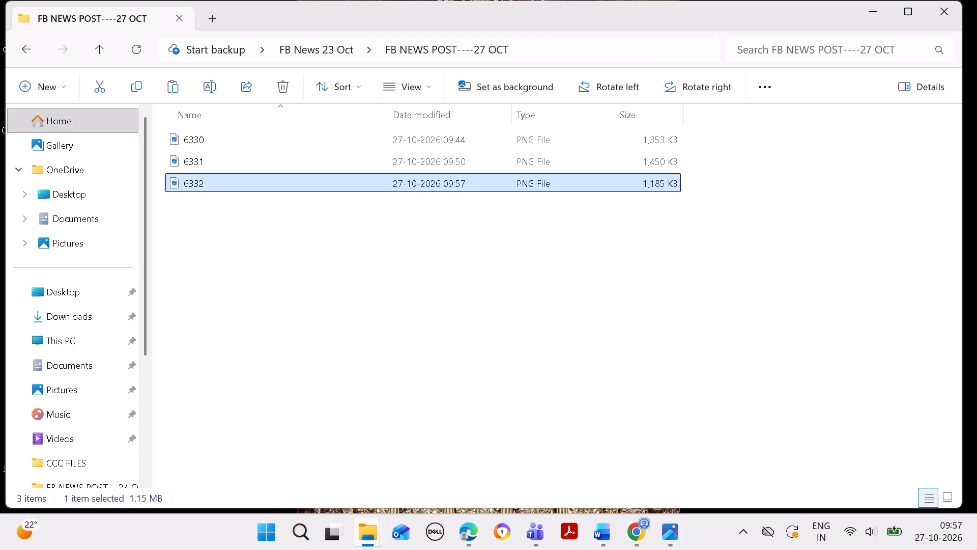
In Chrome, return from news item 6332 to the Case Law Today news list and open item 6333 for editing.
left_click(641, 535)
left_click(260, 4)
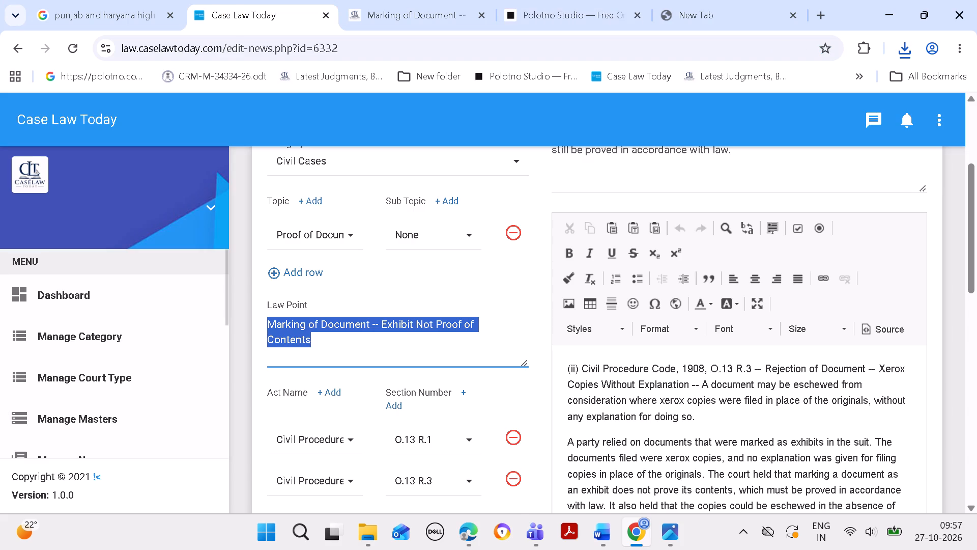
scroll(379, 149, "up", 2)
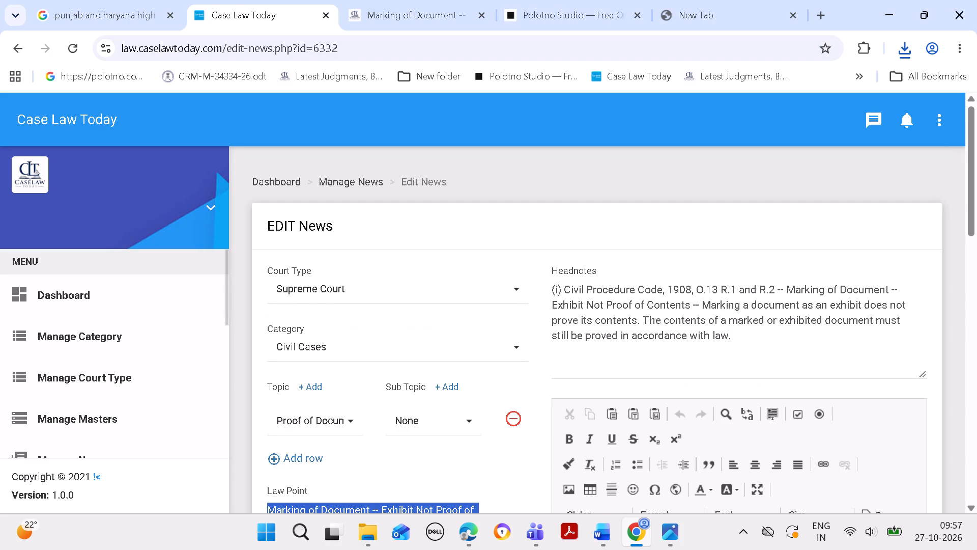
left_click(336, 112)
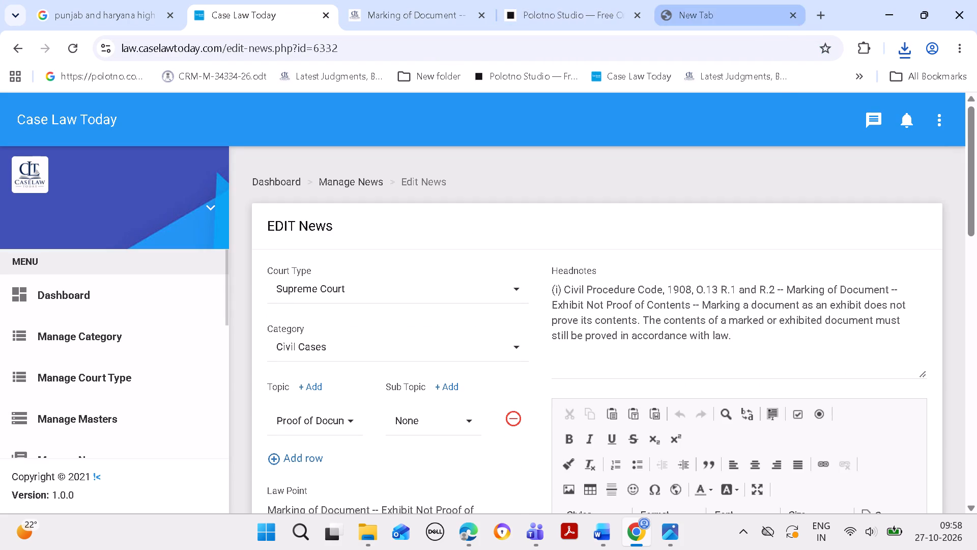
left_click(563, 19)
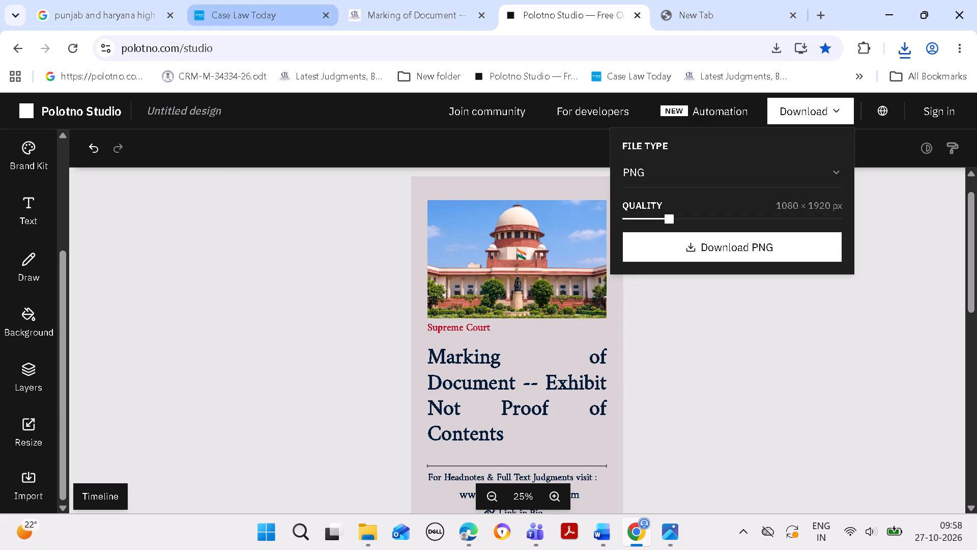
left_click(285, 11)
left_click_drag(969, 194, 976, 341)
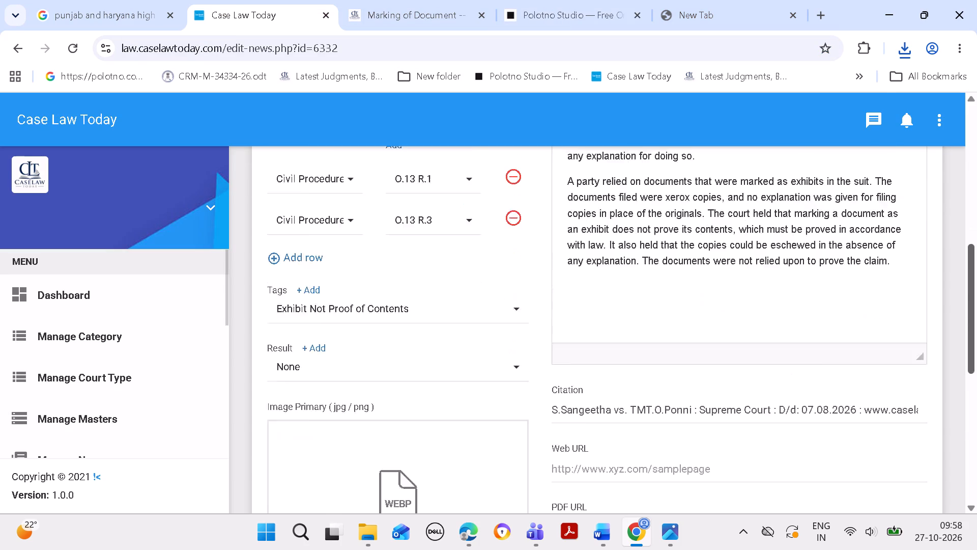
left_click_drag(976, 341, 976, 387)
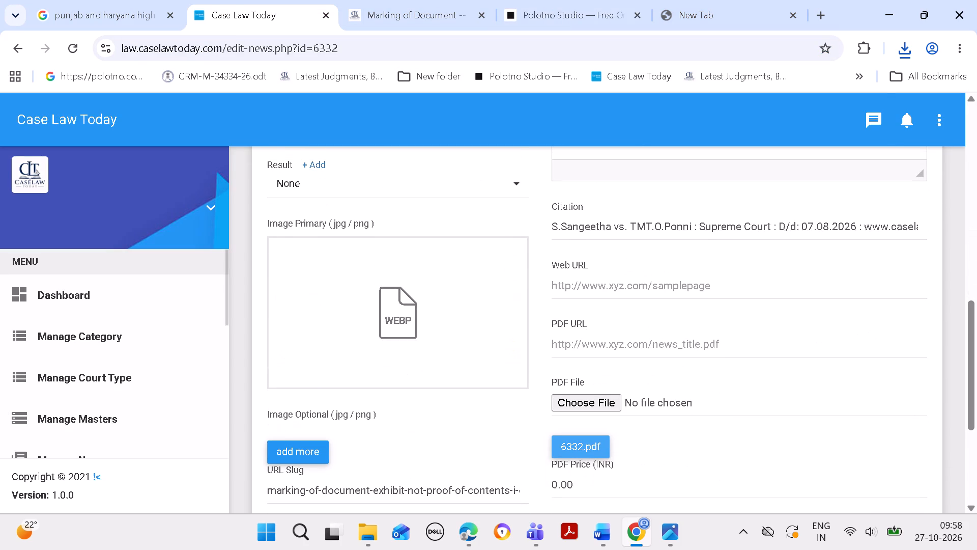
scroll(633, 212, "up", 3)
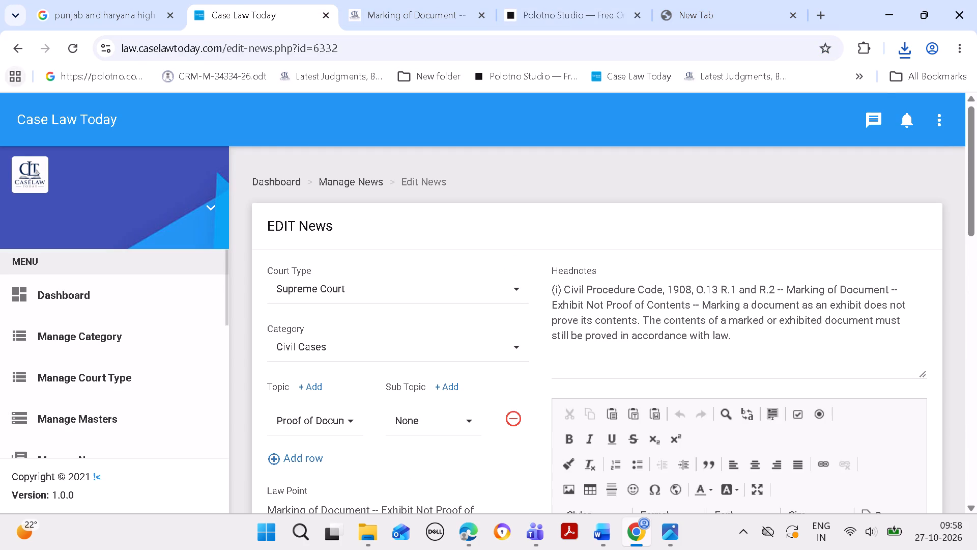
left_click(16, 50)
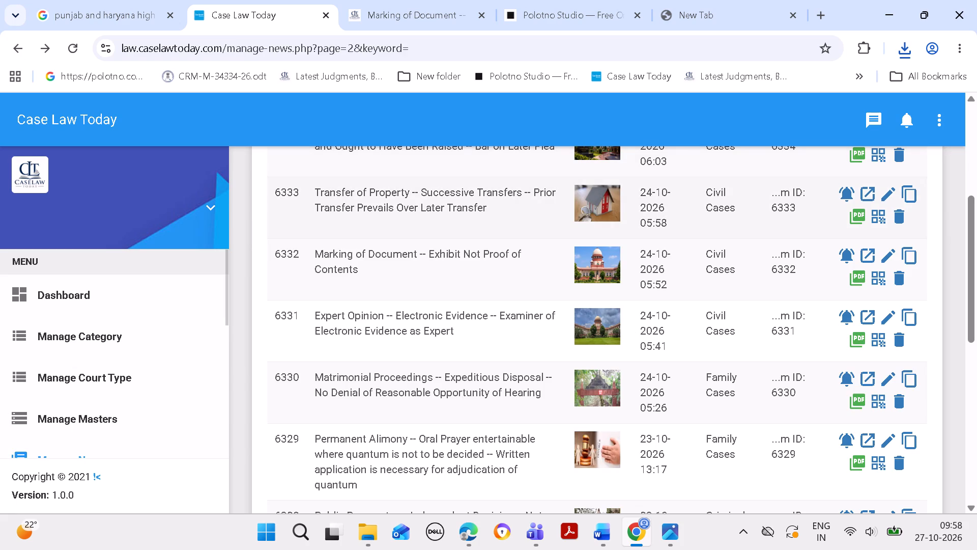
left_click(887, 188)
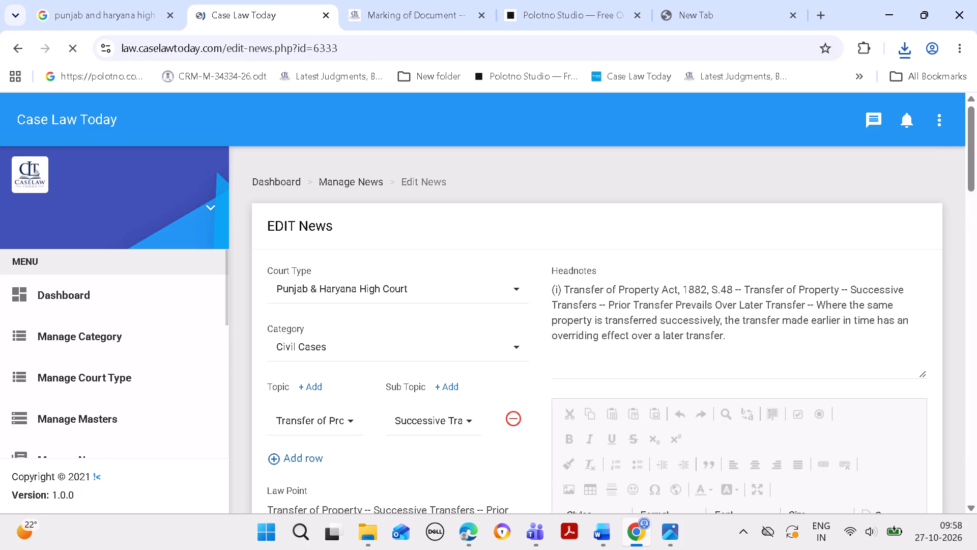
Copy the news ID 6333 from the edit page's web address.
left_click_drag(312, 45, 337, 44)
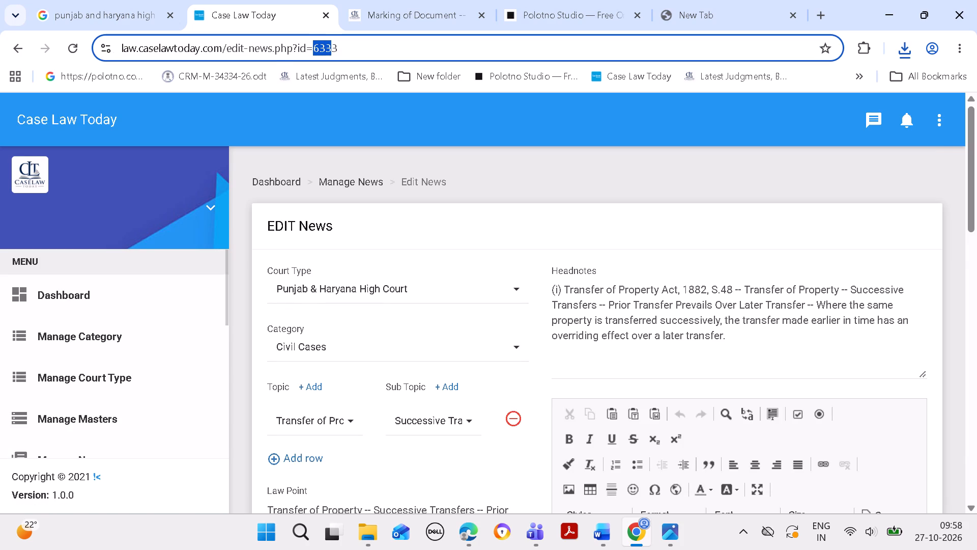
left_click_drag(337, 44, 346, 42)
key("ctrl+c")
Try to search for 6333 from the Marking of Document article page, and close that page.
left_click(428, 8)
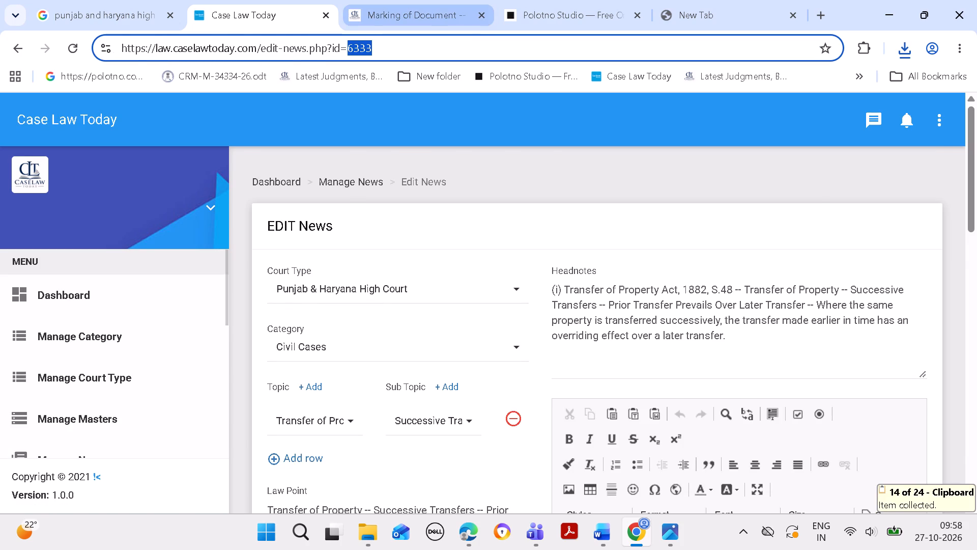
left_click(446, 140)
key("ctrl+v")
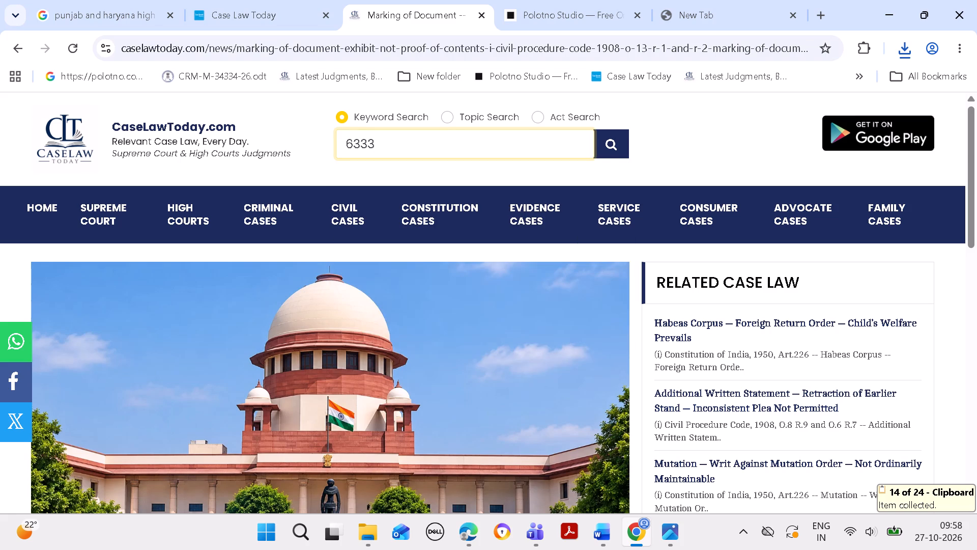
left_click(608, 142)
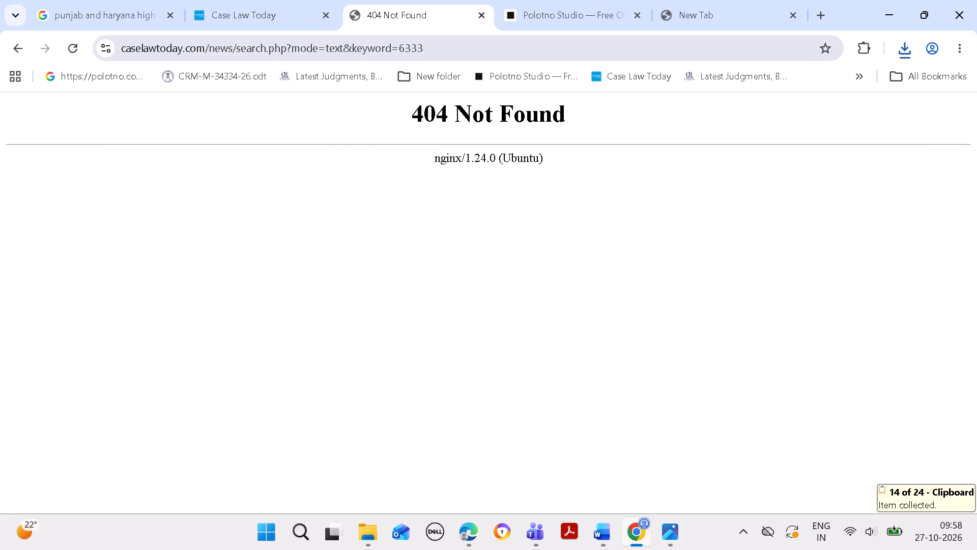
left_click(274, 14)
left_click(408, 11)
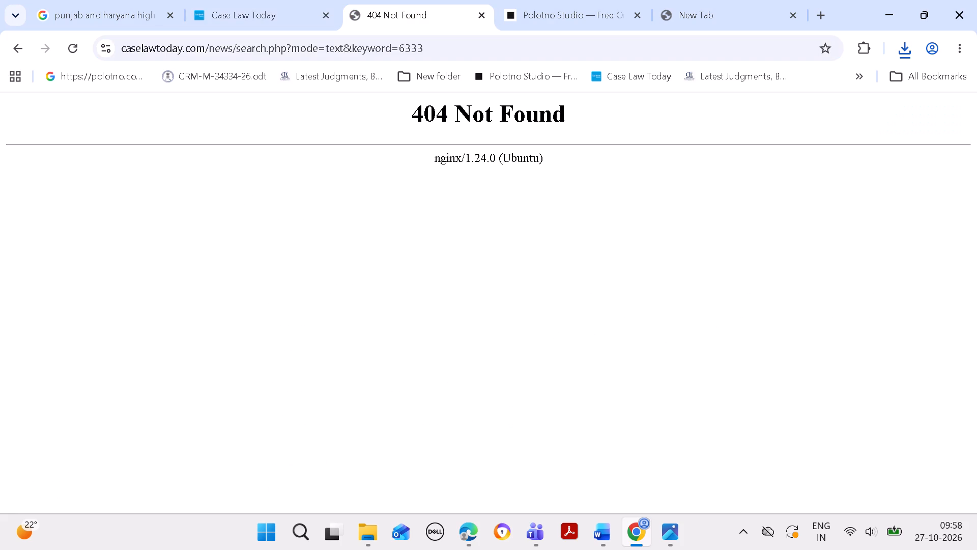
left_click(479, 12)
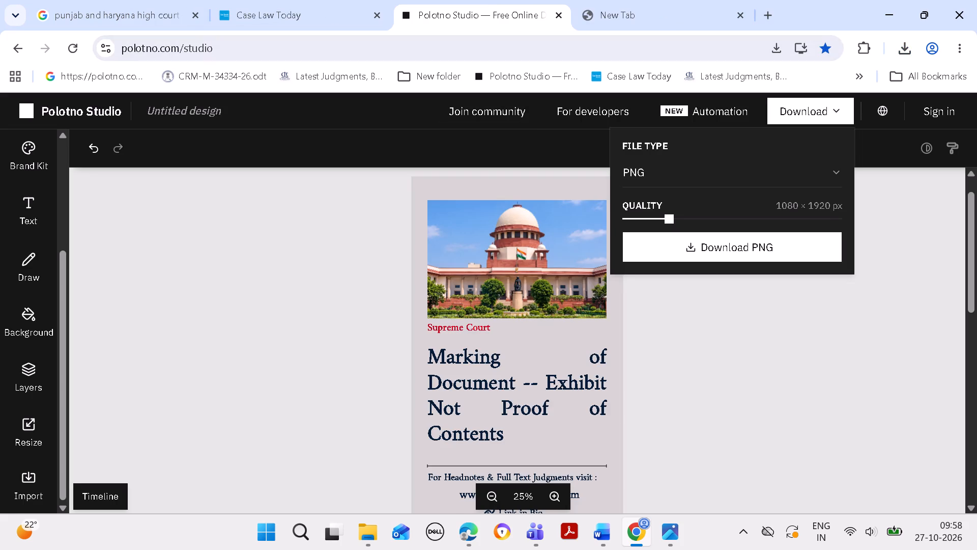
Open the public CaseLawToday.com home page afresh, search for 6333 and open the "Transfer of Property -- Successive Transfers" article.
left_click(744, 12)
left_click(590, 17)
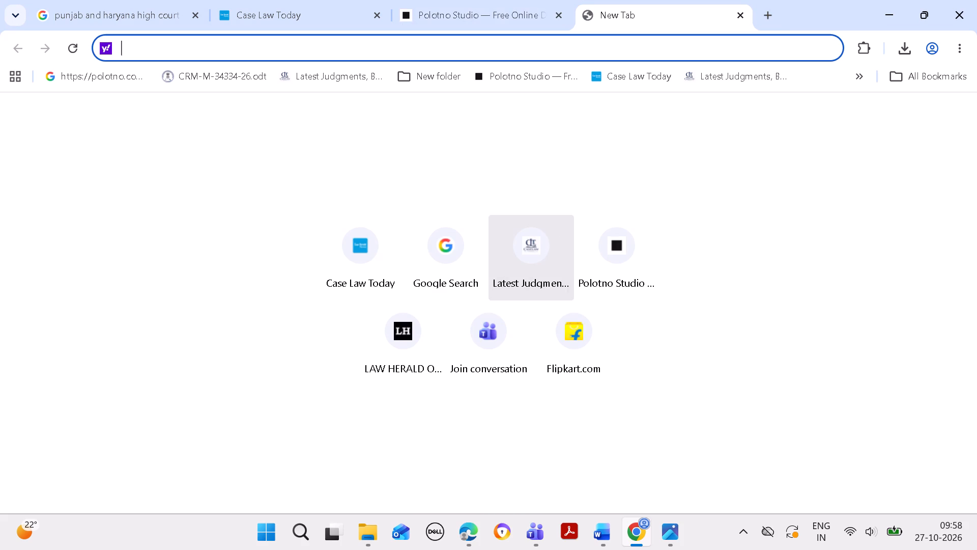
left_click(536, 250)
left_click(539, 140)
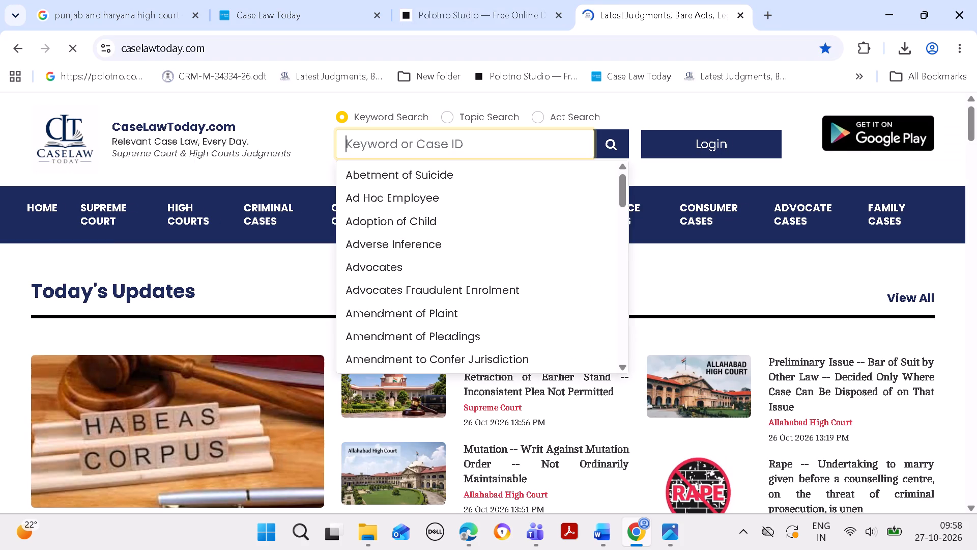
key("ctrl+v")
left_click(605, 147)
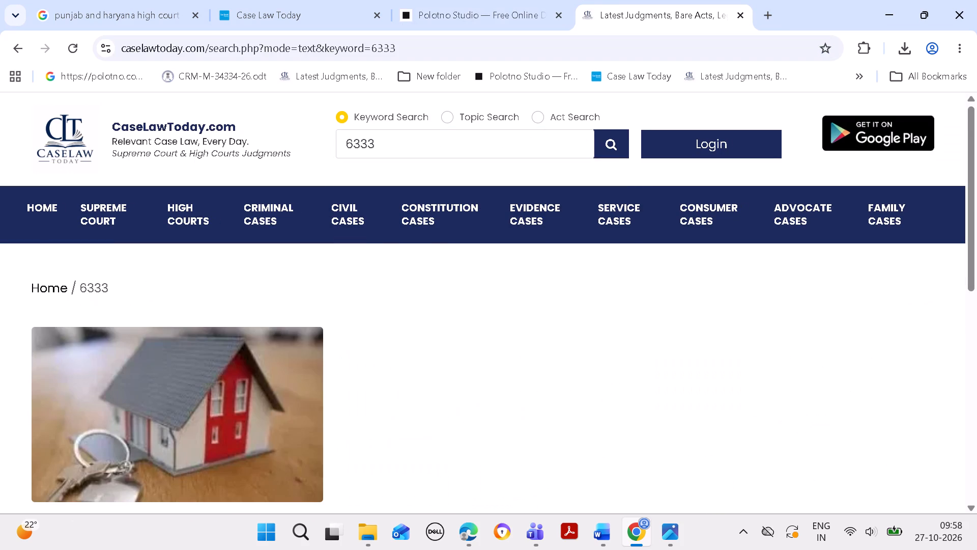
left_click_drag(976, 250, 976, 314)
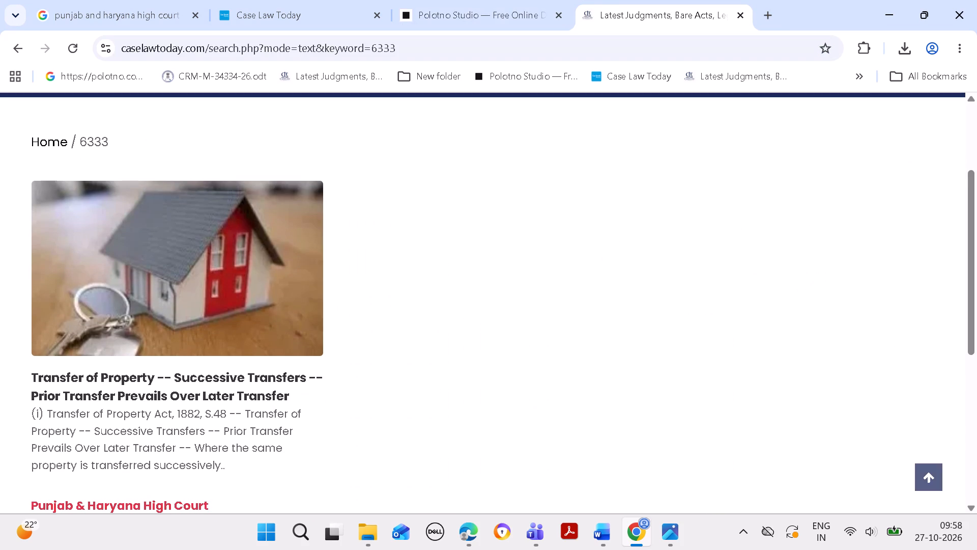
left_click(258, 392)
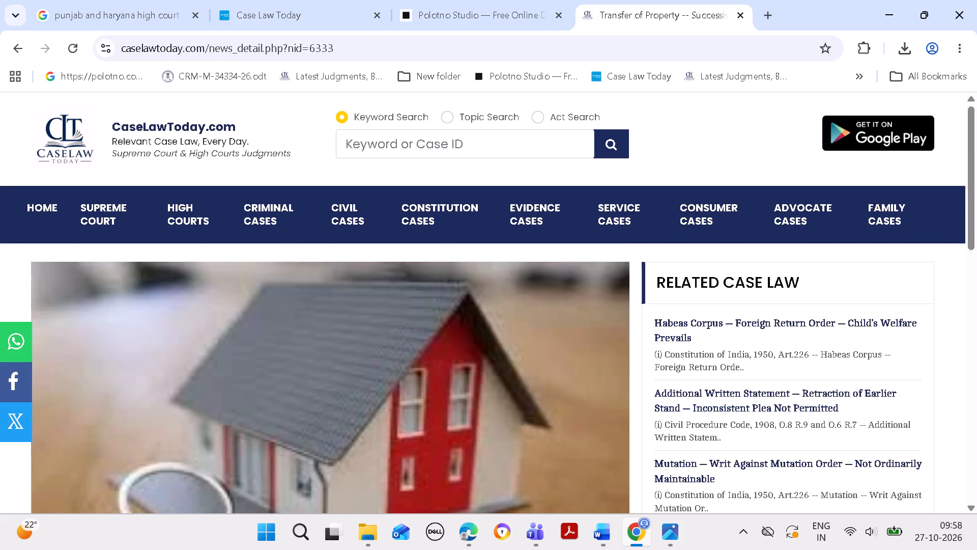
Copy the house header image from the Transfer of Property article.
right_click(286, 384)
left_click(338, 289)
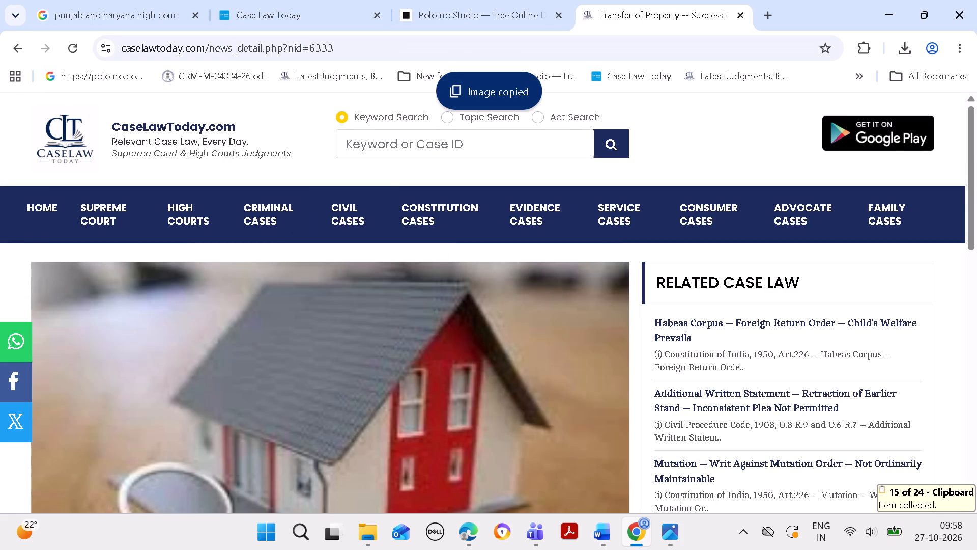
In the Polotno design, replace the Supreme Court building photo with the copied house image, placed near the top of the page.
left_click(300, 11)
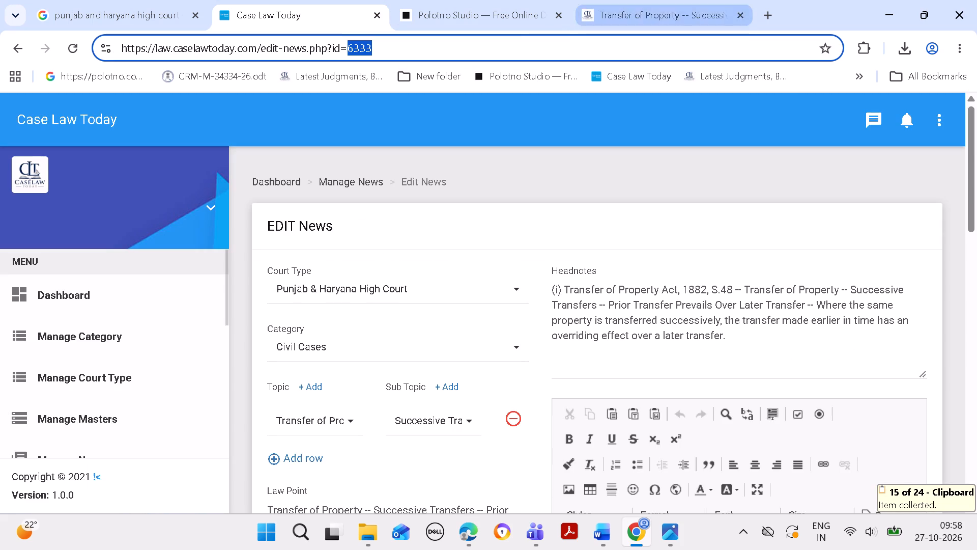
left_click(519, 12)
left_click(514, 246)
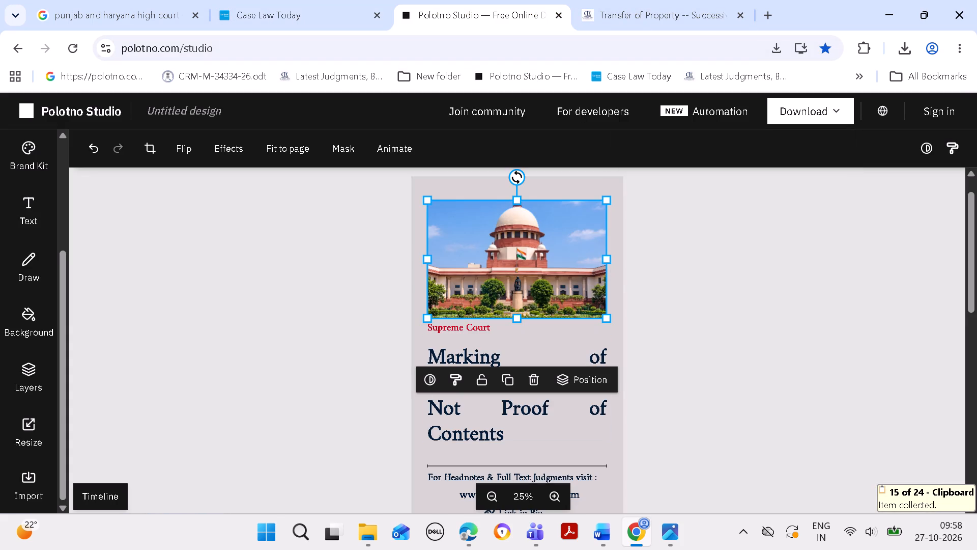
left_click(538, 375)
left_click(534, 222)
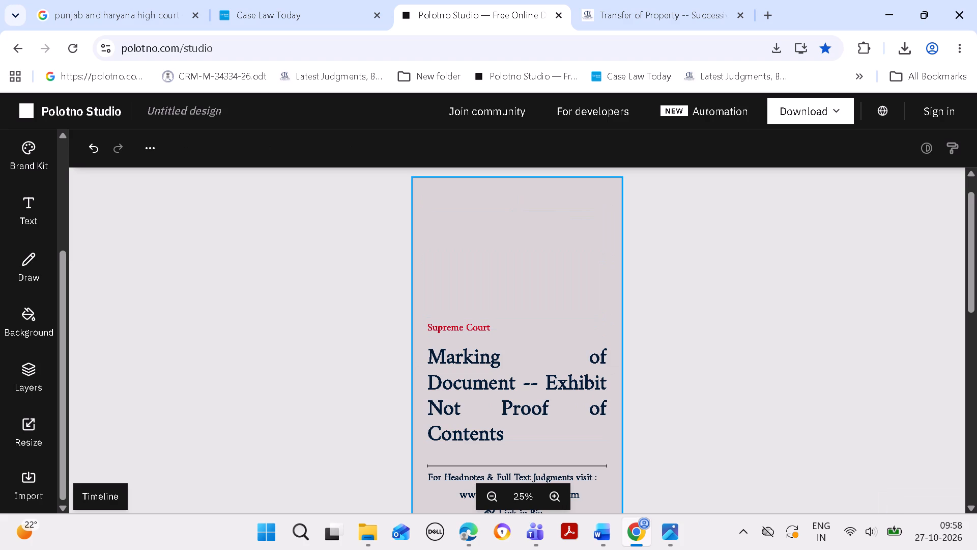
key("ctrl+v")
left_click_drag(514, 353, 514, 349)
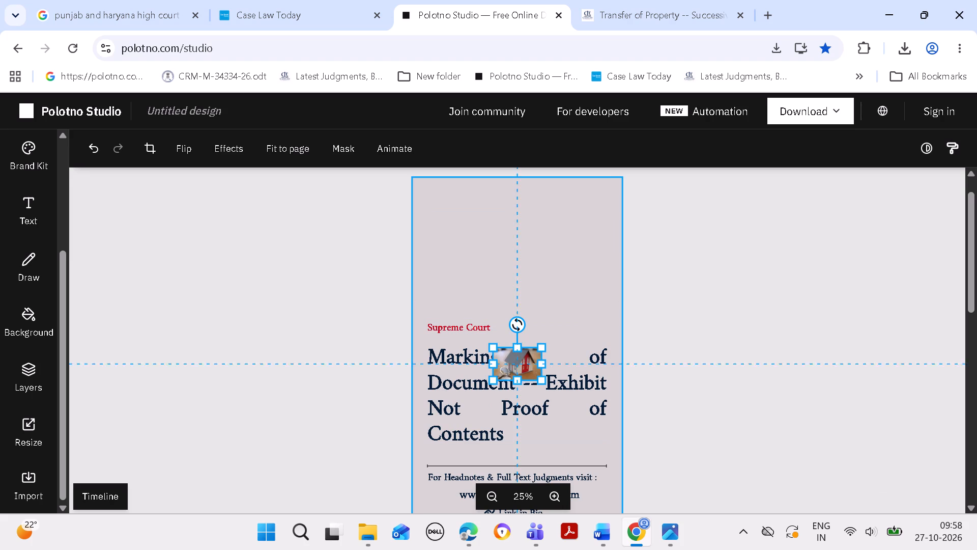
left_click_drag(514, 349, 505, 205)
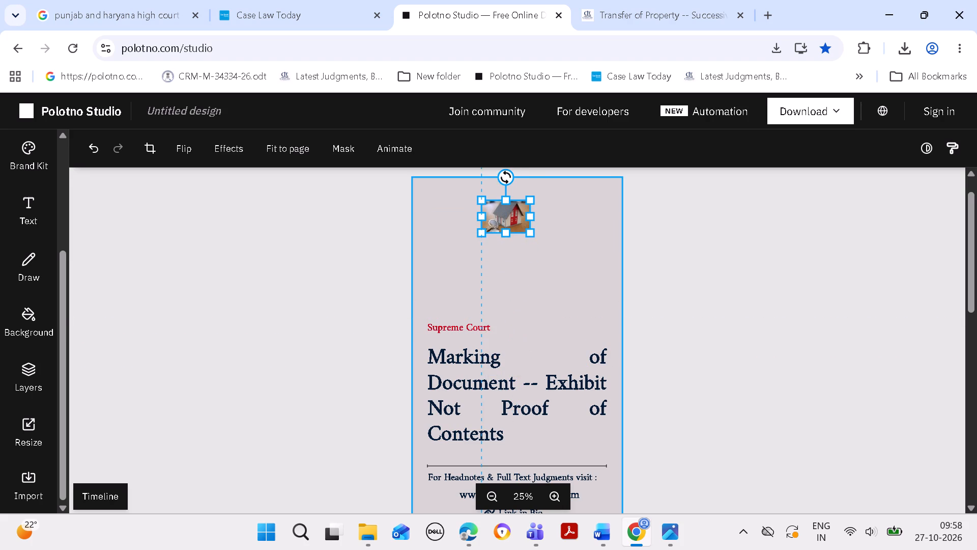
left_click_drag(505, 205, 505, 205)
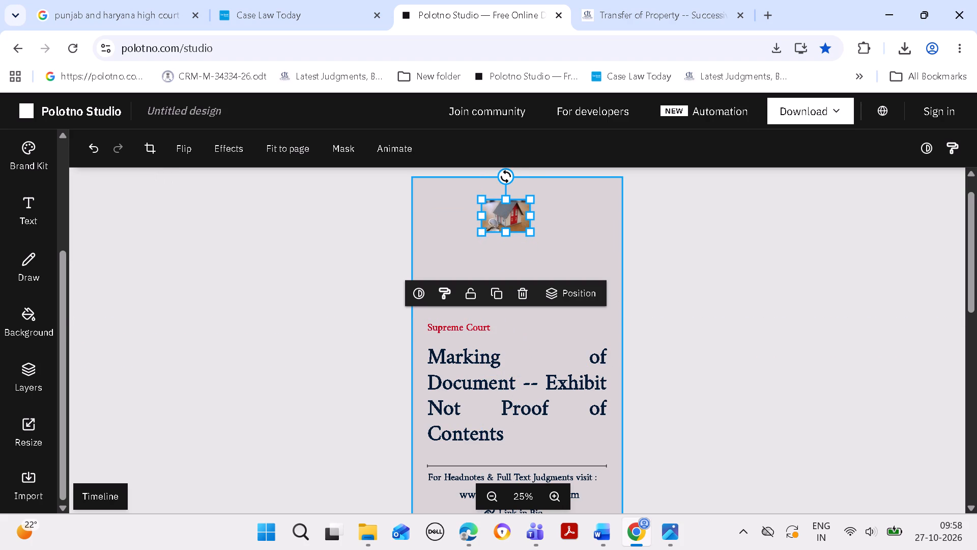
Resize the house image to about 923 × 612 so it spans the text column and reaches down to the court name line.
left_click(555, 216)
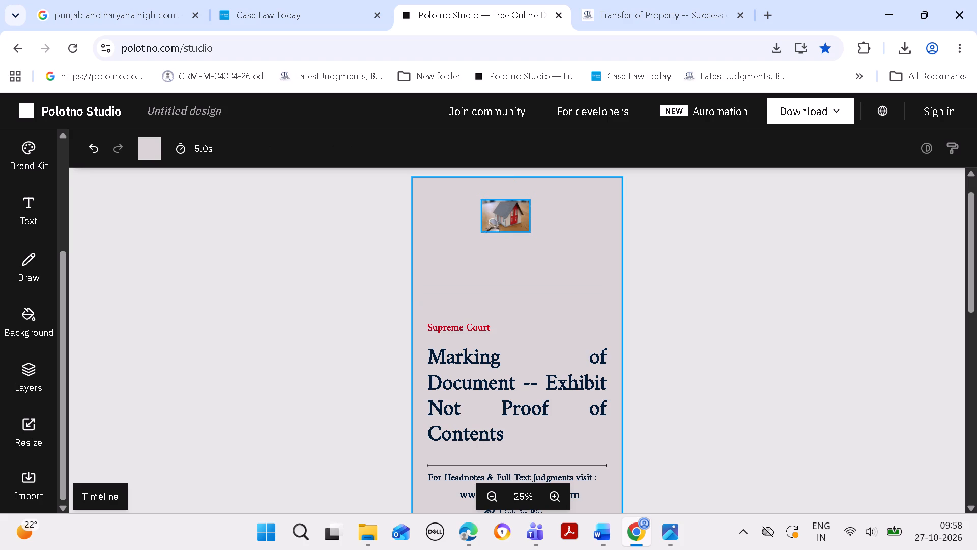
left_click(524, 210)
left_click_drag(531, 216, 532, 216)
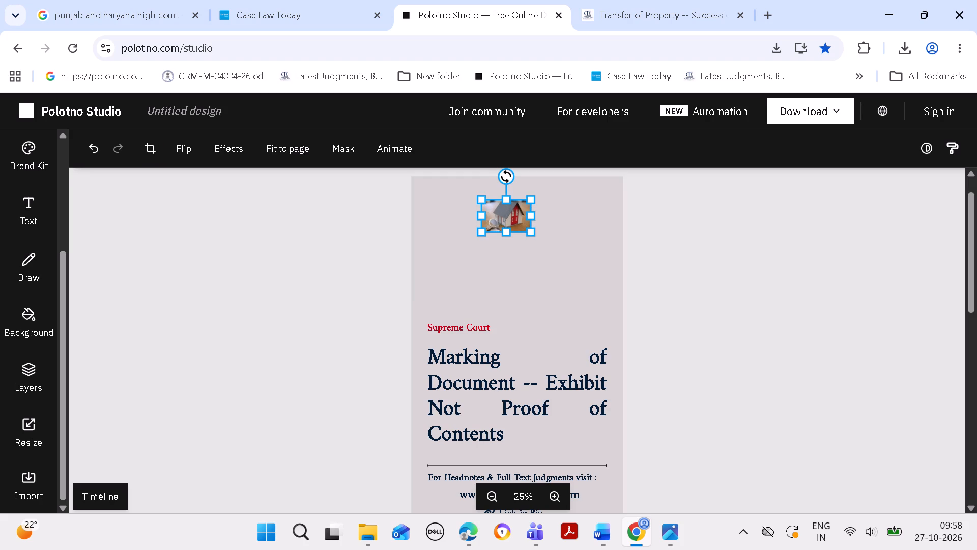
left_click_drag(532, 216, 597, 210)
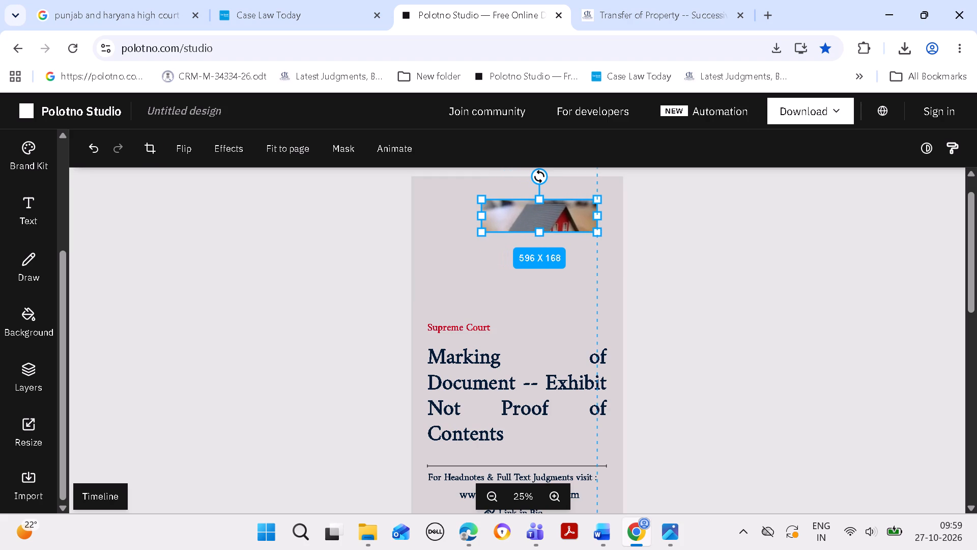
left_click_drag(597, 210, 610, 212)
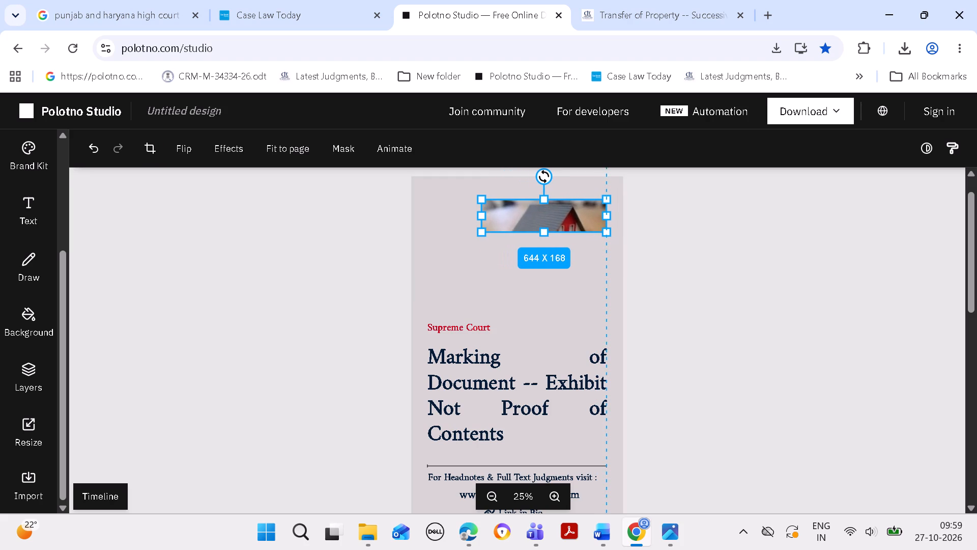
left_click_drag(610, 212, 610, 213)
left_click(477, 214)
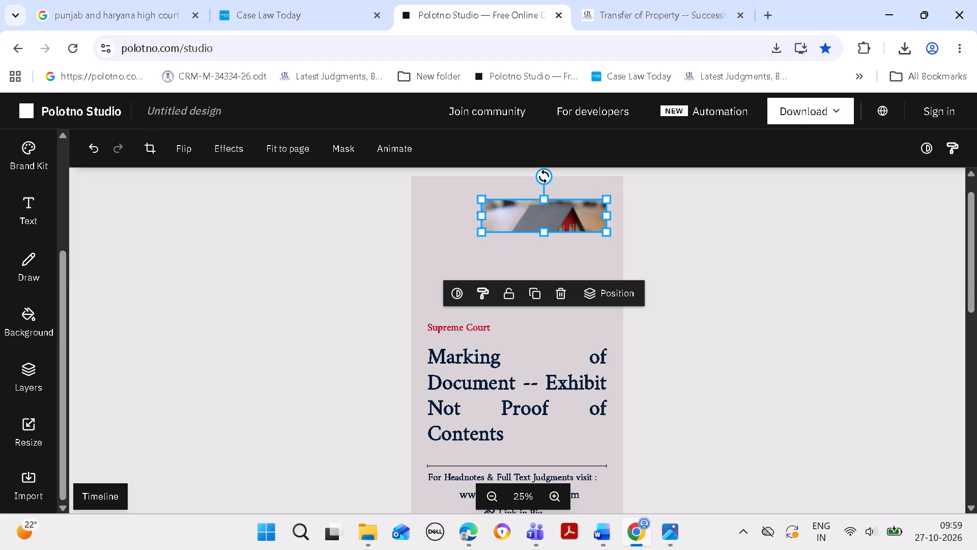
left_click(716, 212)
left_click(487, 211)
left_click_drag(480, 213, 437, 222)
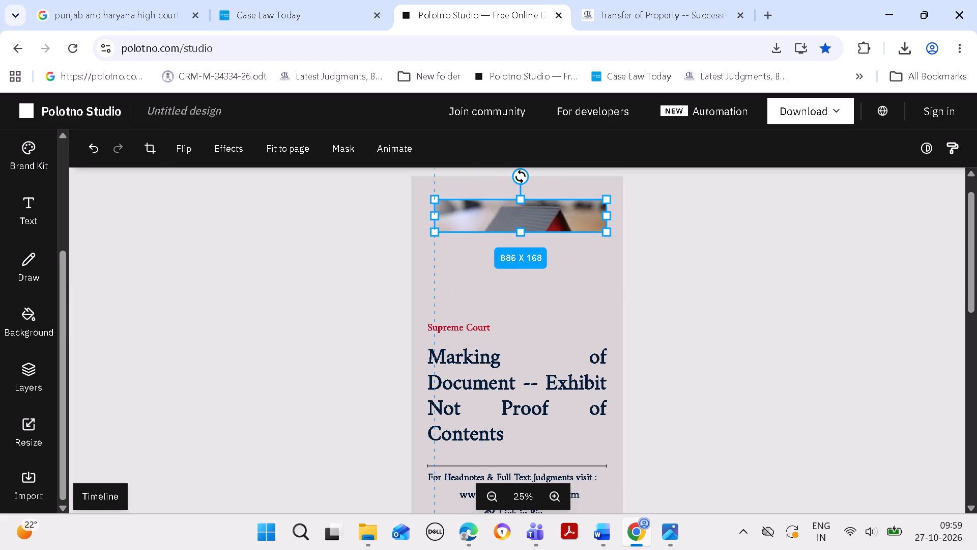
left_click_drag(437, 222, 425, 223)
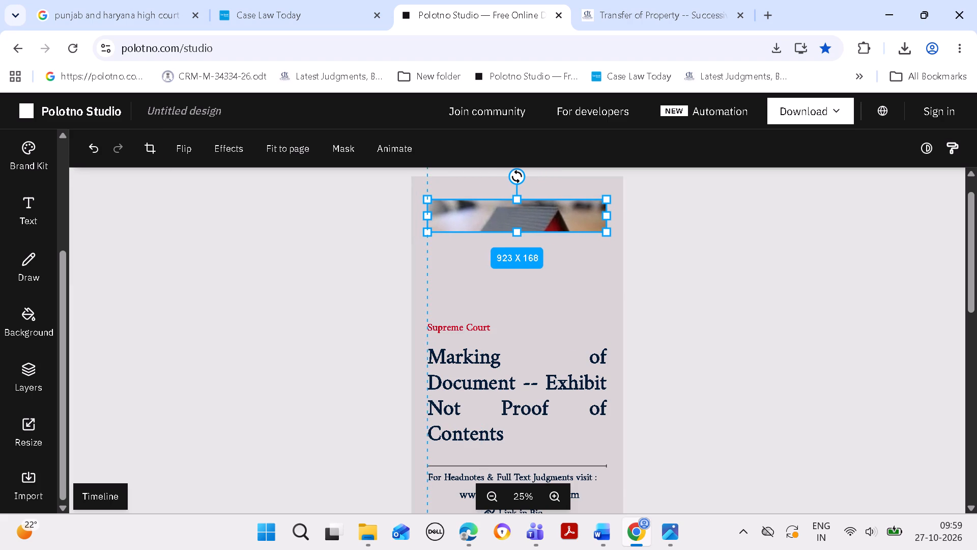
left_click_drag(425, 223, 426, 223)
left_click_drag(519, 234, 520, 288)
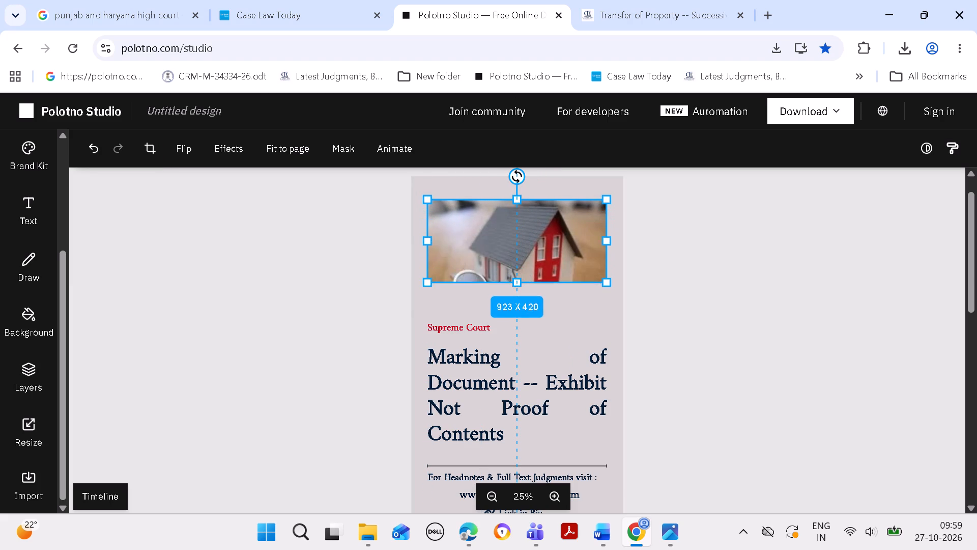
left_click_drag(520, 288, 521, 318)
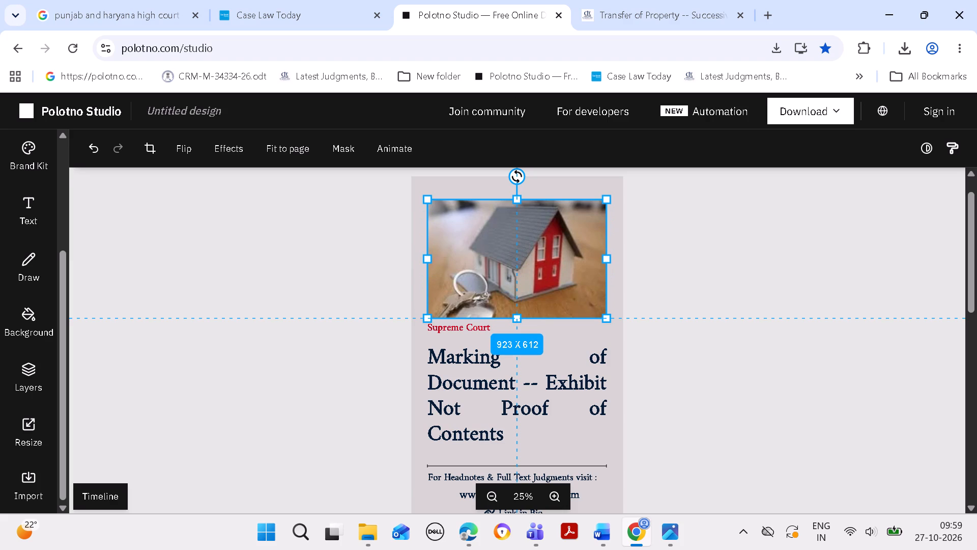
left_click_drag(521, 318, 521, 318)
double_click(707, 284)
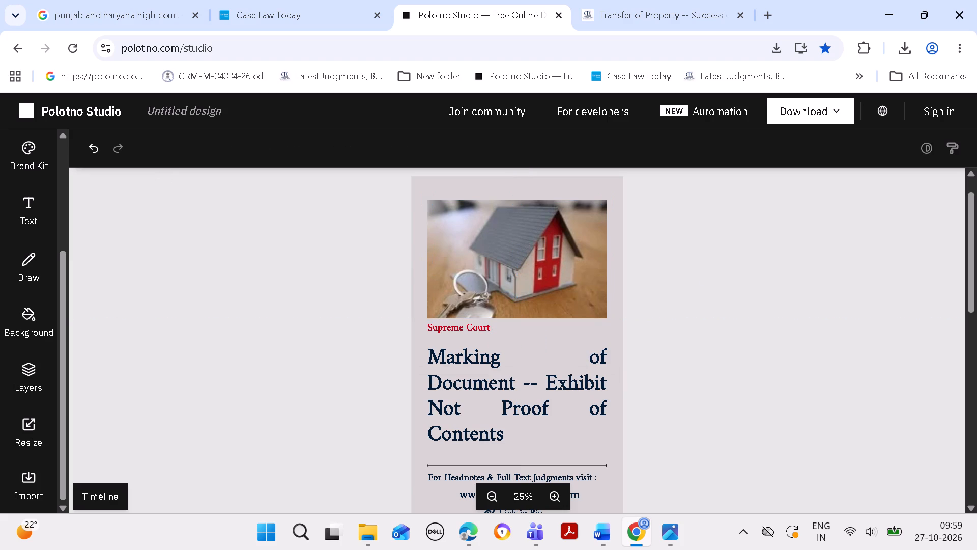
Copy the court name "Punjab & Haryana Court" from the Citation on the Case Law Today edit page for news 6333.
left_click(238, 15)
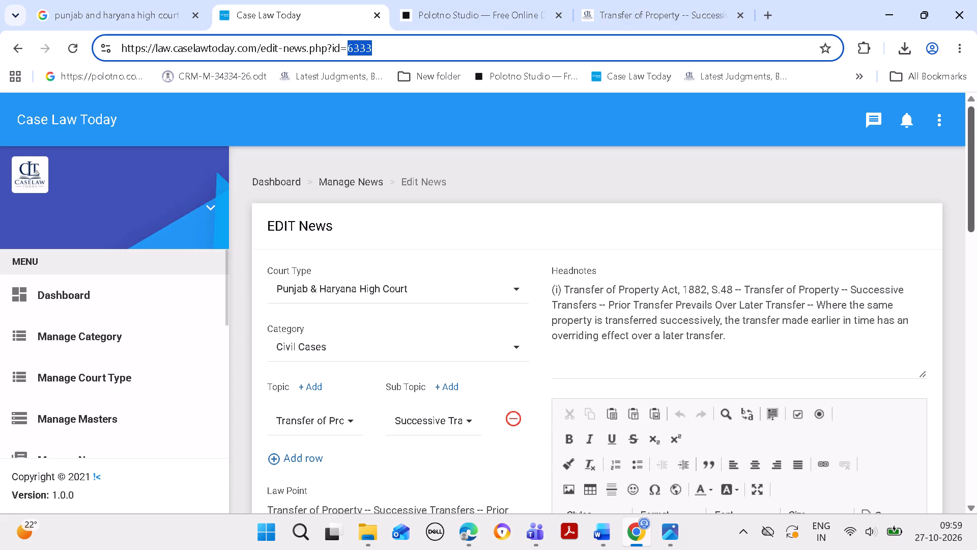
left_click_drag(976, 204, 975, 354)
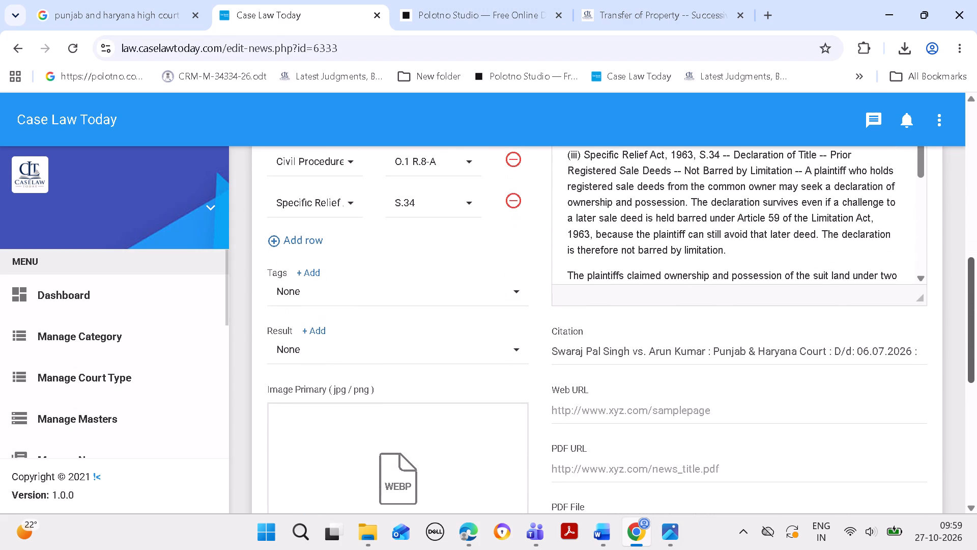
left_click_drag(714, 350, 726, 350)
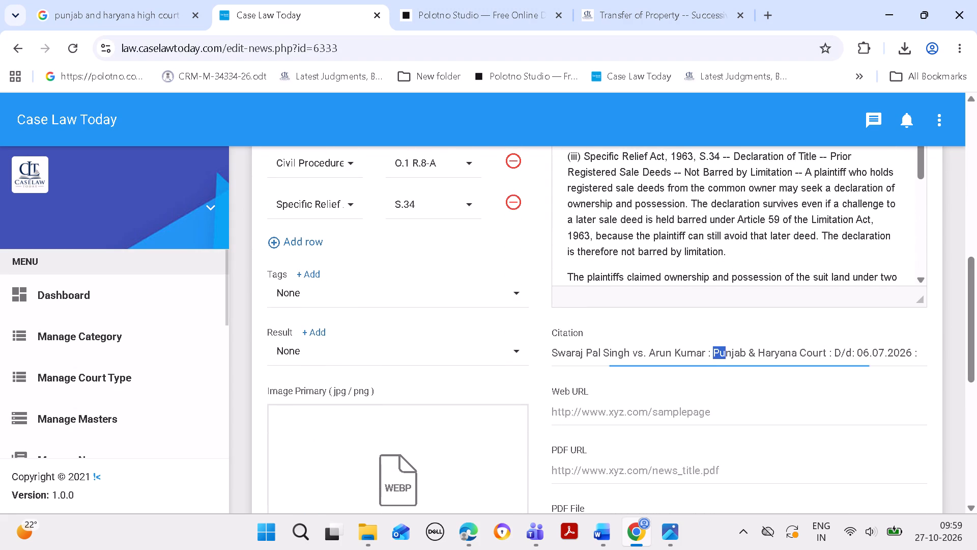
left_click_drag(726, 350, 827, 349)
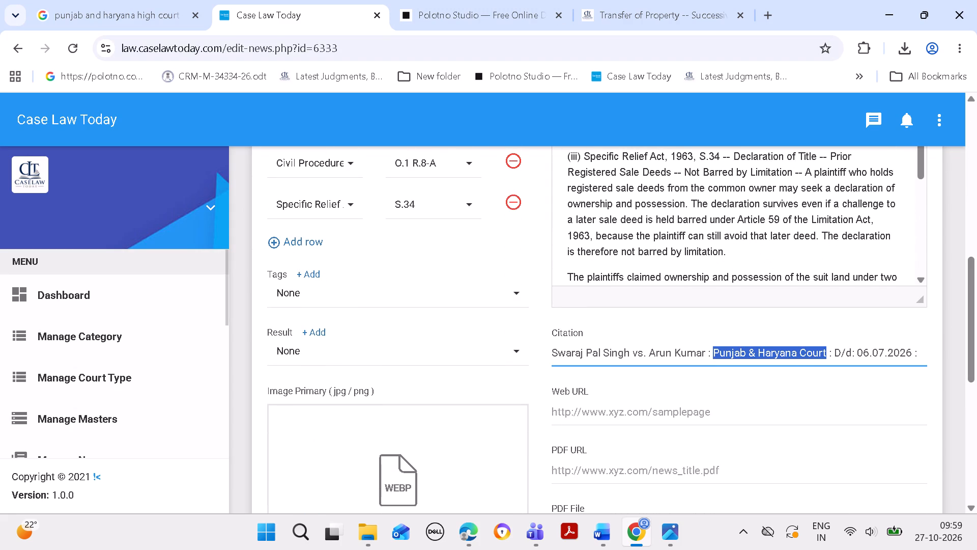
key("ctrl+c")
Replace the red "Supreme Court" label under the image in the Polotno design with "Punjab & Haryana Court".
left_click(592, 11)
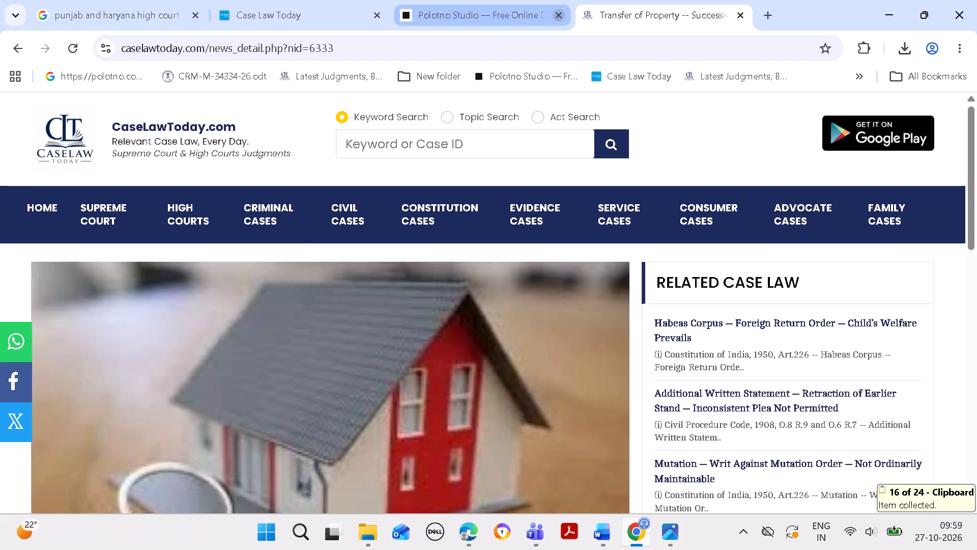
left_click(487, 15)
double_click(459, 323)
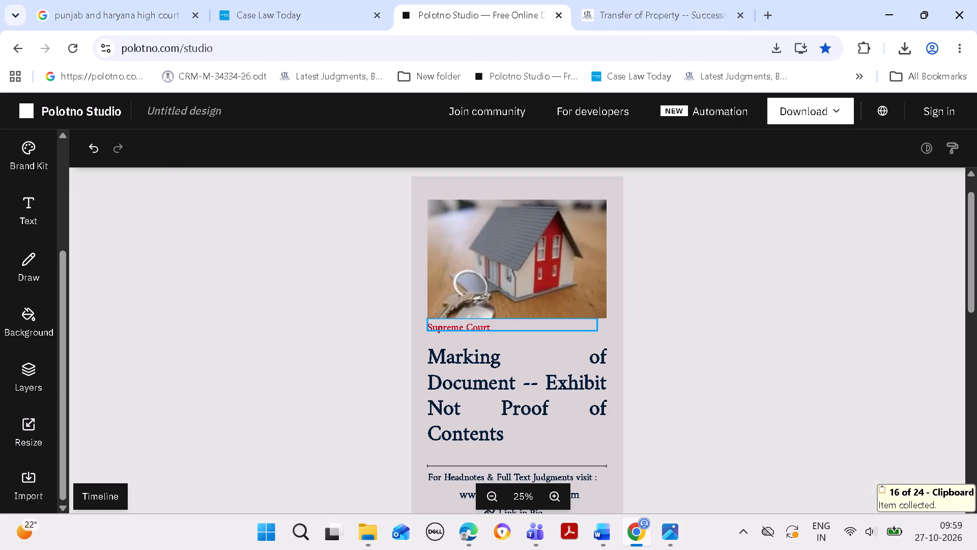
left_click(496, 324)
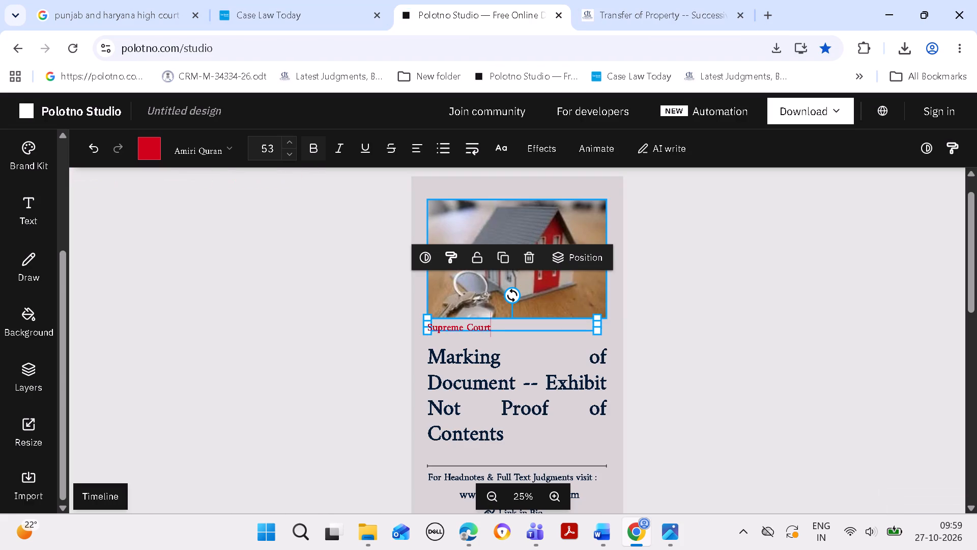
key("BackSpace")
key("BackSpace")
key("BackSpace")
key("BackSpace")
key("BackSpace")
key("BackSpace")
key("BackSpace")
key("BackSpace")
key("BackSpace")
key("BackSpace")
key("BackSpace")
key("BackSpace")
key("BackSpace")
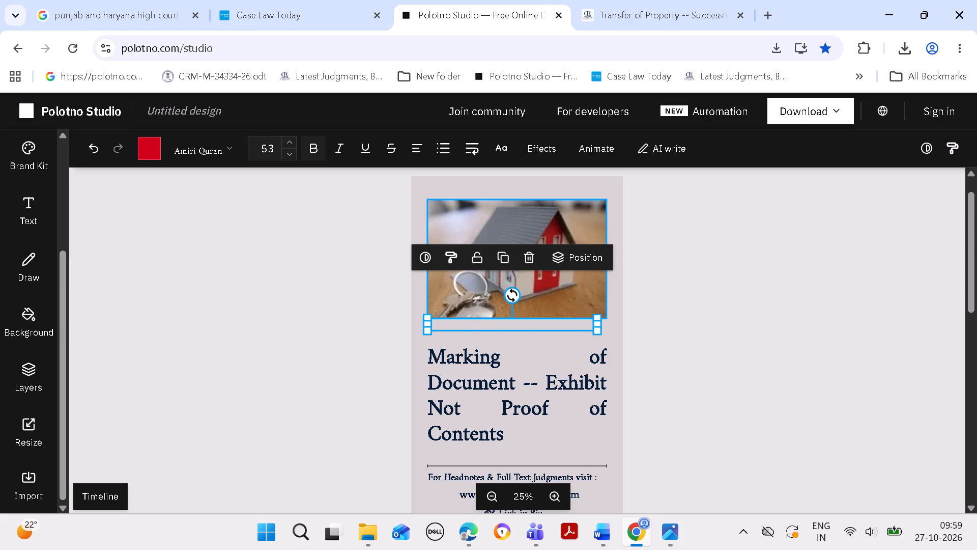
key("ctrl+v")
left_click(775, 353)
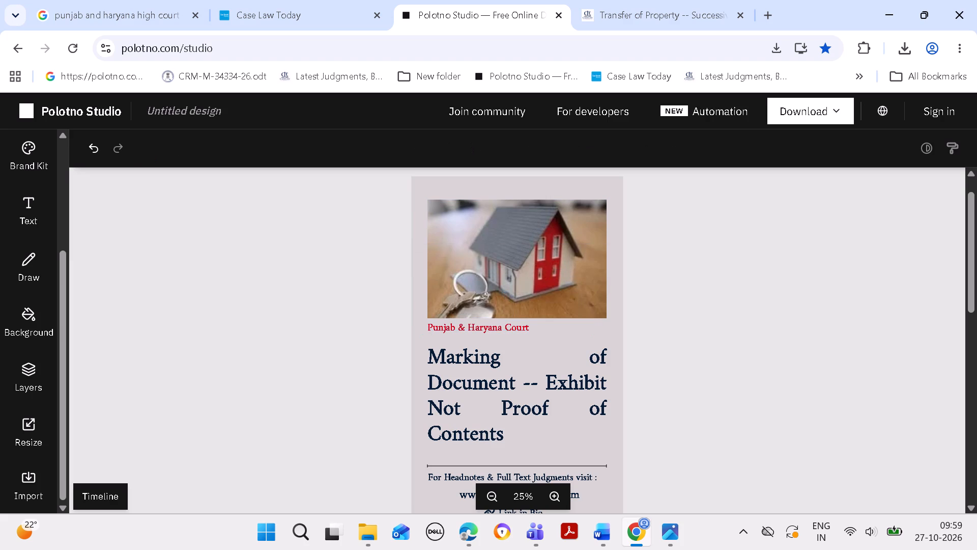
Copy the full Law Point text, "Transfer of Property -- Successive Transfers -- Prior Transfer Prevails Over Later Transfer", from the news edit page.
left_click(554, 377)
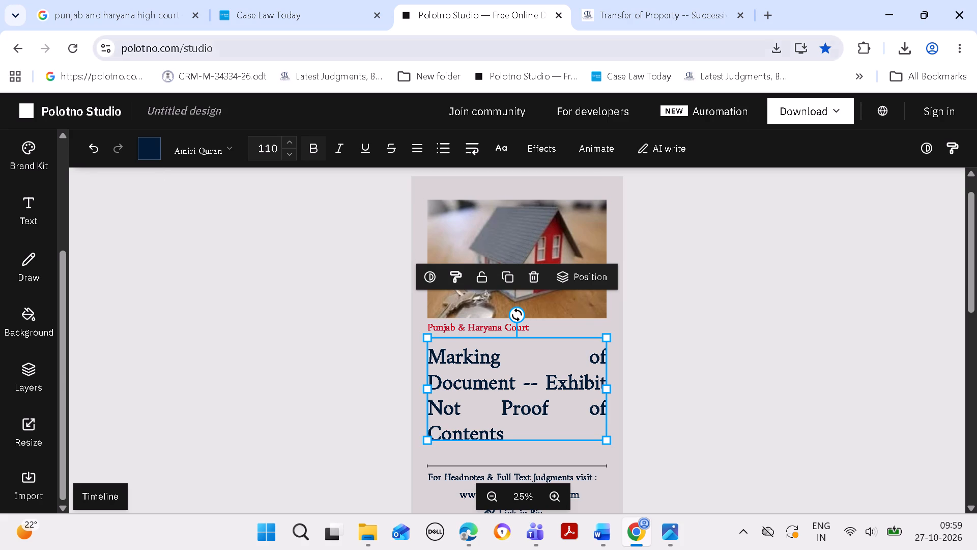
left_click(256, 9)
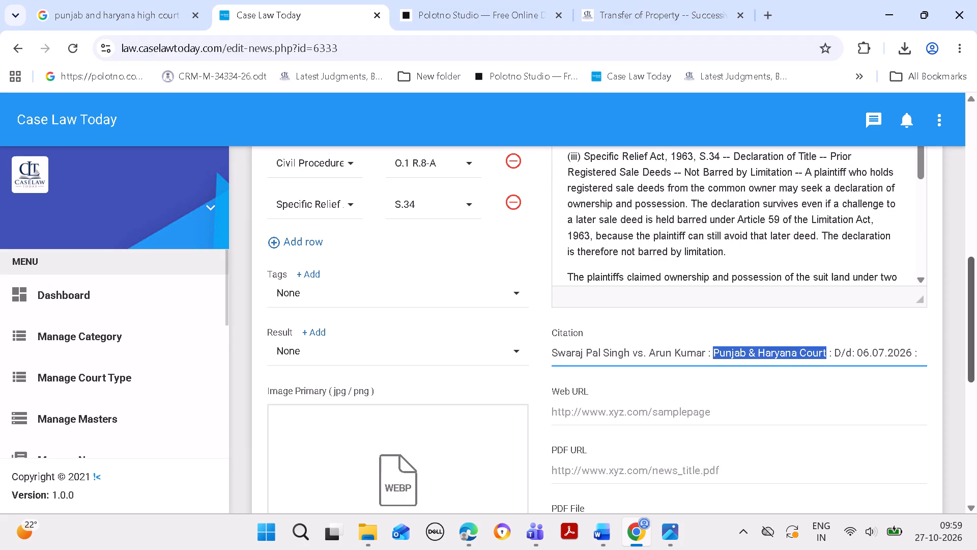
left_click_drag(974, 321, 969, 221)
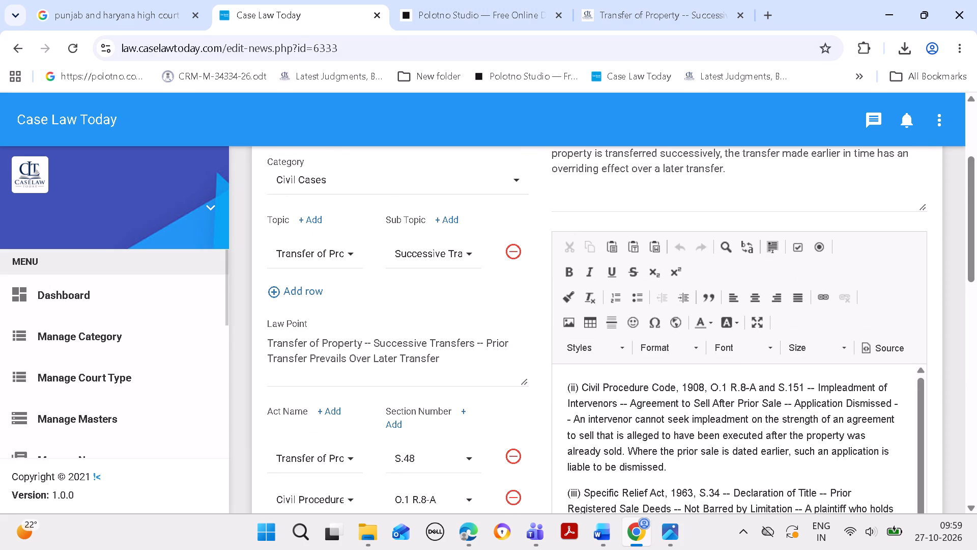
left_click(269, 340)
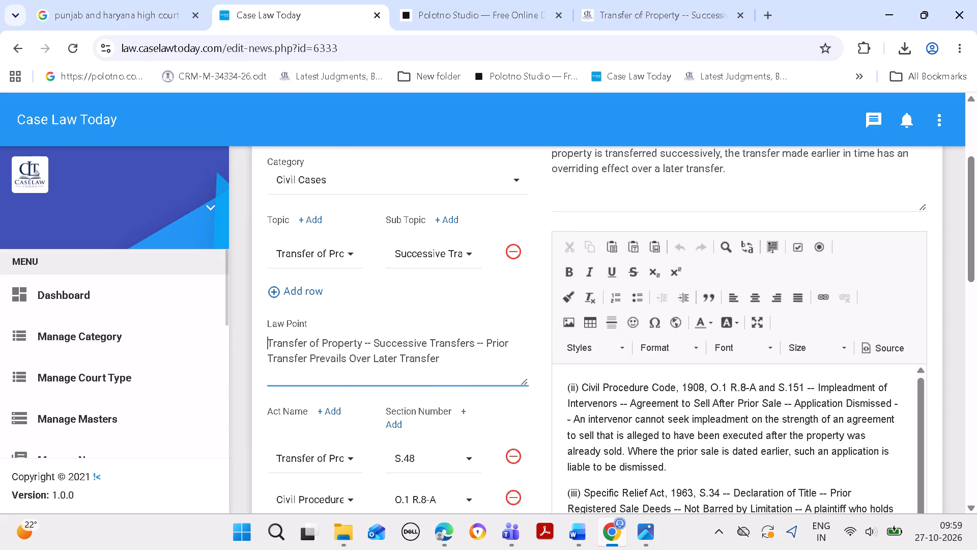
key("ctrl+a")
key("ctrl+c")
Replace the headline in the Polotno design with the copied Law Point text "Transfer of Property -- Successive Transfers -- Prior Transfer Prevails Over Later Transfer".
left_click(633, 12)
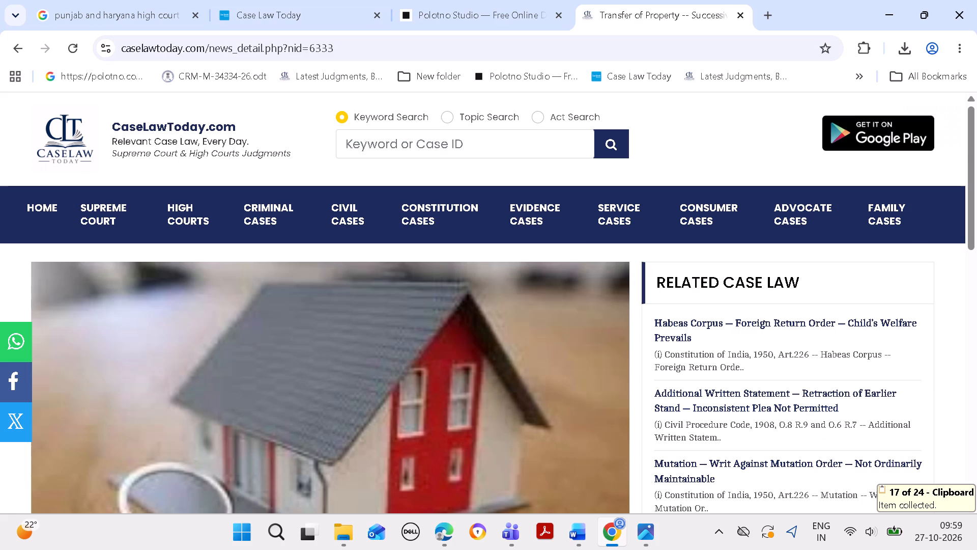
left_click(466, 13)
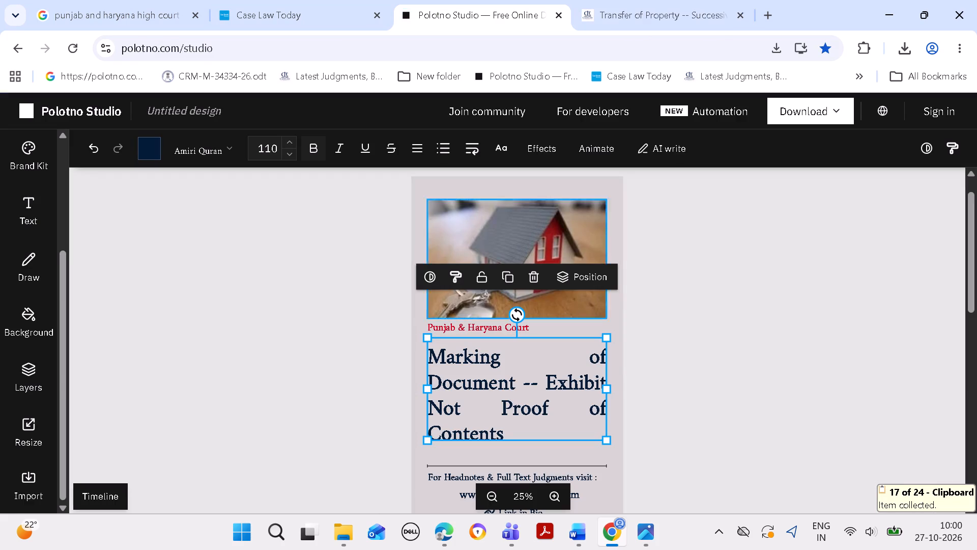
left_click(704, 382)
double_click(487, 410)
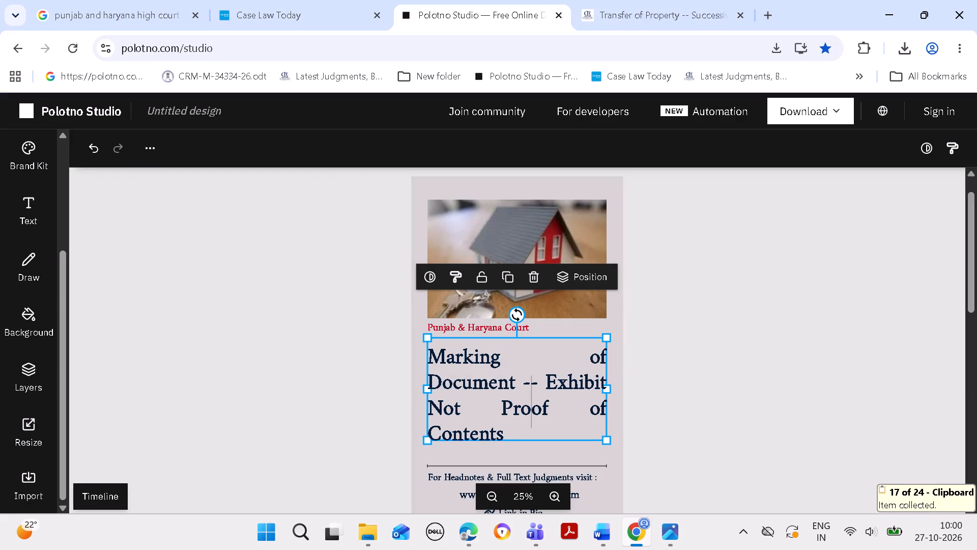
key("ctrl+a")
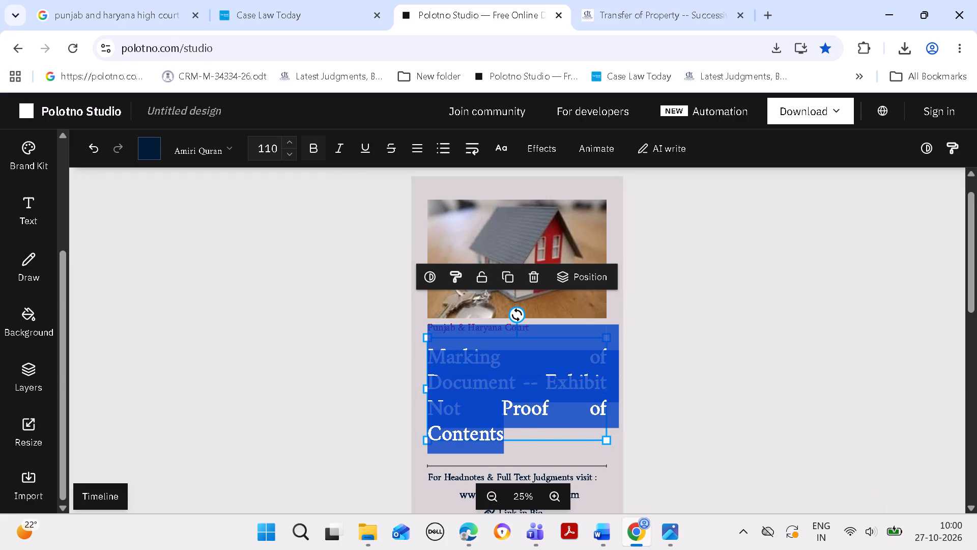
key("ctrl+v")
Reduce the headline's font size to 100 so the text fits in four lines above the divider line.
triple_click(293, 152)
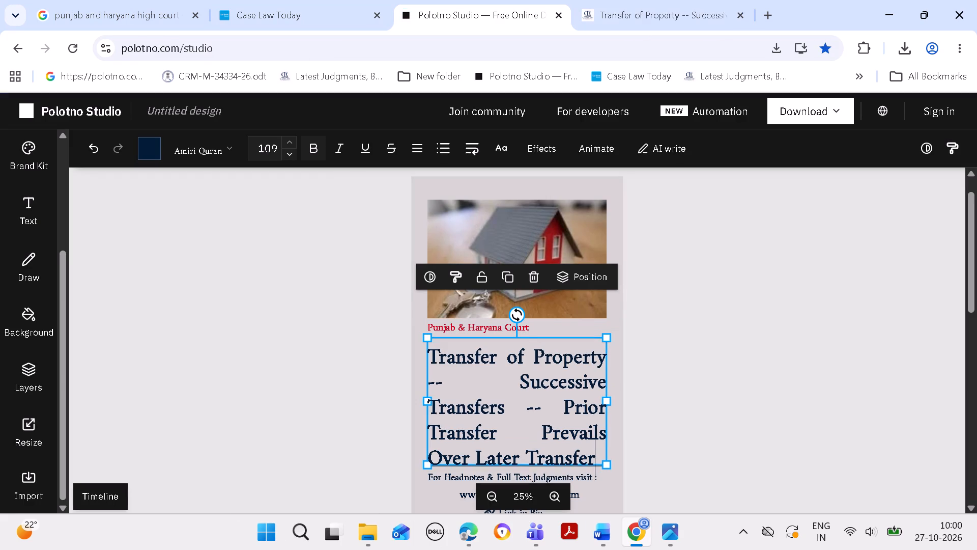
triple_click(293, 152)
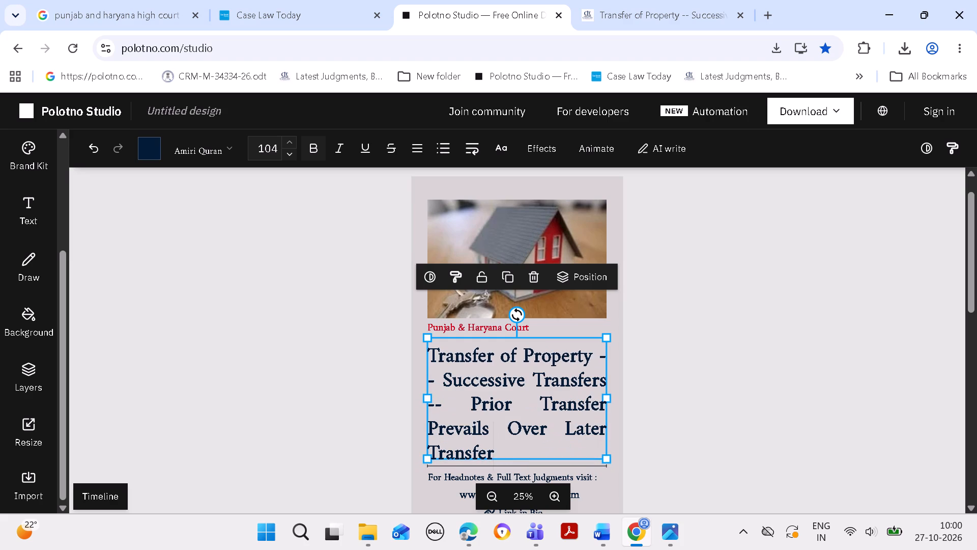
left_click(293, 154)
left_click(293, 154)
left_click(293, 154)
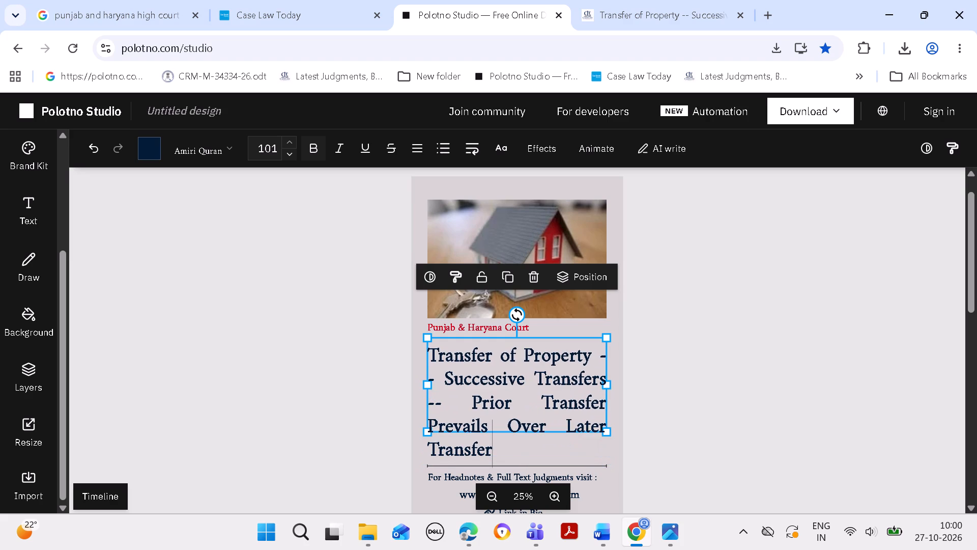
left_click(293, 154)
left_click(853, 364)
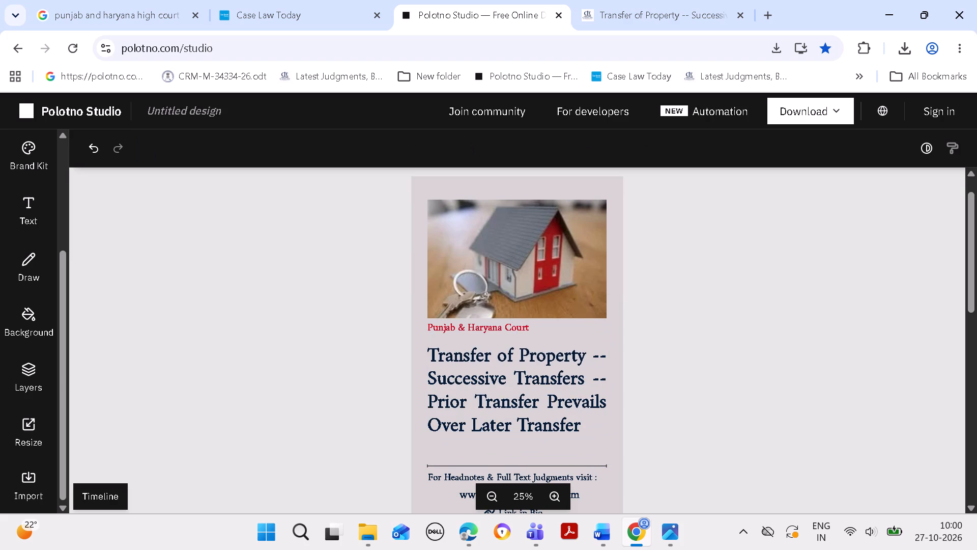
Move the headline slightly down, keeping its sides aligned with the image and the divider line.
left_click_drag(560, 400, 560, 404)
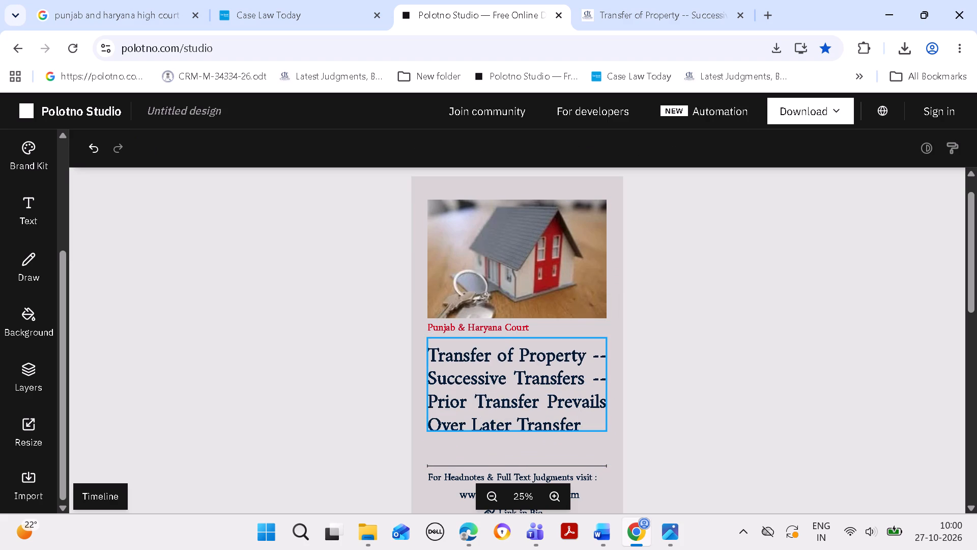
left_click_drag(560, 404, 559, 404)
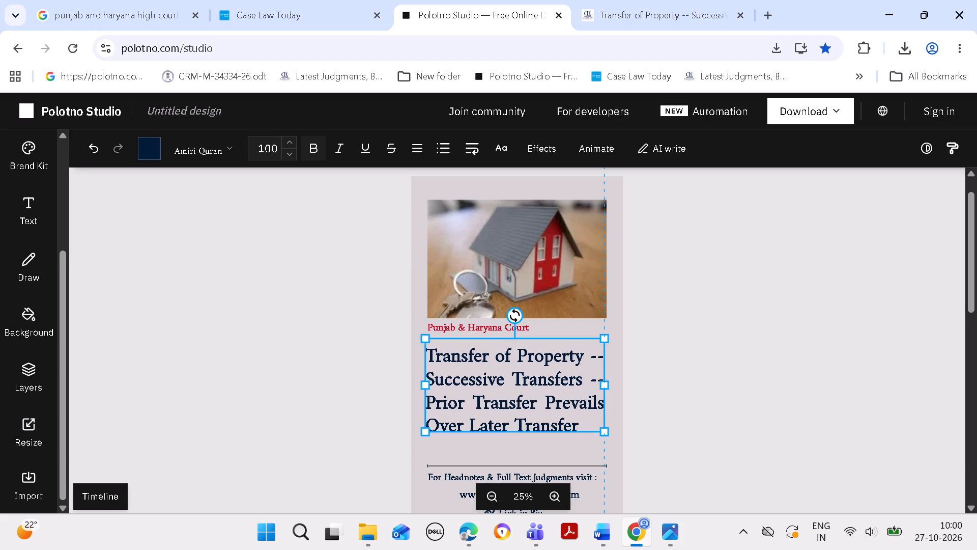
left_click_drag(559, 404, 562, 404)
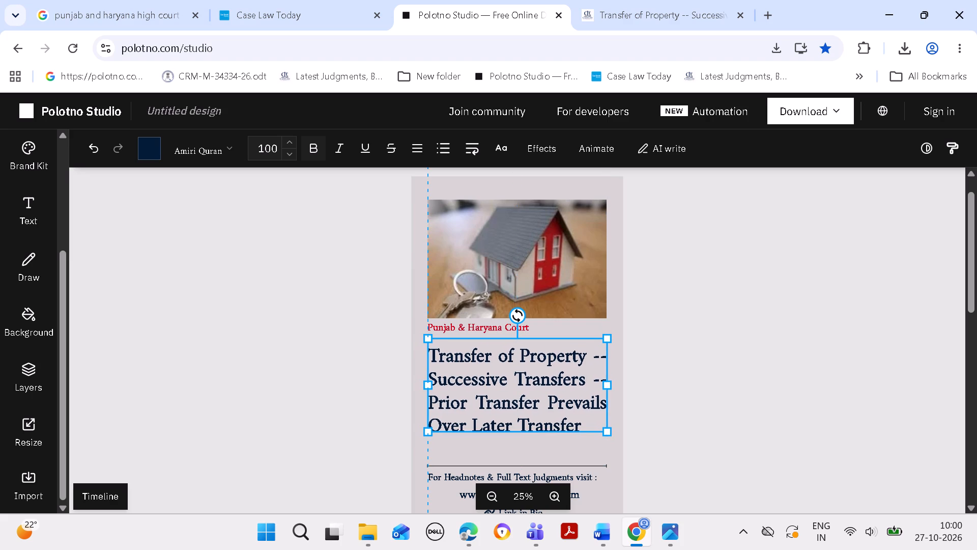
left_click_drag(562, 404, 561, 404)
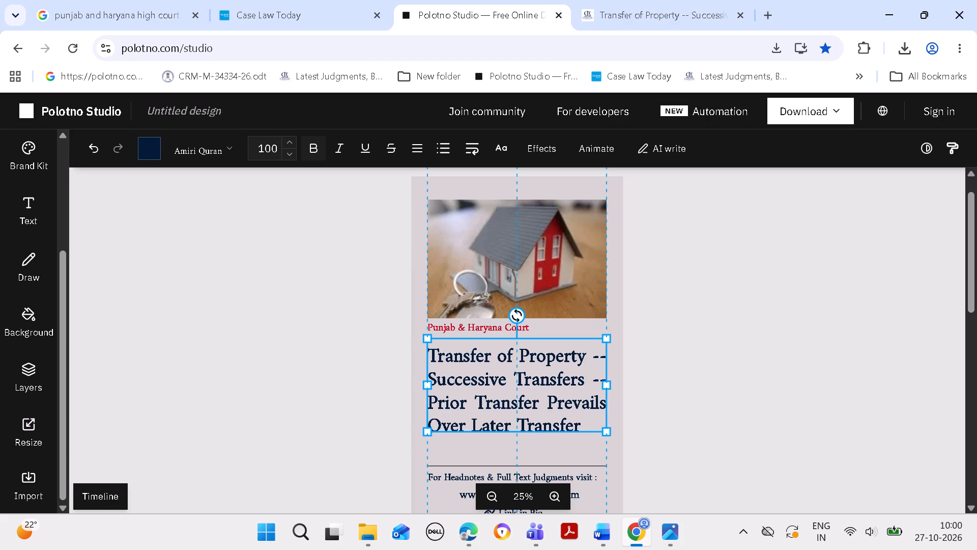
left_click_drag(561, 404, 561, 405)
left_click(784, 375)
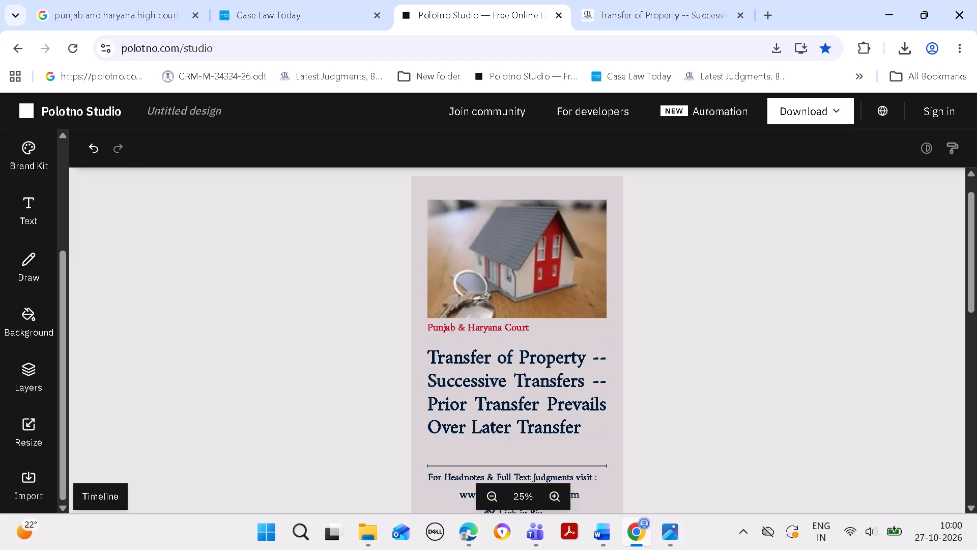
Set the headline's font size to 101.
left_click(554, 386)
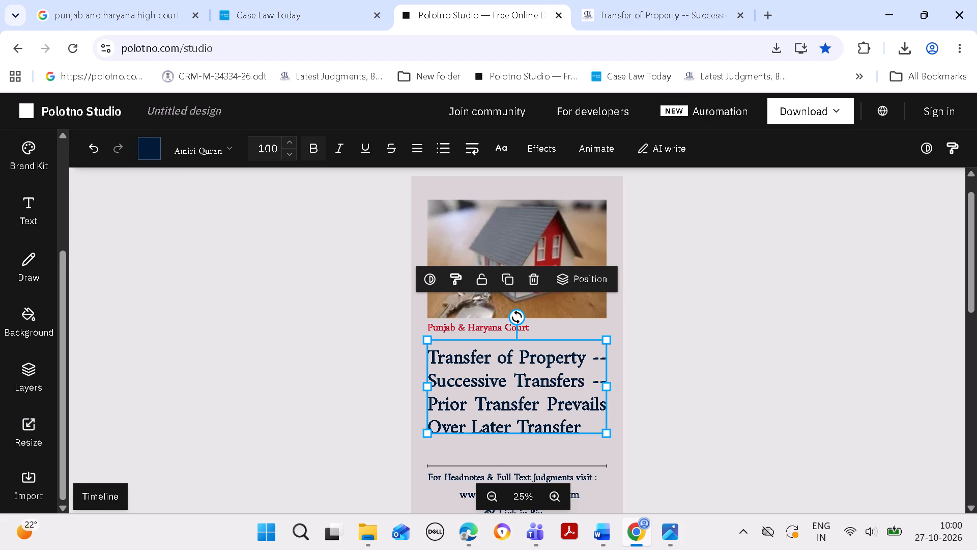
left_click(289, 142)
left_click(289, 142)
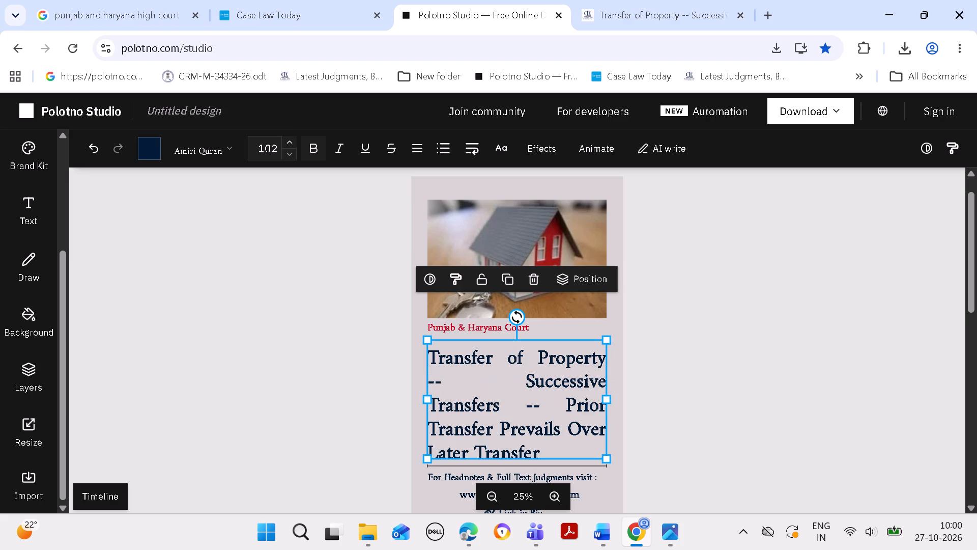
left_click(289, 153)
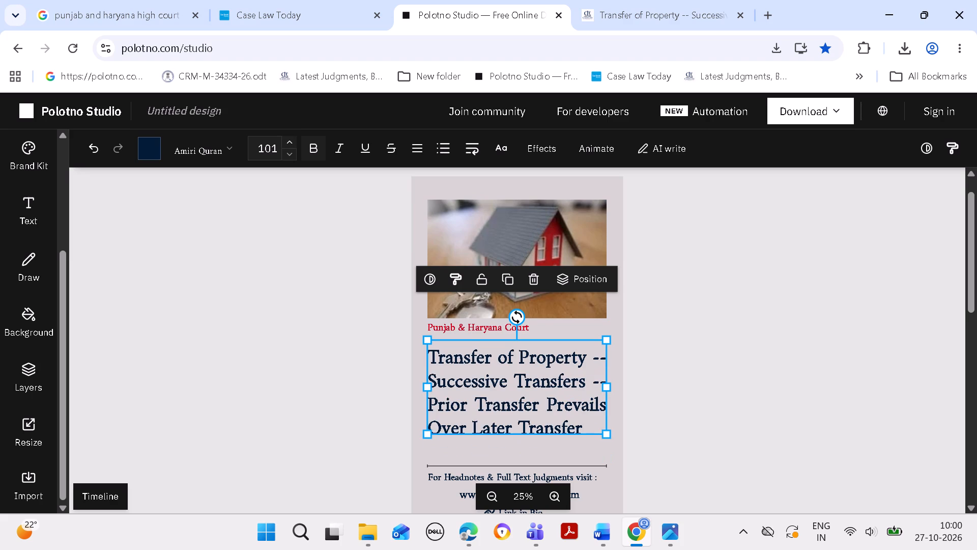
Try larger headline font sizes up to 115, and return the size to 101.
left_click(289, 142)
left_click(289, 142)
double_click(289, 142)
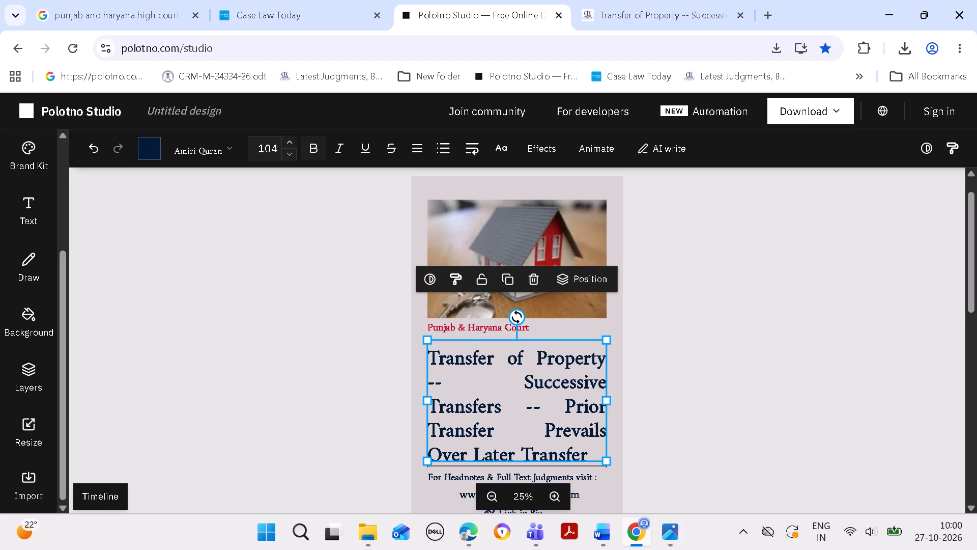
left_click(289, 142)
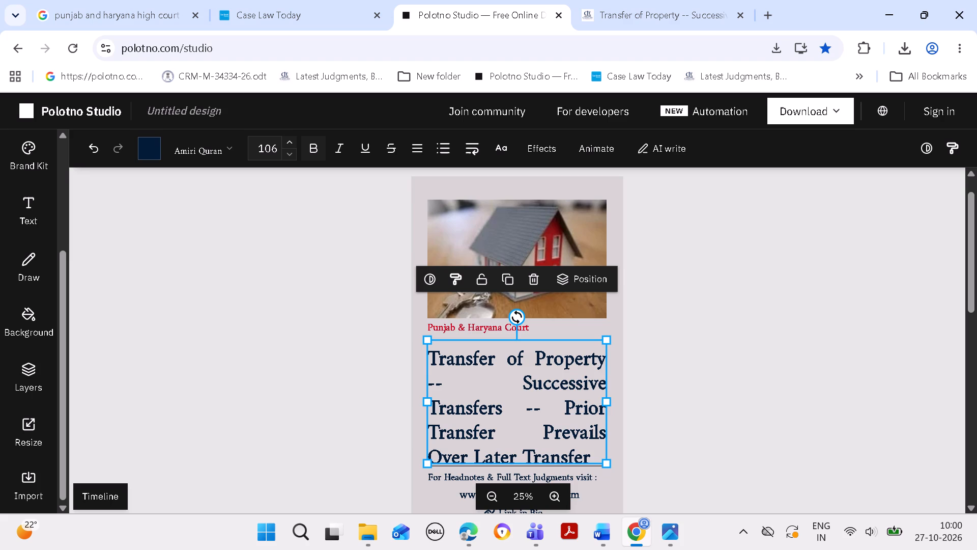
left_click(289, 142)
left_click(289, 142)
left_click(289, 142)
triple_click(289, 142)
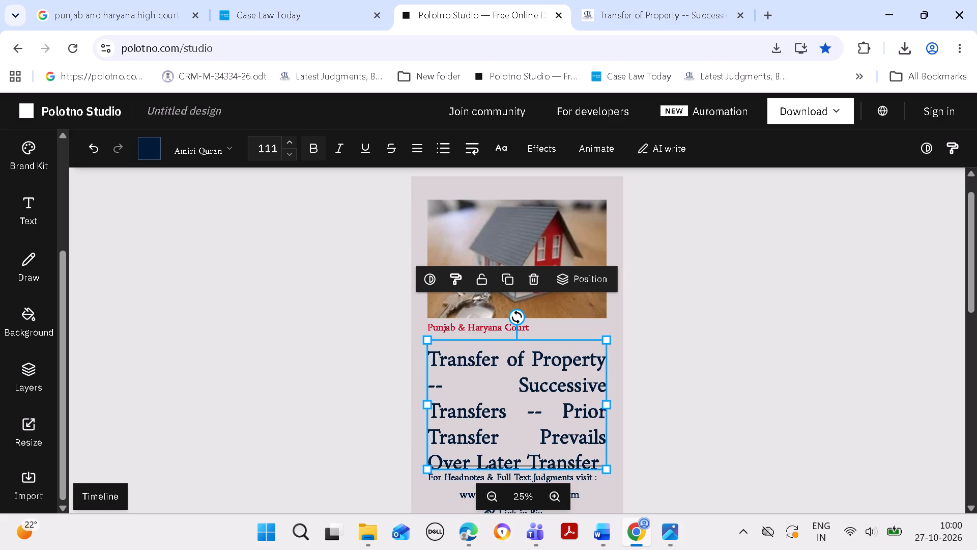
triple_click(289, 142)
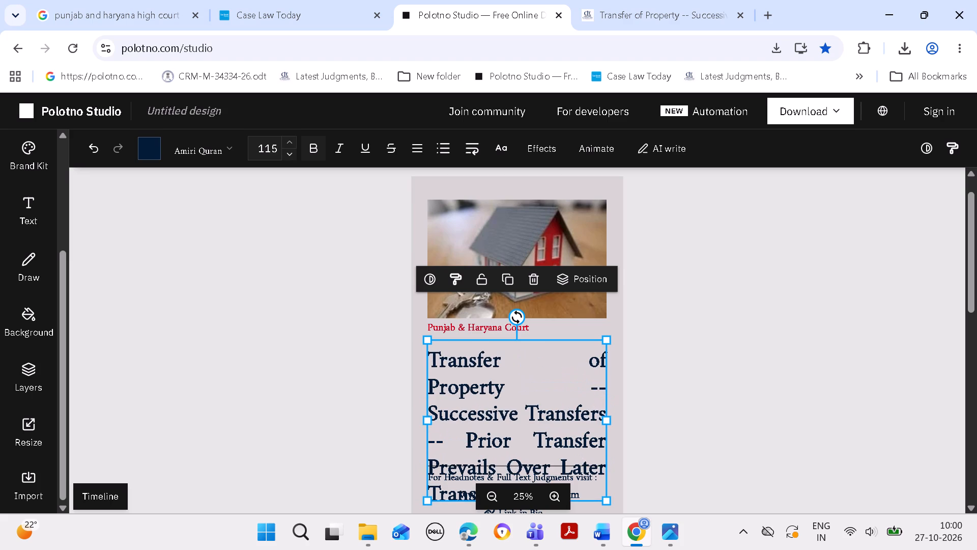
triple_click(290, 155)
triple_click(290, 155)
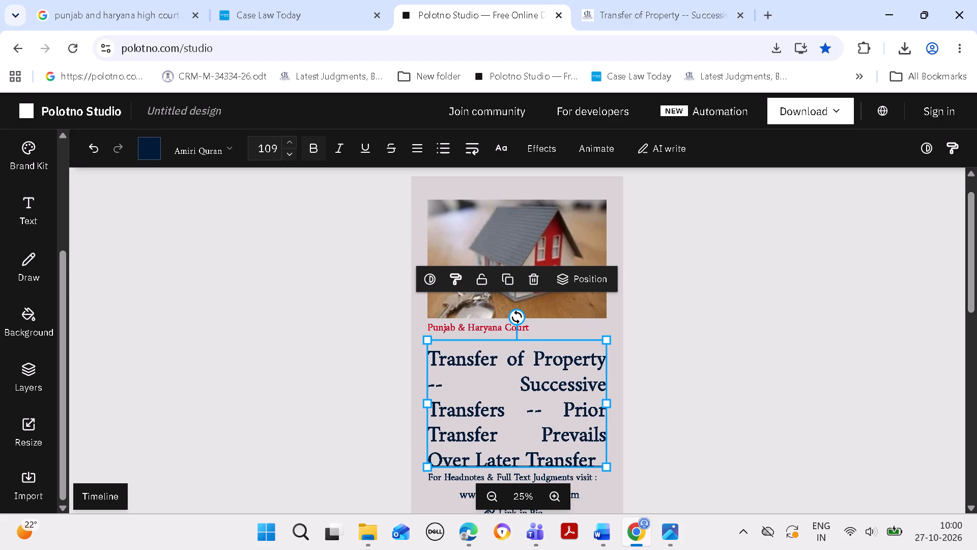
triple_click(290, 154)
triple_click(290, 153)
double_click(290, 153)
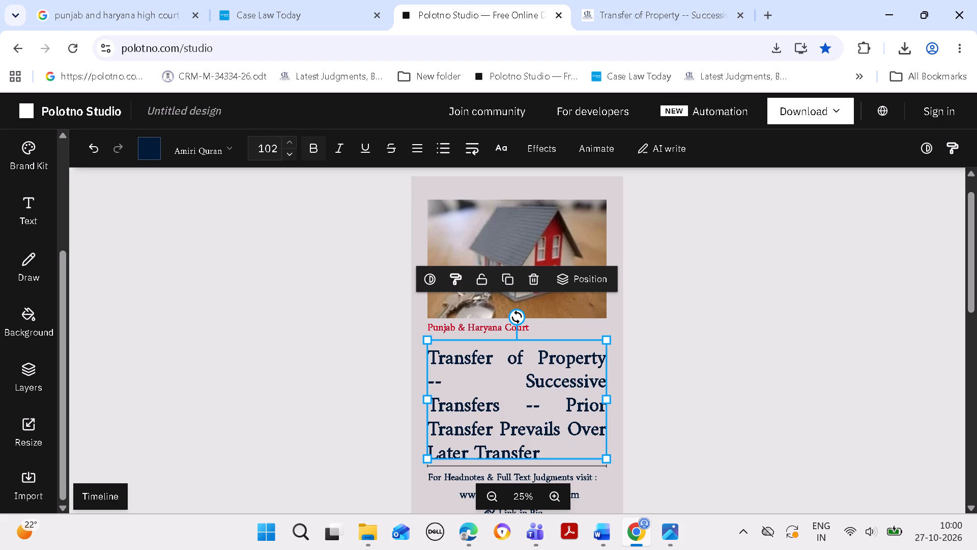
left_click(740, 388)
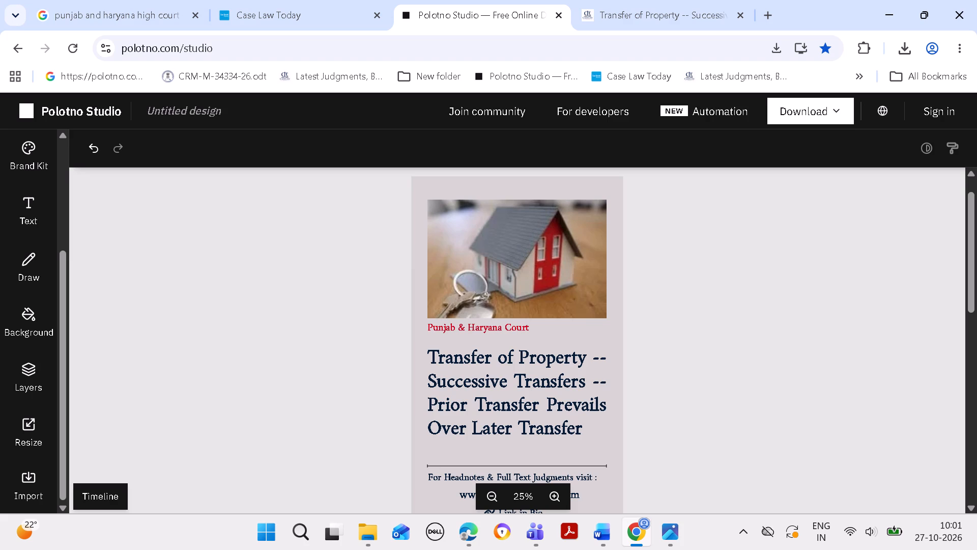
Extend the house image's lower edge slightly toward the court name by adjusting its crop frame.
double_click(550, 283)
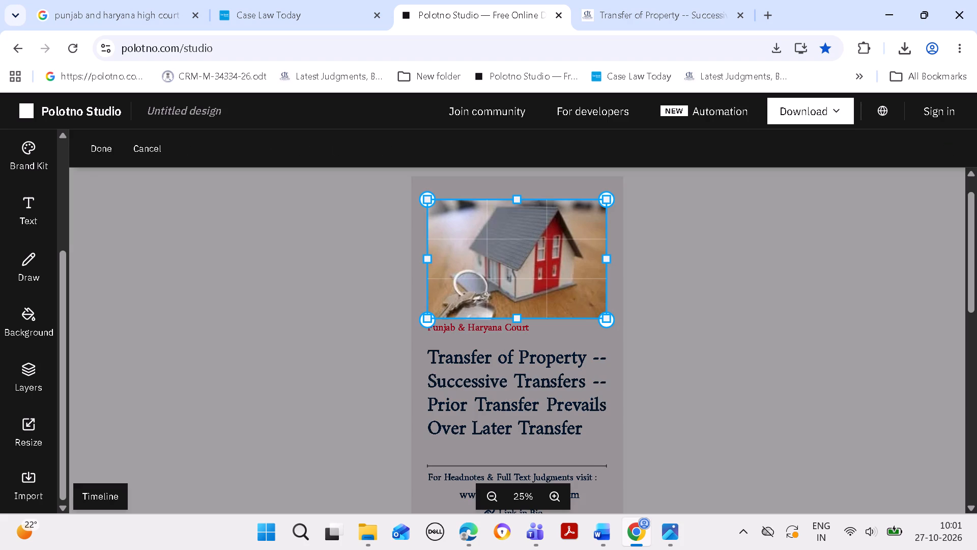
left_click(516, 320)
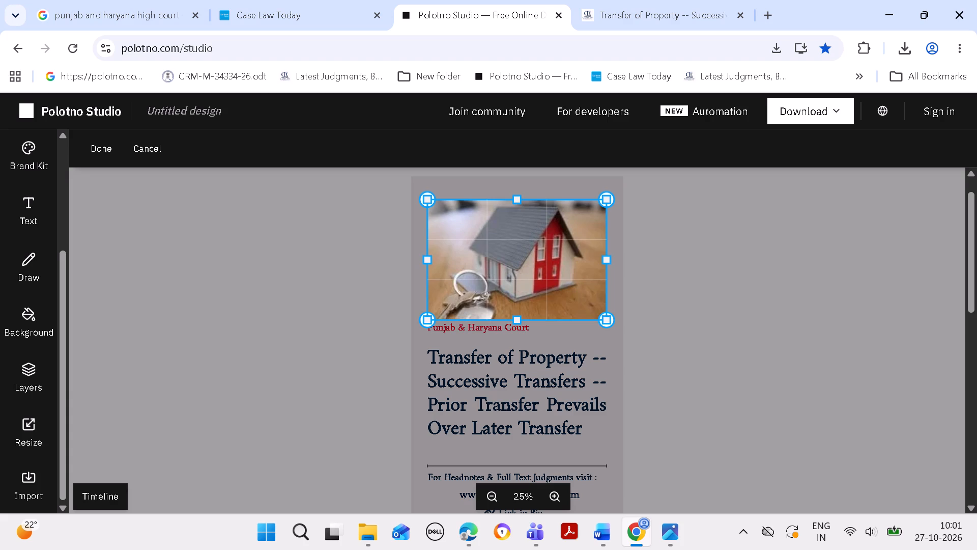
double_click(748, 311)
Move the "Punjab & Haryana Court" label slightly down to leave a small gap below the house image.
left_click_drag(470, 325, 467, 336)
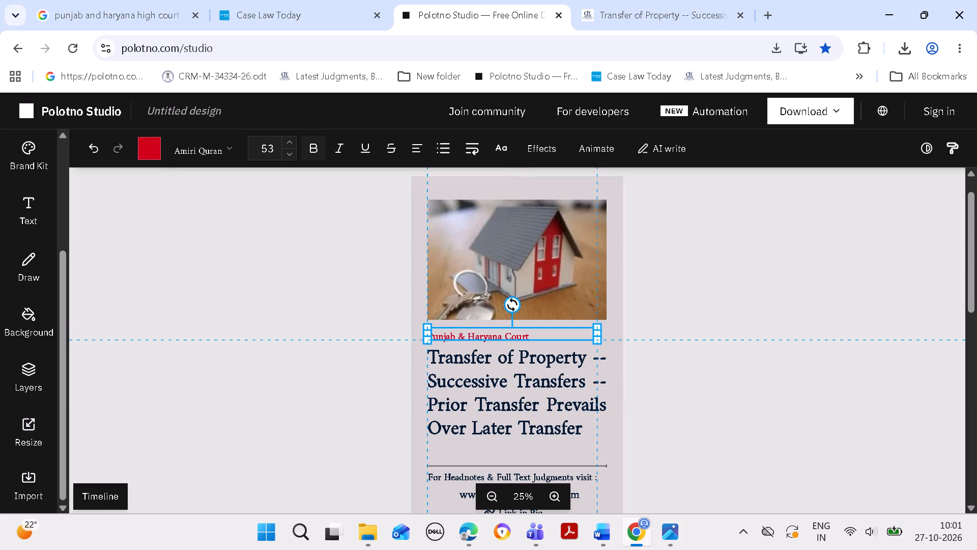
left_click_drag(467, 336, 467, 332)
left_click(725, 322)
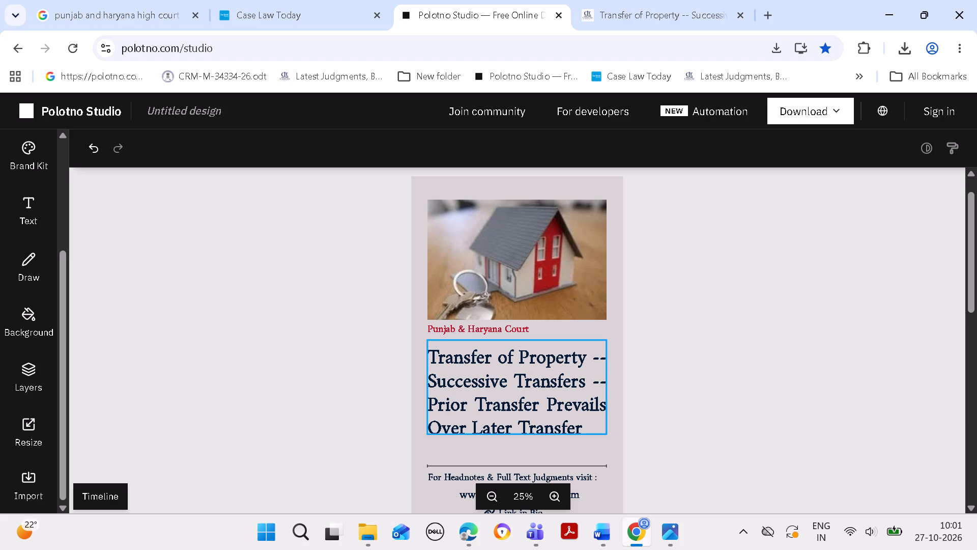
Move the headline slightly down between the court name and the divider line, keeping it aligned with the image's sides.
left_click(507, 387)
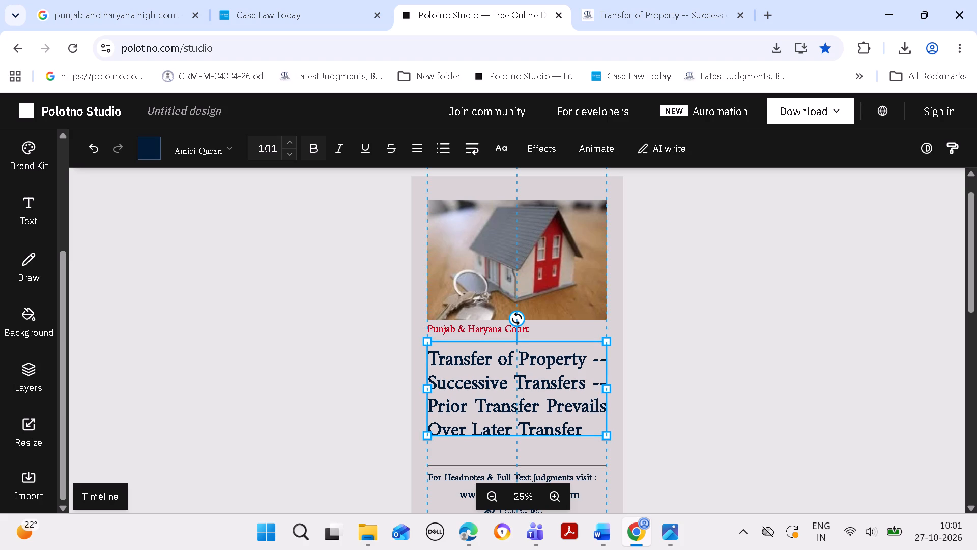
left_click_drag(508, 383, 507, 384)
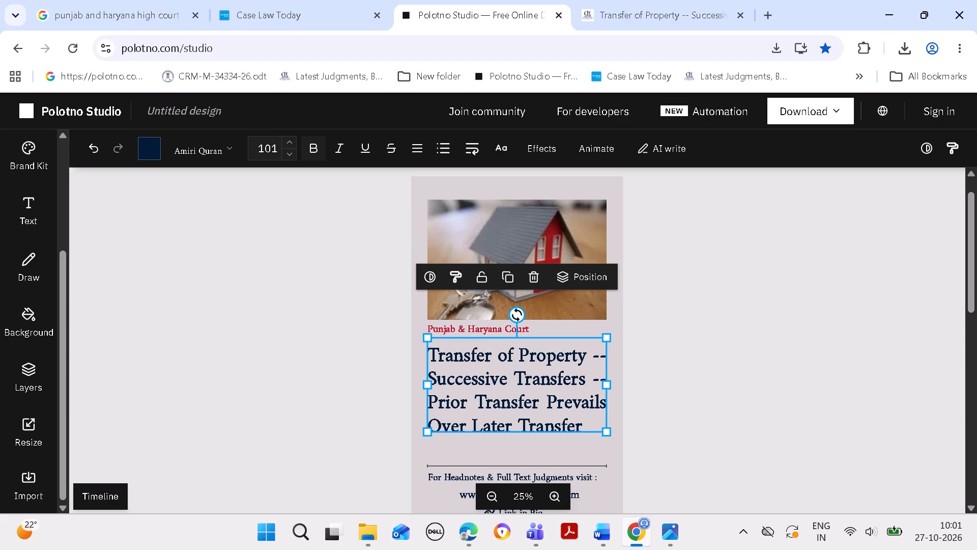
left_click_drag(507, 384, 507, 387)
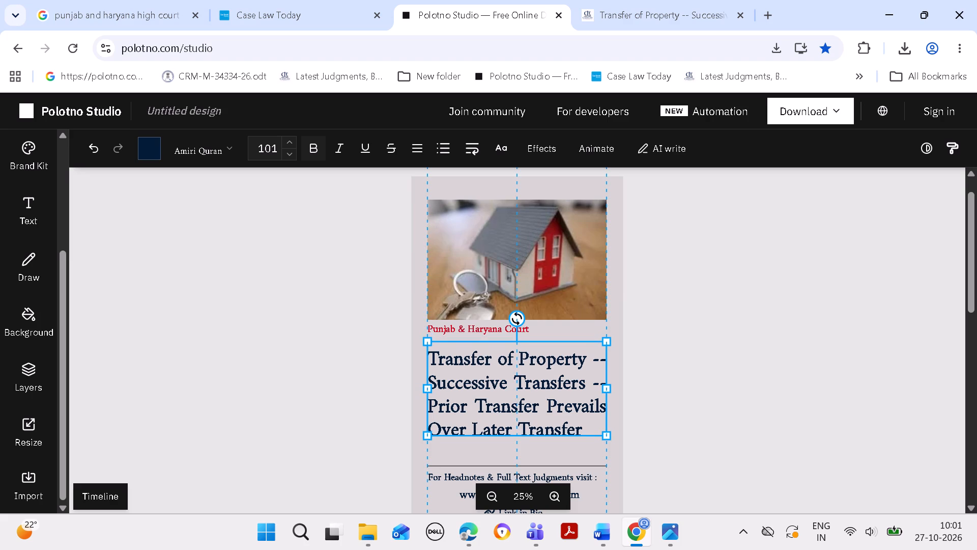
left_click_drag(507, 387, 507, 388)
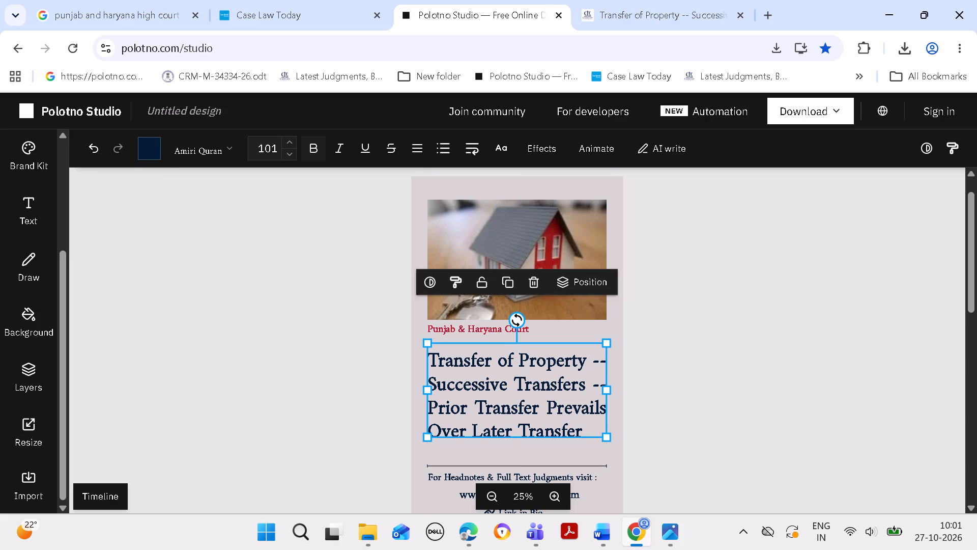
left_click(811, 322)
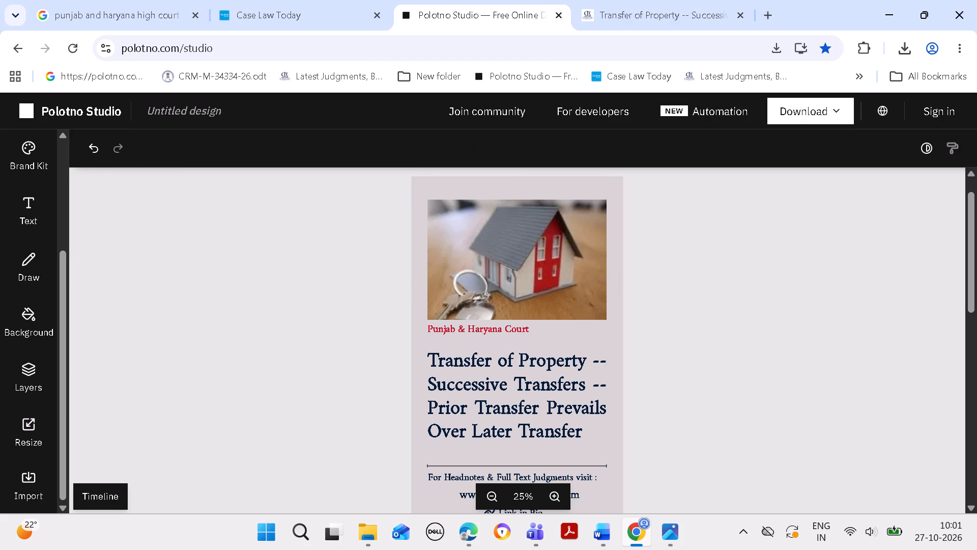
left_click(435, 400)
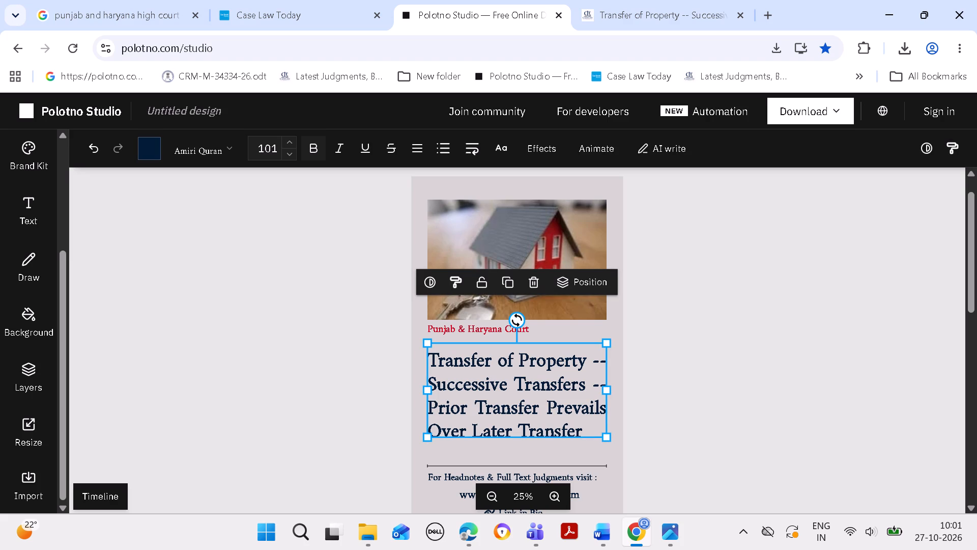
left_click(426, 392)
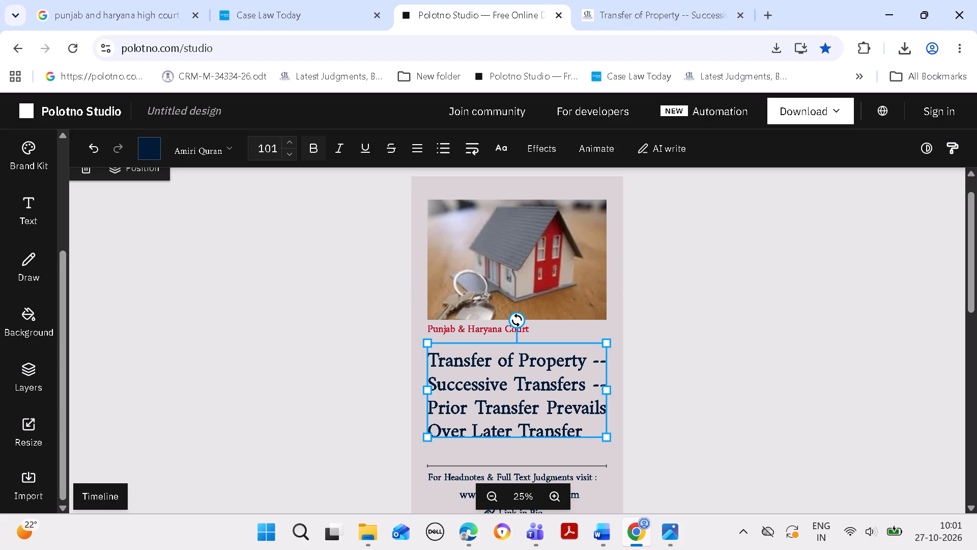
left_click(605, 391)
Download the finished Transfer of Property reel design as PNG at 1080 × 1920 px.
left_click(717, 382)
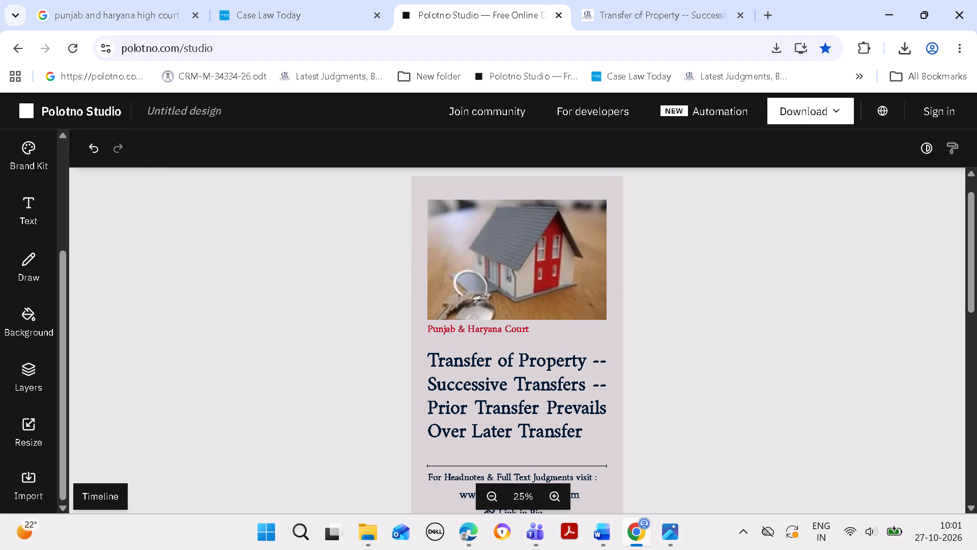
left_click(808, 114)
left_click(743, 254)
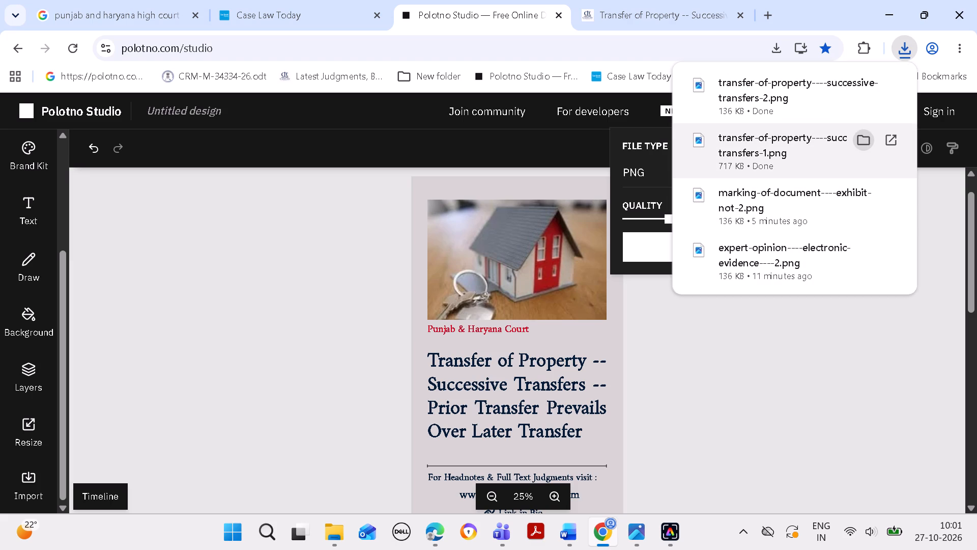
Copy the downloaded transfer-of-property----successive-transfers-1.png from the image viewer into the FB NEWS POST----27 OCT folder in File Explorer.
left_click(860, 142)
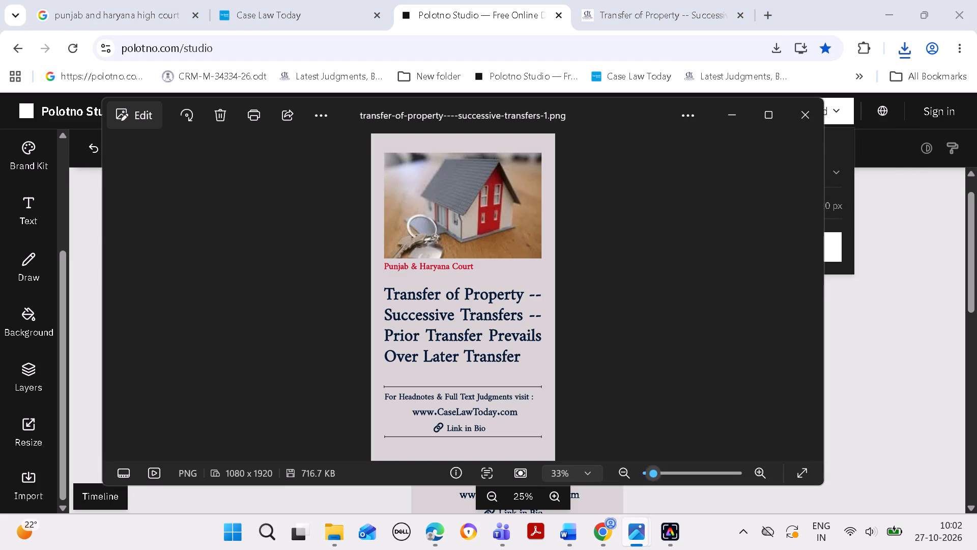
key("ctrl+c")
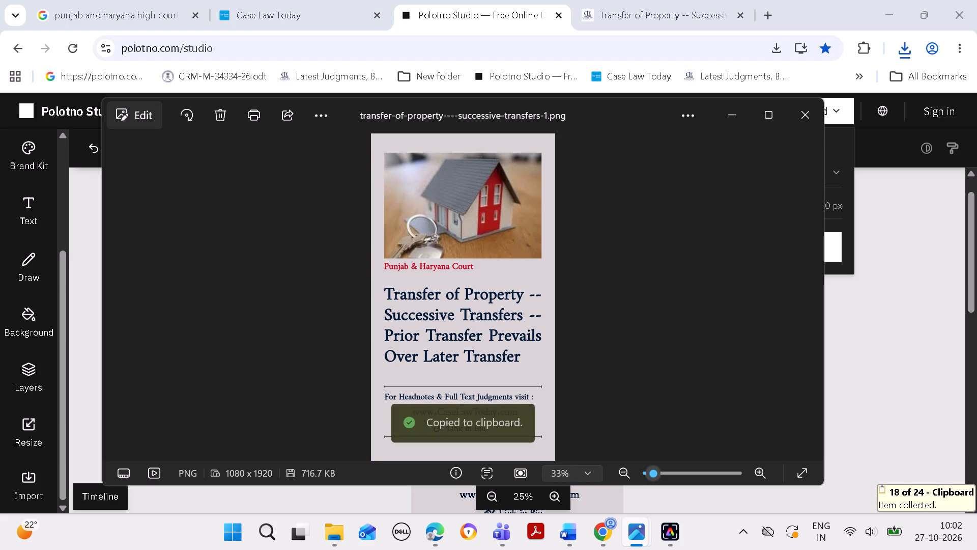
left_click(738, 115)
left_click(884, 11)
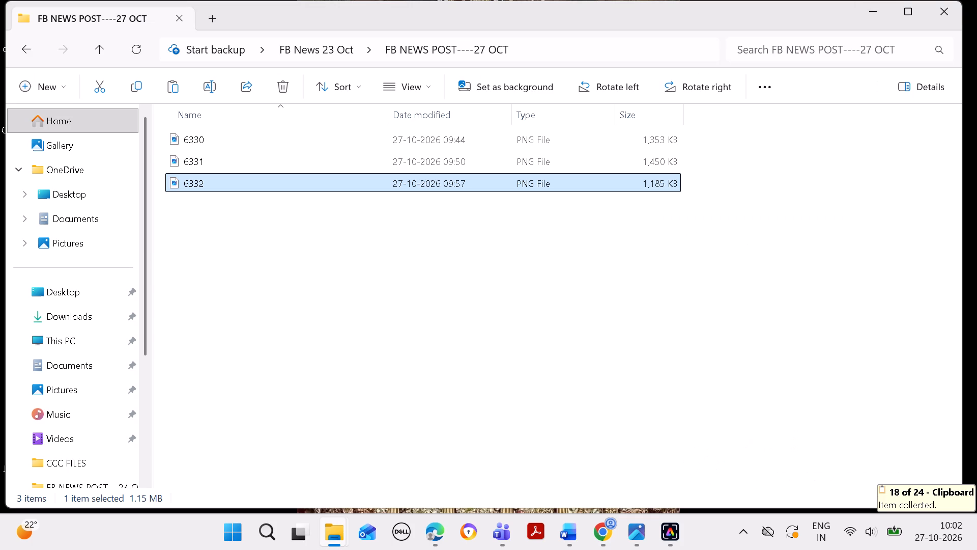
key("ctrl+v")
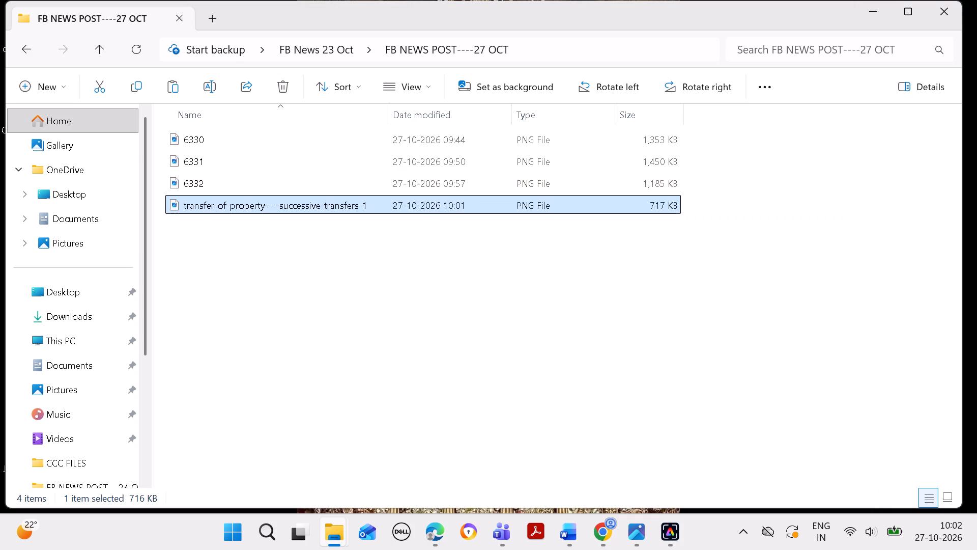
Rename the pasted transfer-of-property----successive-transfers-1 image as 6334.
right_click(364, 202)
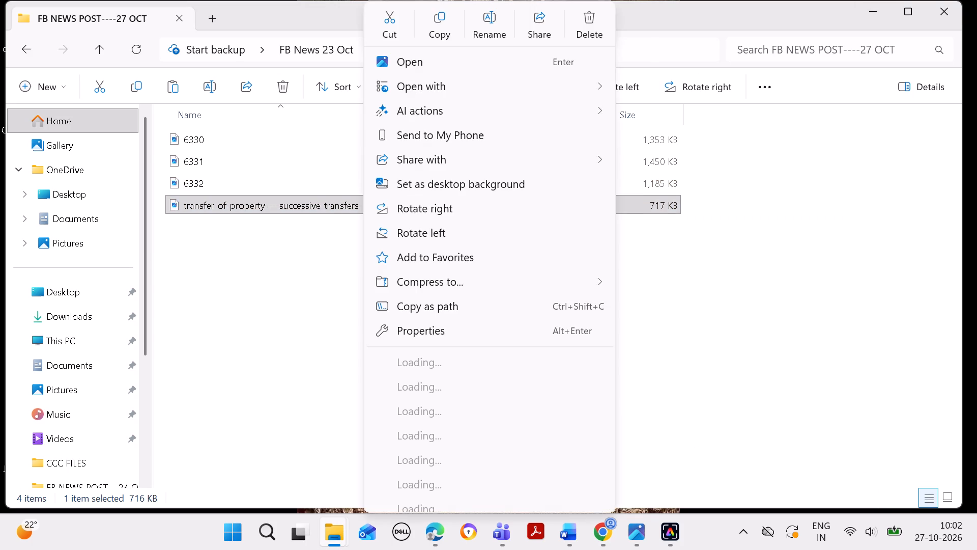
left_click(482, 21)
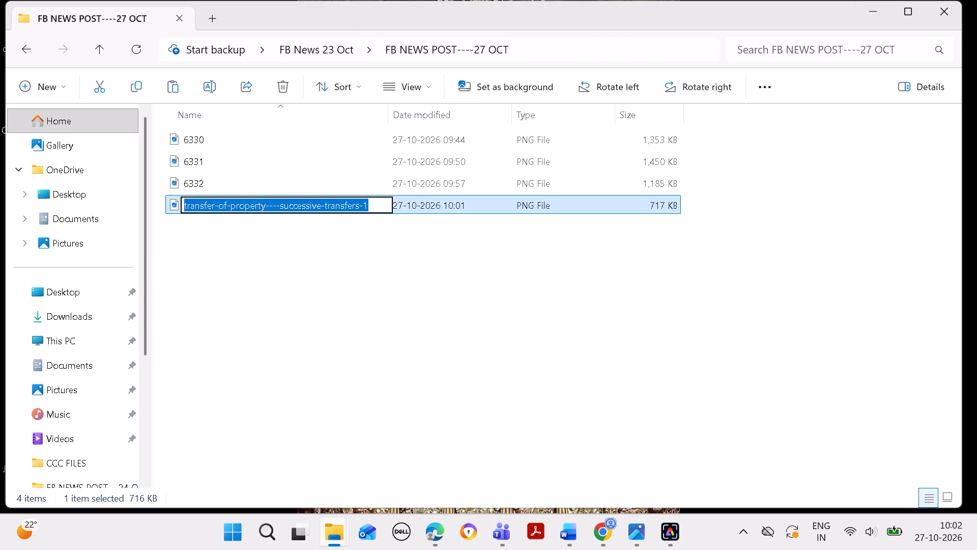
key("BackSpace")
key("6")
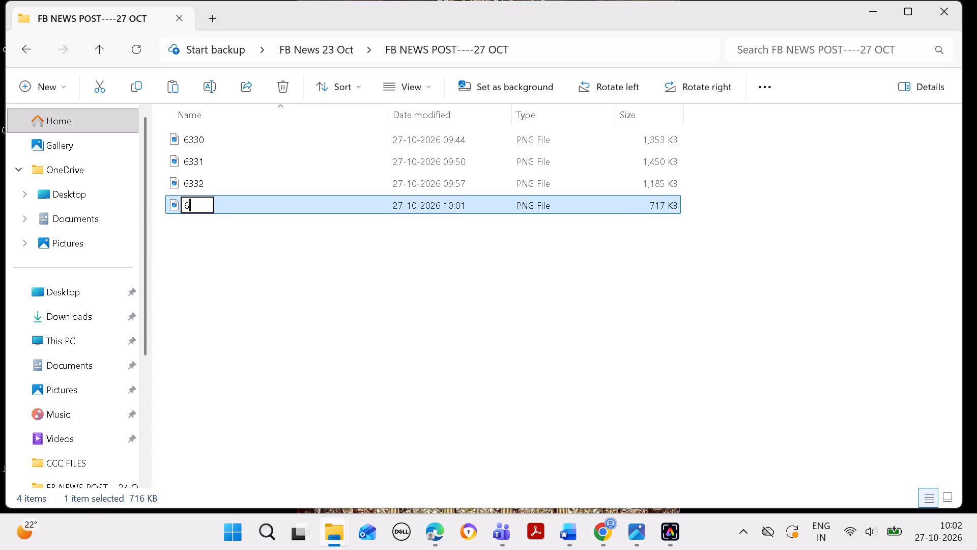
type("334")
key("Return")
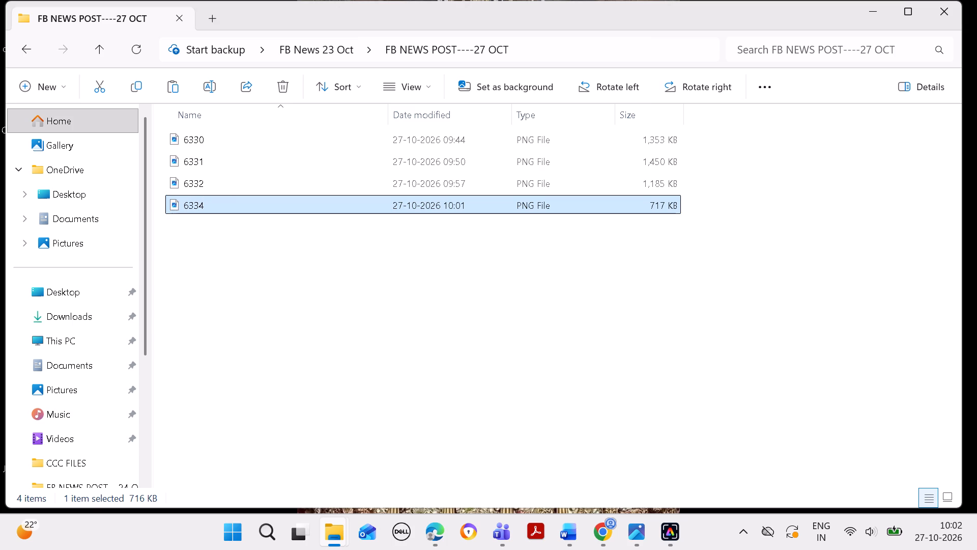
Correct the Transfer of Property image's file name to 6333.
right_click(262, 205)
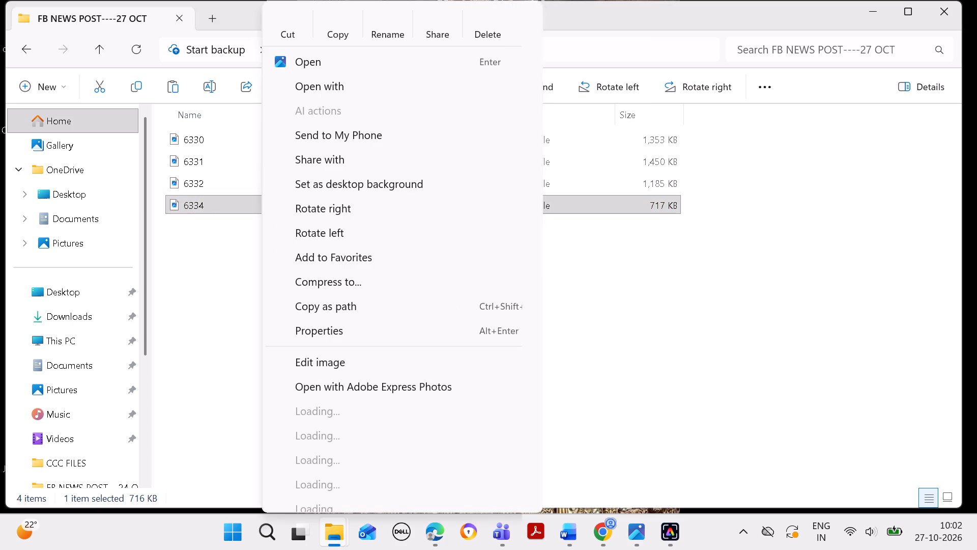
left_click(376, 15)
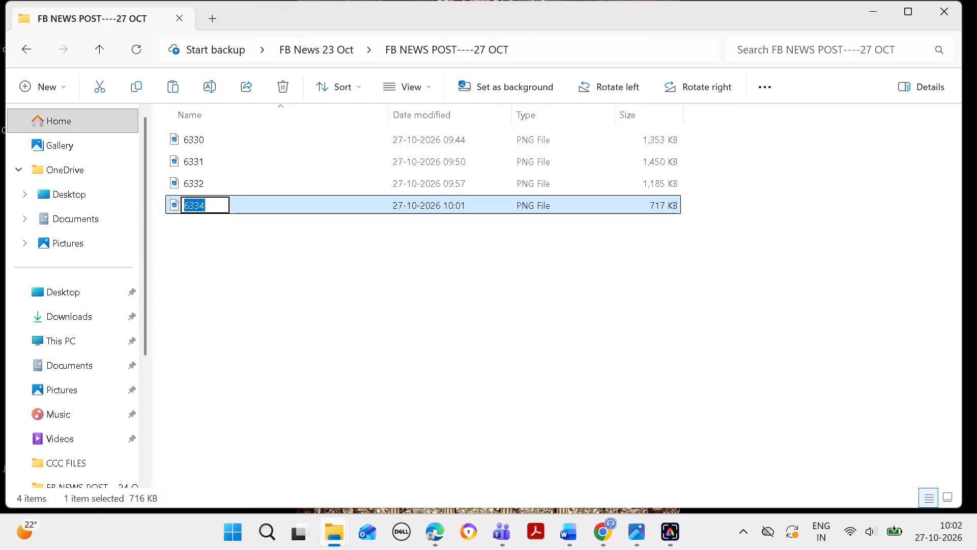
left_click(219, 202)
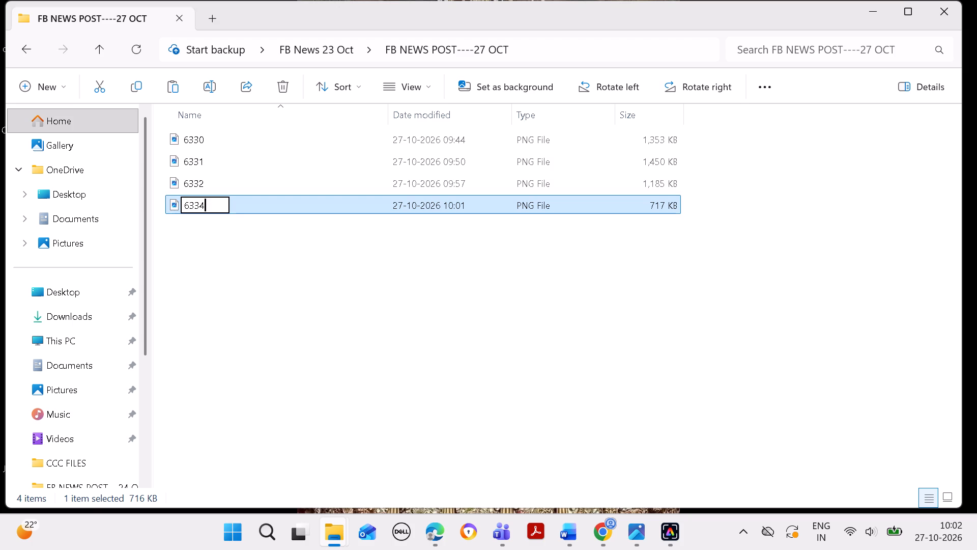
key("BackSpace")
key("3")
key("Return")
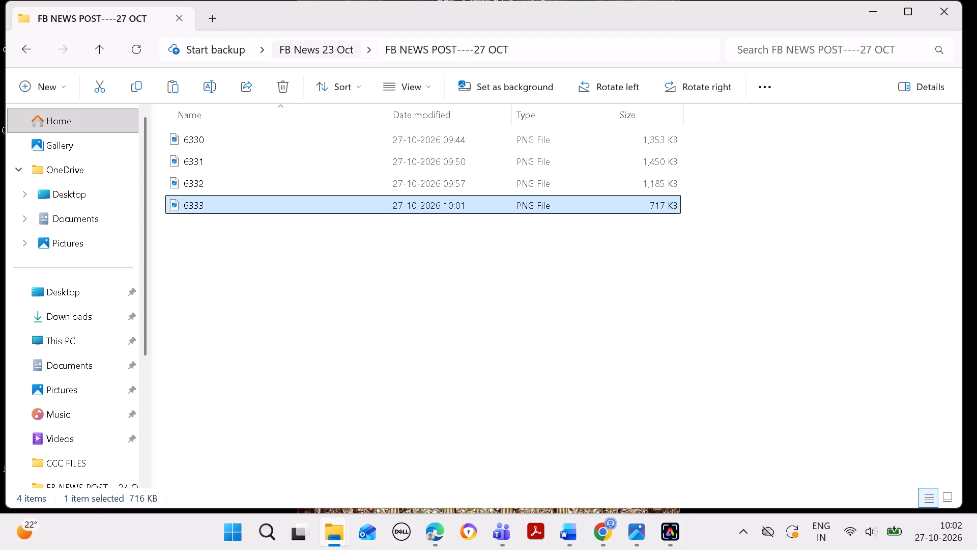
Switch back to Chrome and go to the Case Law Today edit page for the Transfer of Property news item.
left_click(603, 524)
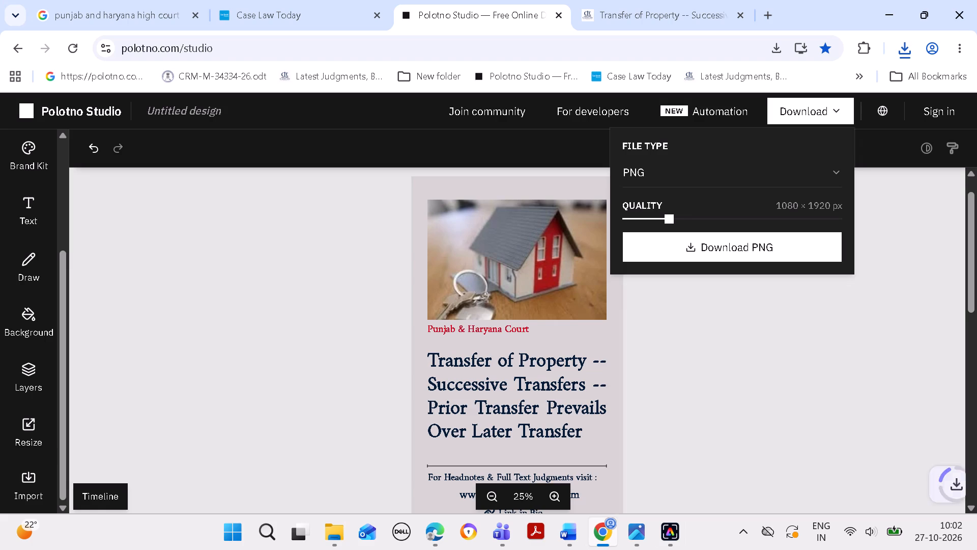
left_click(267, 12)
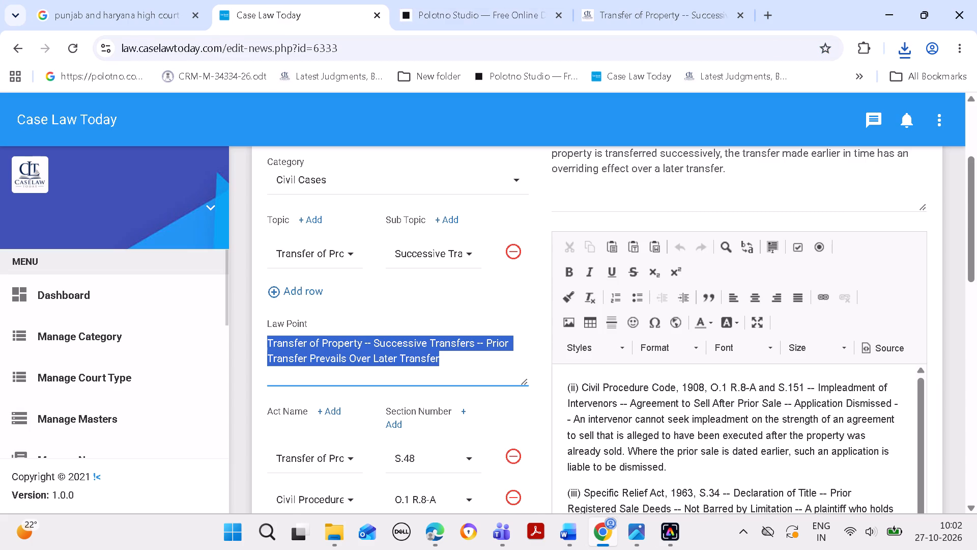
left_click(354, 124)
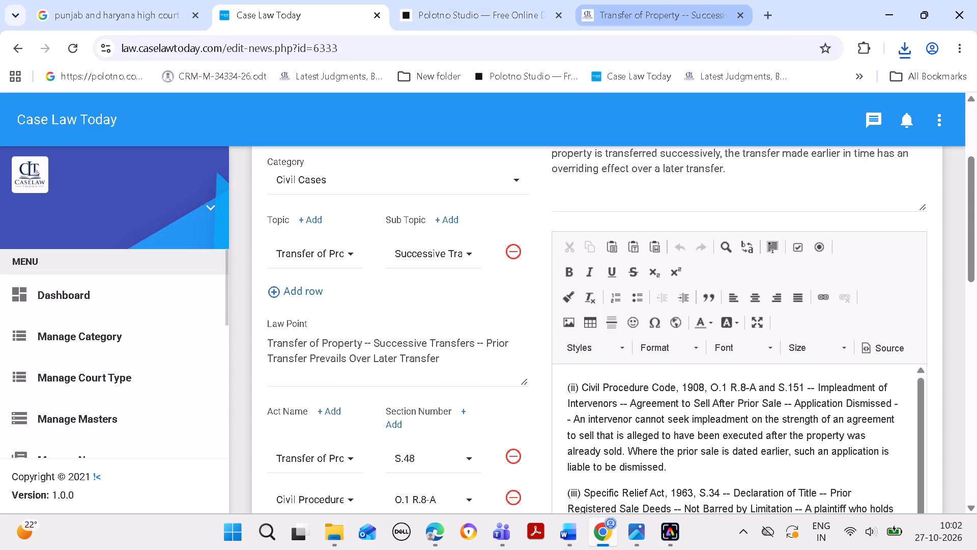
left_click(479, 15)
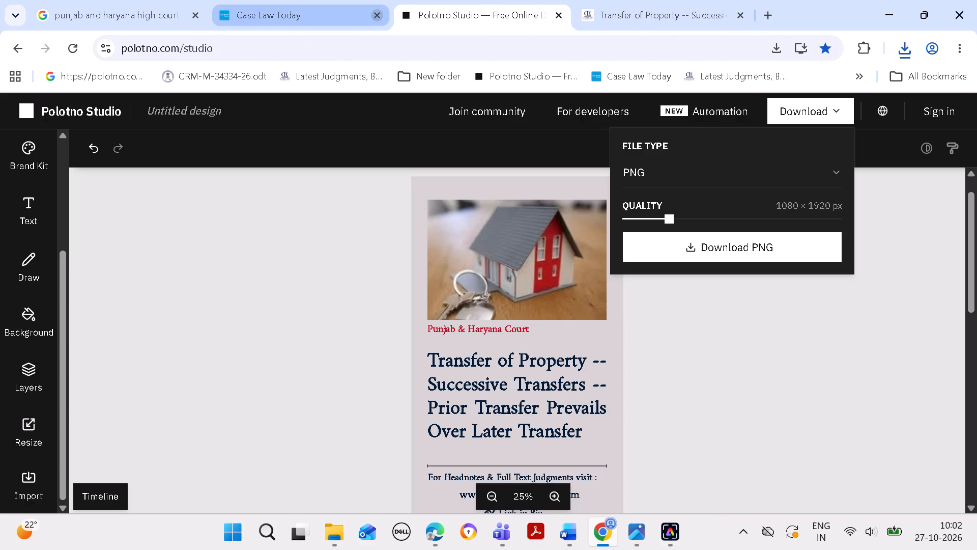
left_click(295, 7)
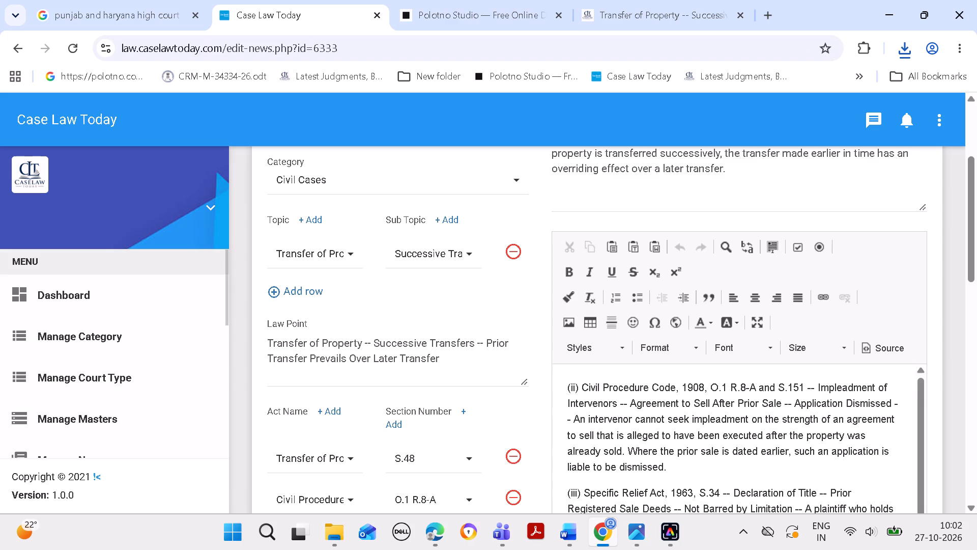
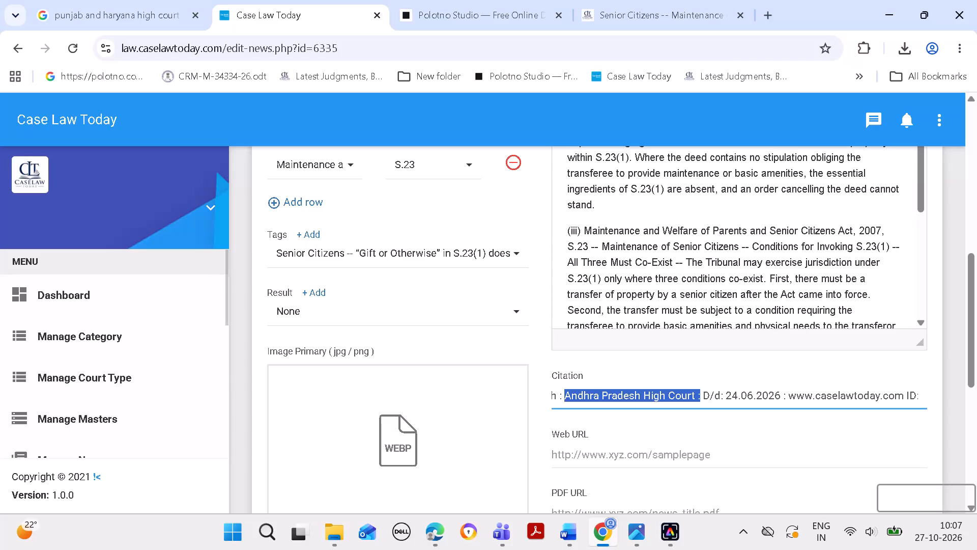
Switch to the Polotno design and widen the High Court photo on both sides to match the text column, about 923 x 647.
left_click(478, 22)
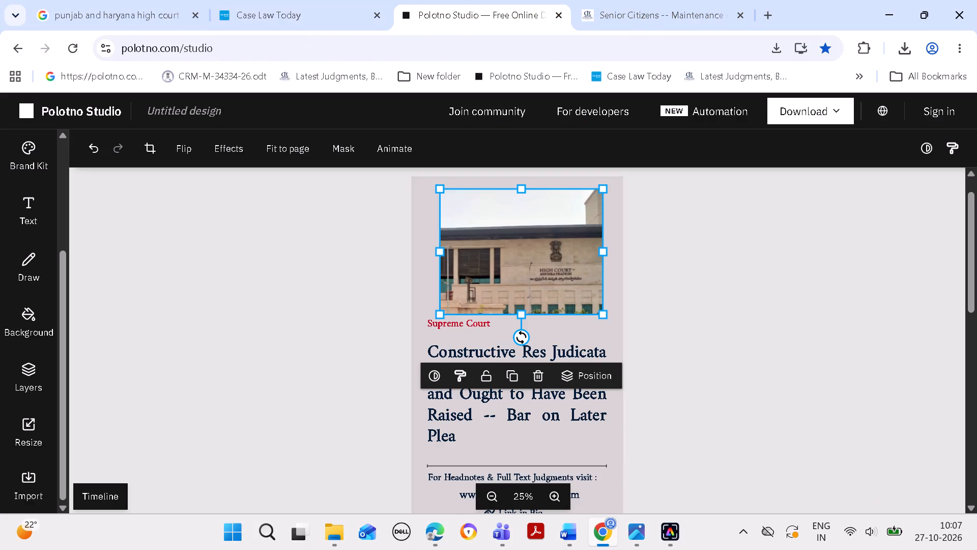
left_click(614, 15)
left_click(471, 15)
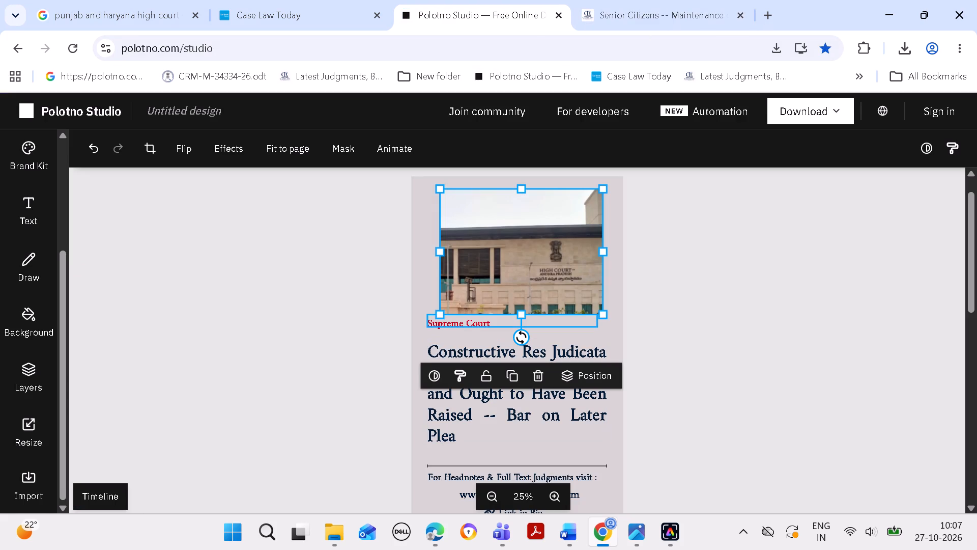
left_click_drag(439, 249, 432, 249)
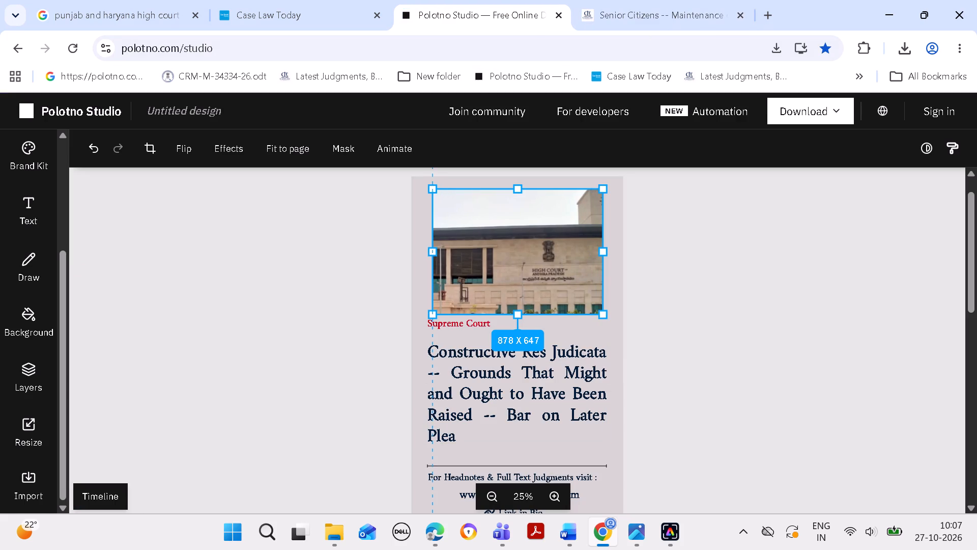
left_click_drag(432, 249, 422, 249)
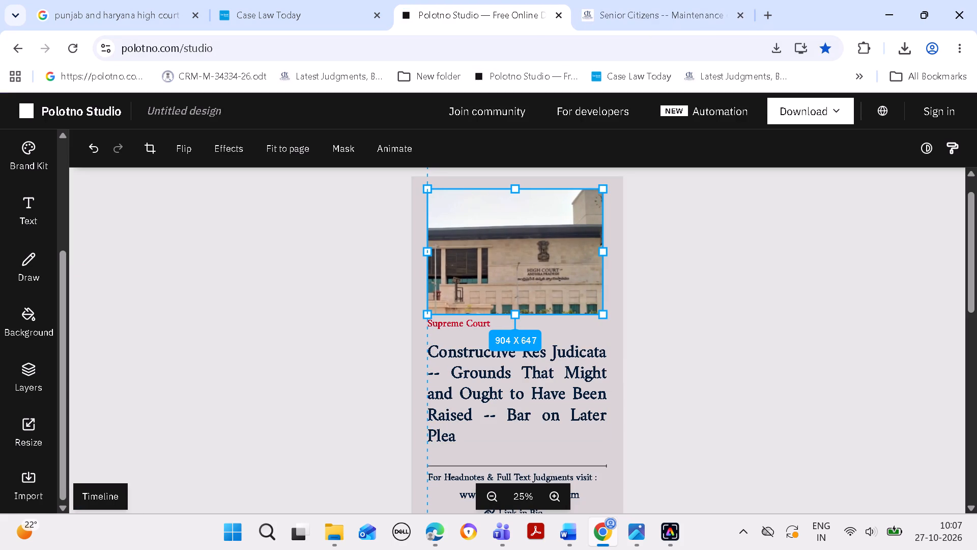
left_click_drag(422, 249, 422, 251)
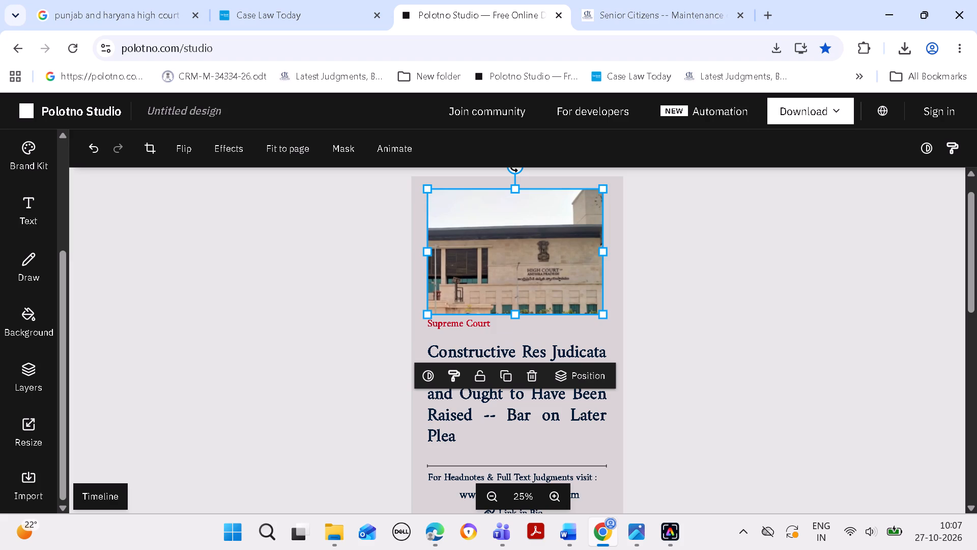
left_click(602, 254)
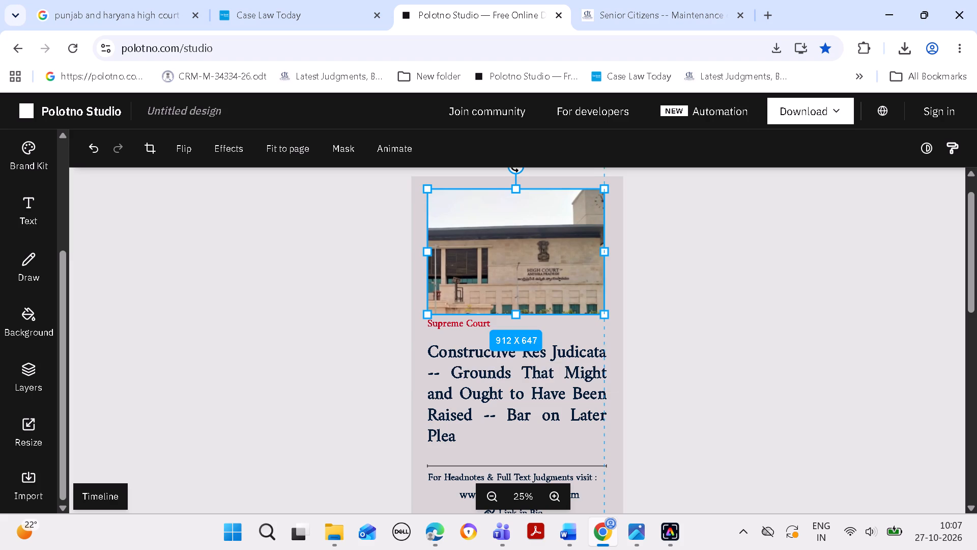
left_click(736, 268)
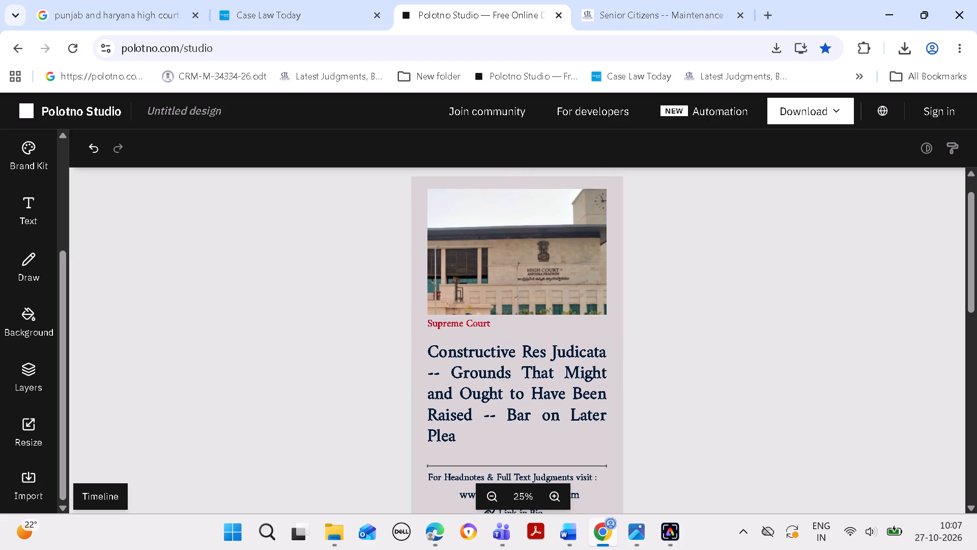
Replace the red court name below the photo with the copied text "Andhra Pradesh High Court :".
triple_click(474, 320)
triple_click(493, 320)
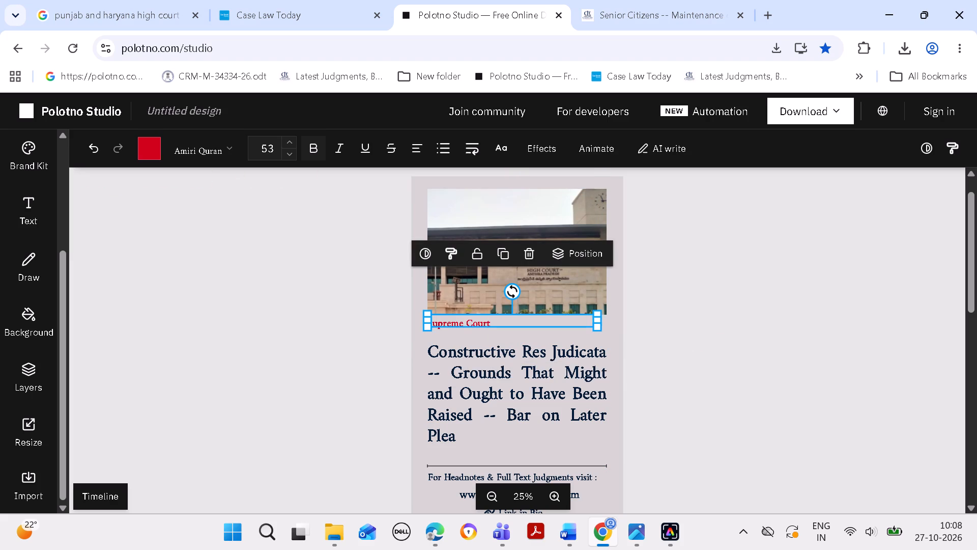
key("BackSpace")
key("BackSpace")
key("BackSpace")
key("BackSpace")
key("BackSpace")
key("BackSpace")
key("BackSpace")
key("BackSpace")
key("BackSpace")
key("BackSpace")
key("BackSpace")
key("BackSpace")
key("BackSpace")
key("BackSpace")
key("BackSpace")
key("BackSpace")
key("BackSpace")
key("BackSpace")
key("BackSpace")
key("ctrl+v")
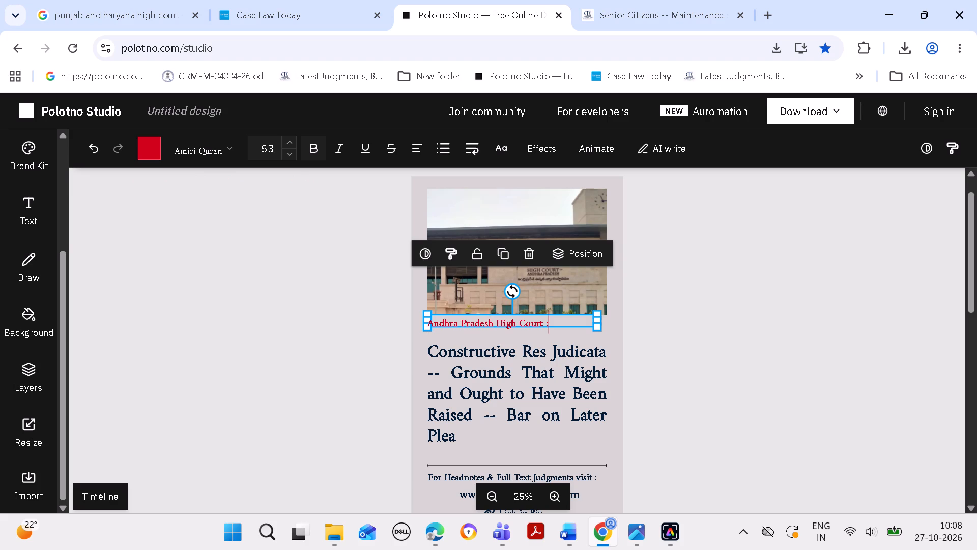
left_click(712, 331)
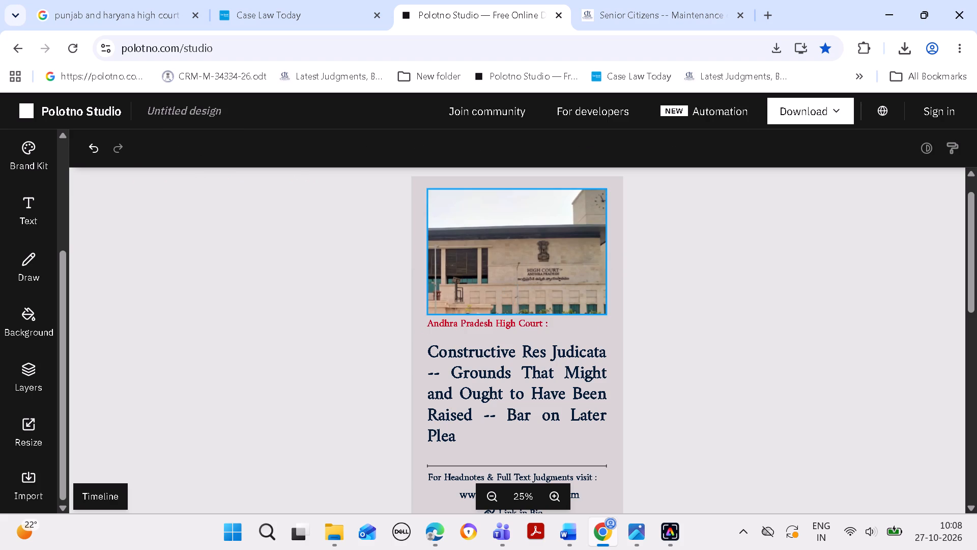
Copy the Law Point text from the Case Law Today edit page for news 6335 and paste it over the Polotno design's headline.
left_click(258, 13)
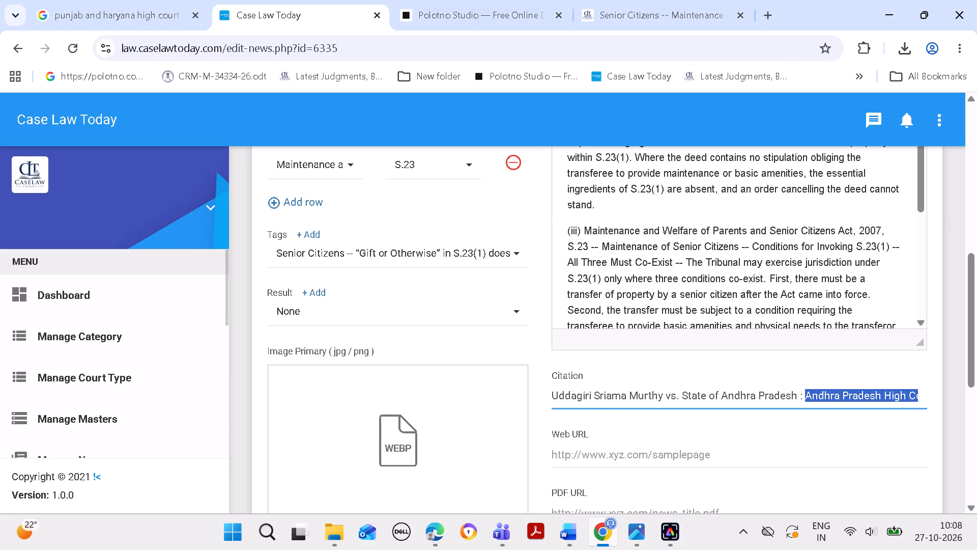
left_click_drag(976, 320, 956, 252)
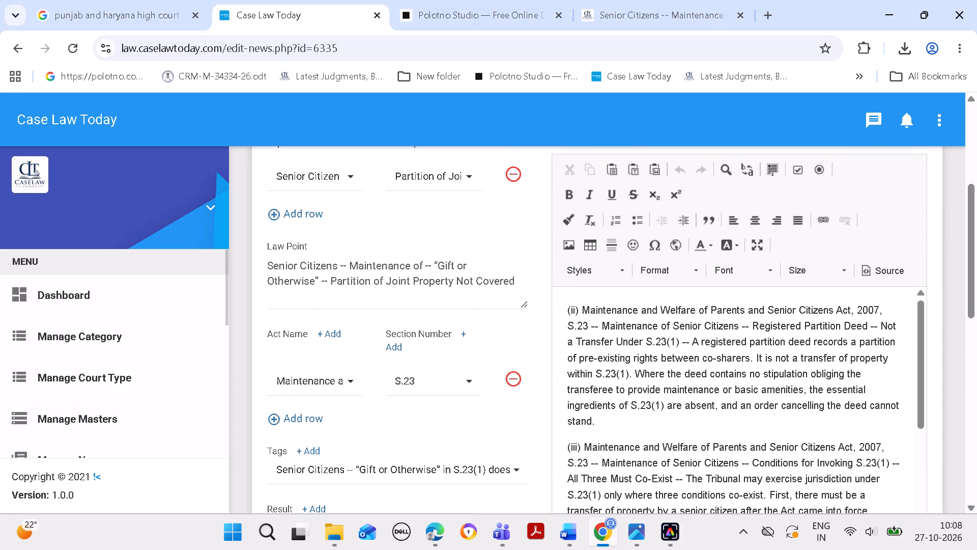
left_click(270, 266)
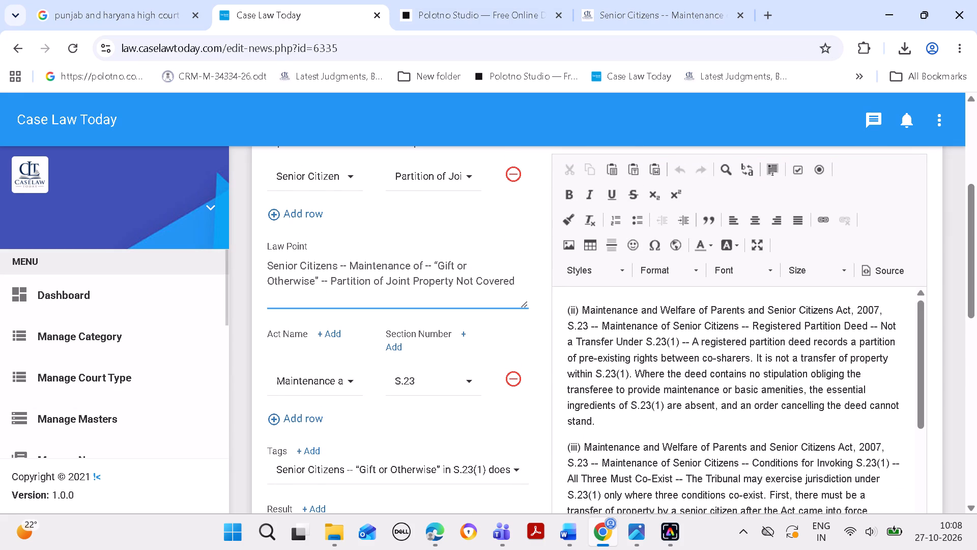
key("ctrl+a")
key("ctrl+c")
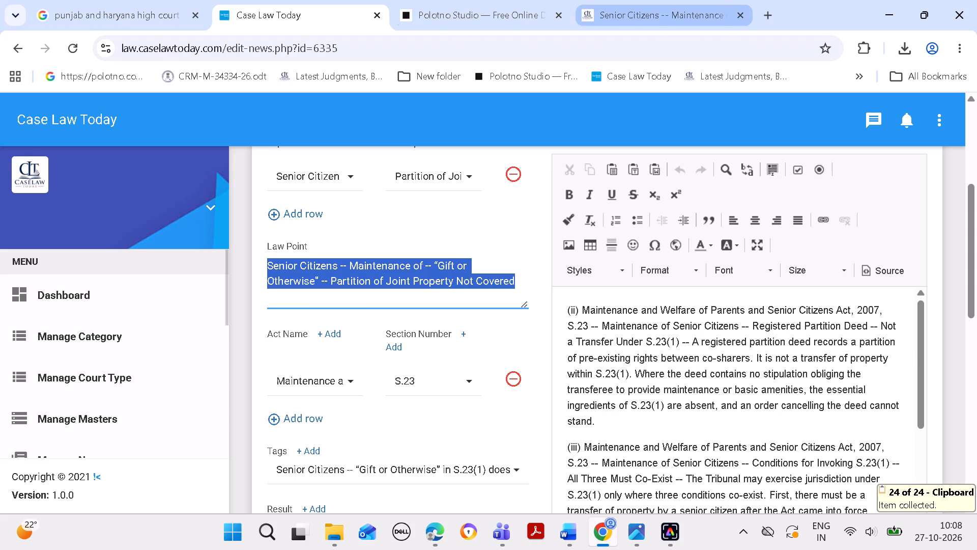
left_click(489, 10)
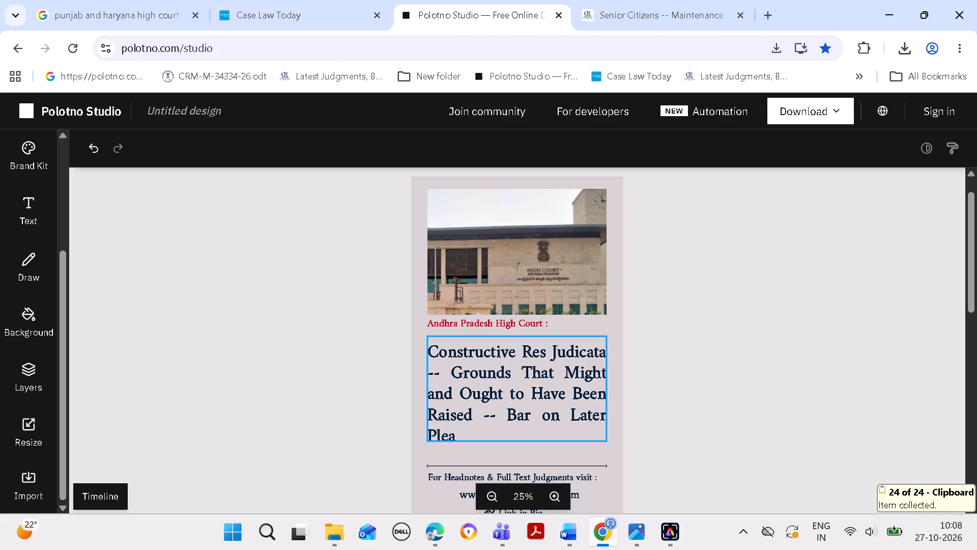
double_click(516, 386)
key("ctrl+a")
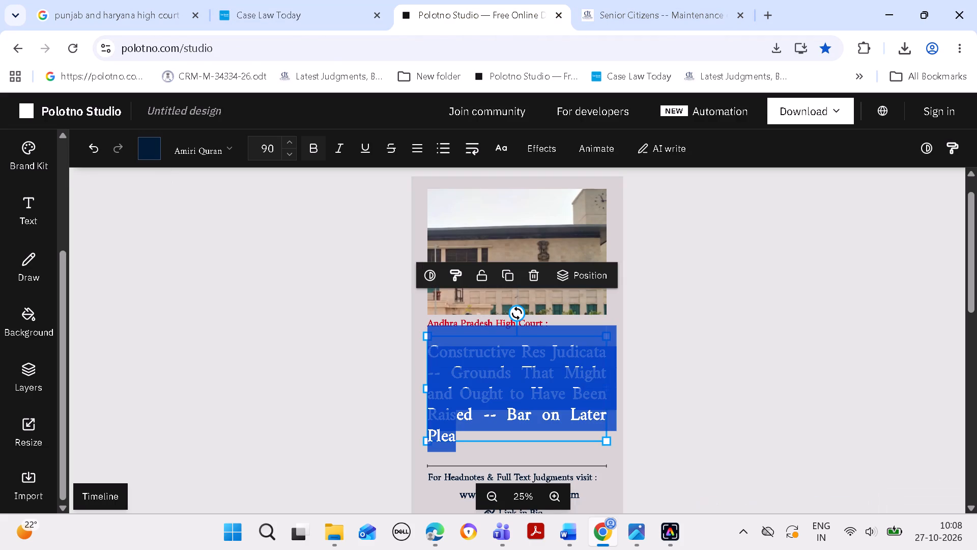
key("ctrl+v")
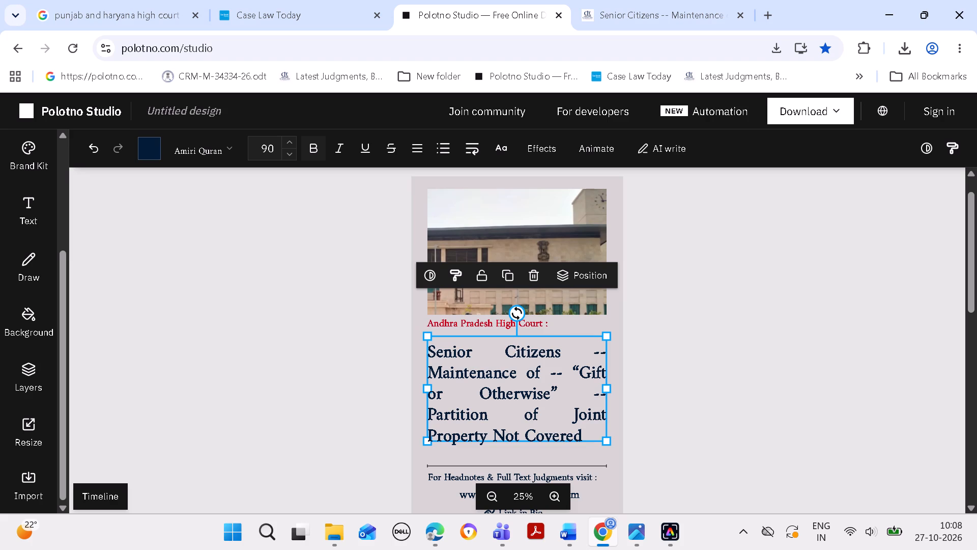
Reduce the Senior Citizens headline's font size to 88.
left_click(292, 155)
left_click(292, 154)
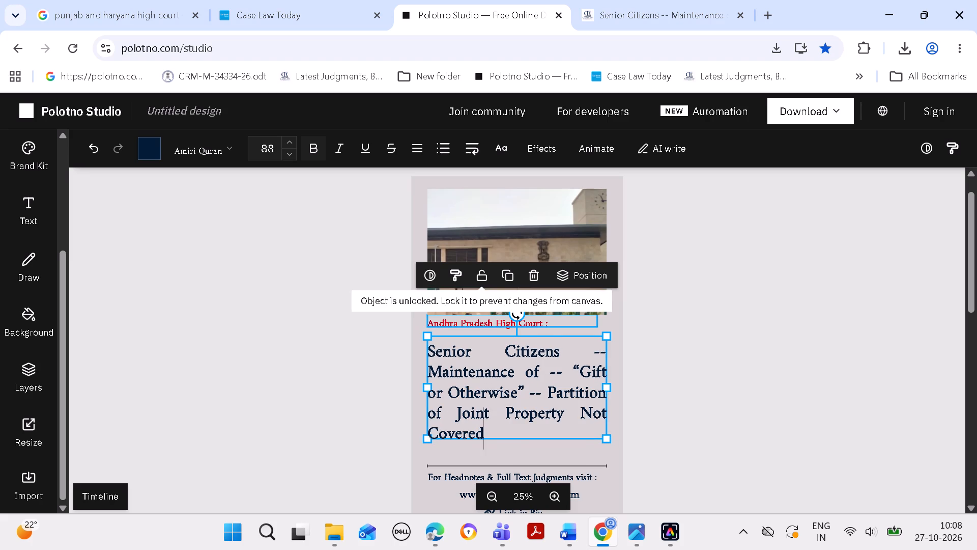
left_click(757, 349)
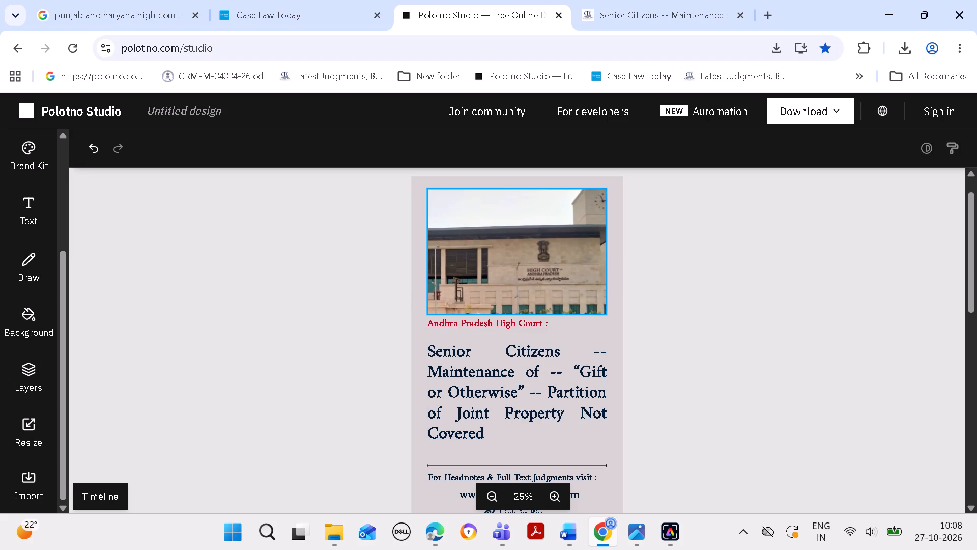
Move the Senior Citizens headline slightly down, keeping it aligned with the text column.
left_click_drag(529, 384, 529, 386)
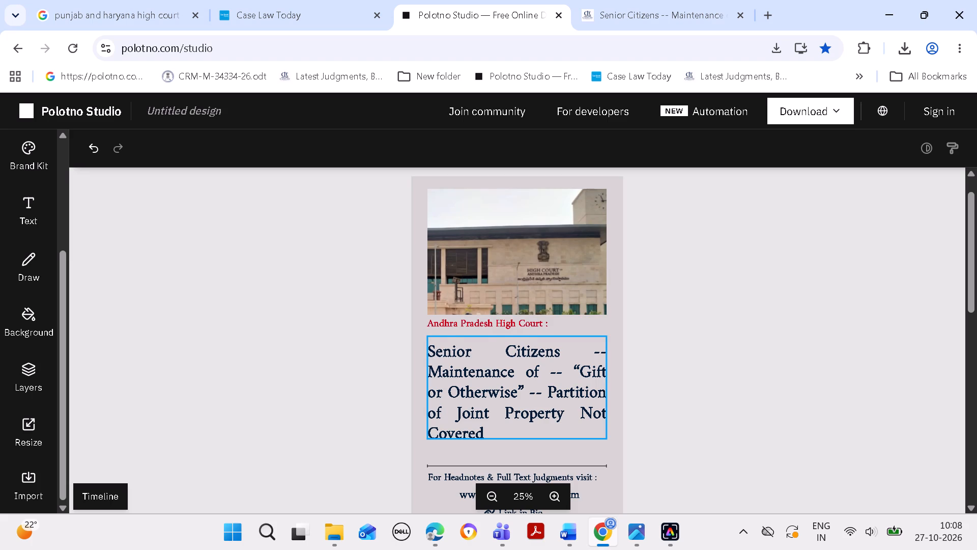
left_click_drag(529, 386, 529, 391)
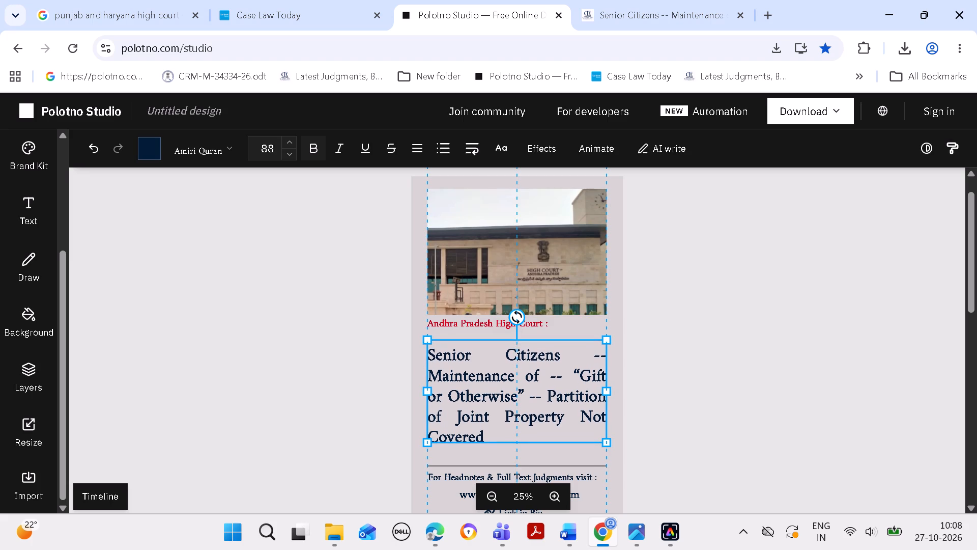
left_click_drag(529, 391, 529, 386)
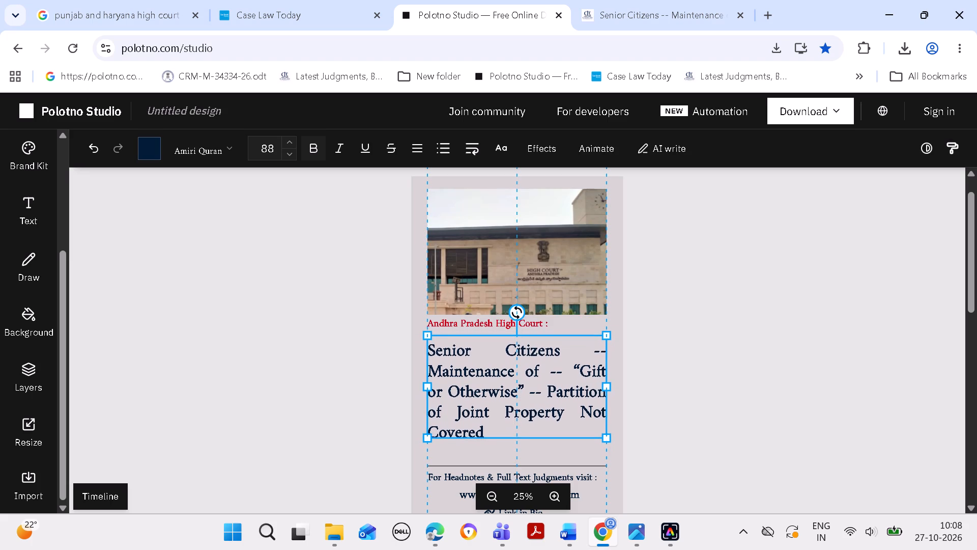
left_click_drag(529, 386, 529, 390)
double_click(715, 346)
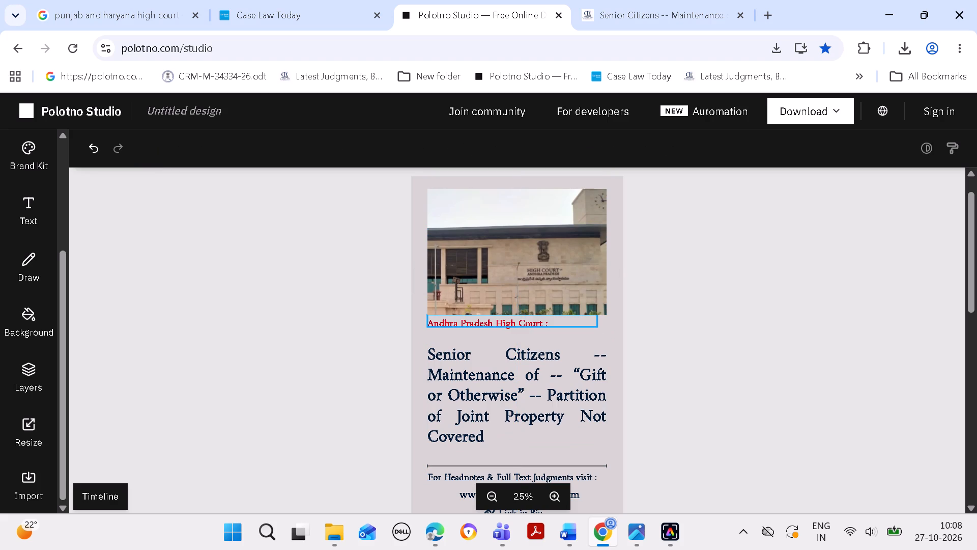
Move the red court name and the High Court photo slightly down, closer to the headline.
left_click_drag(479, 318, 479, 327)
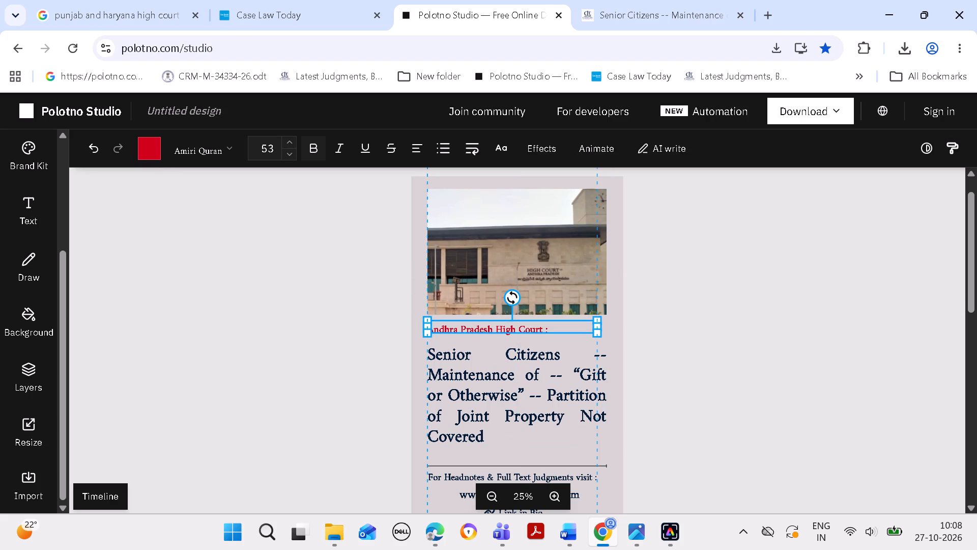
left_click(719, 276)
left_click_drag(512, 264, 511, 273)
left_click(724, 242)
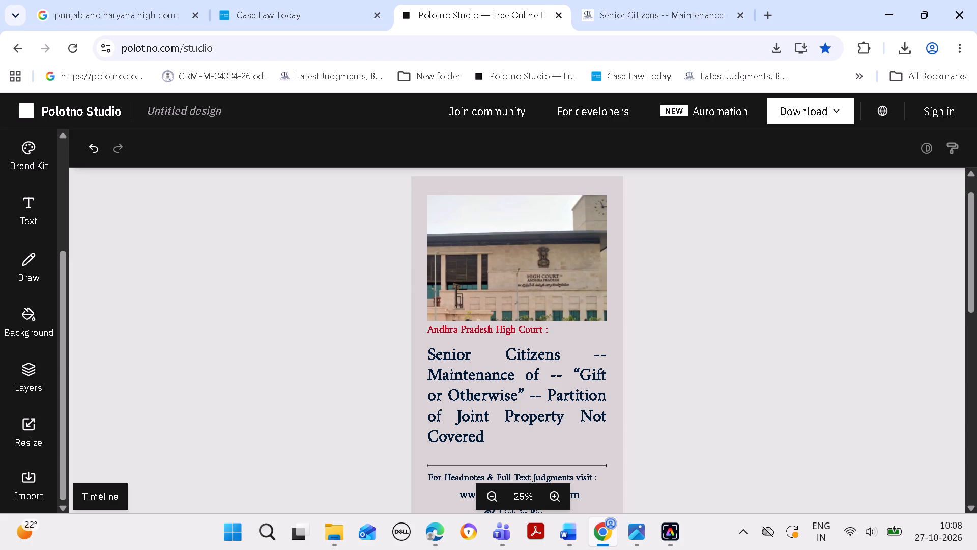
Fine-tune the alignment of the headline, photo edges and court name along the shared column margins.
left_click(512, 406)
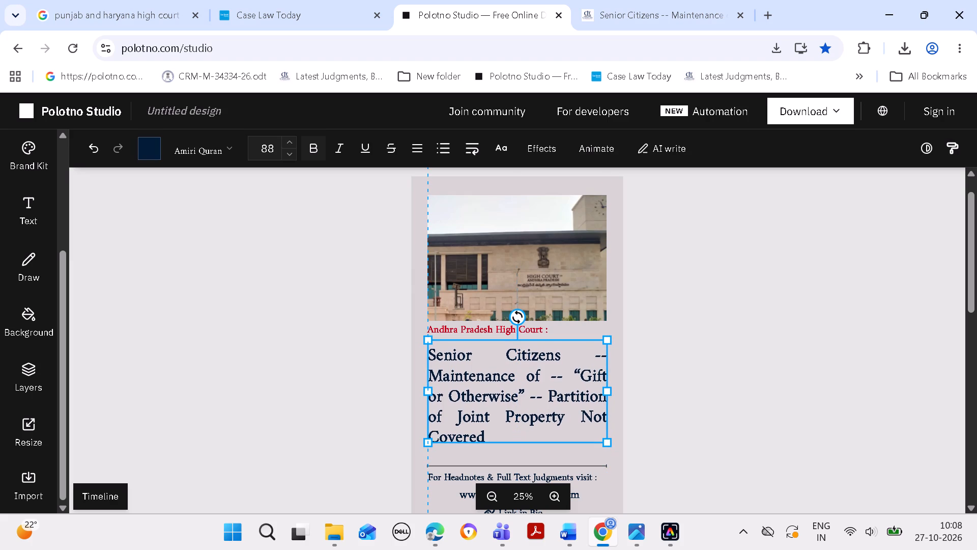
left_click(768, 383)
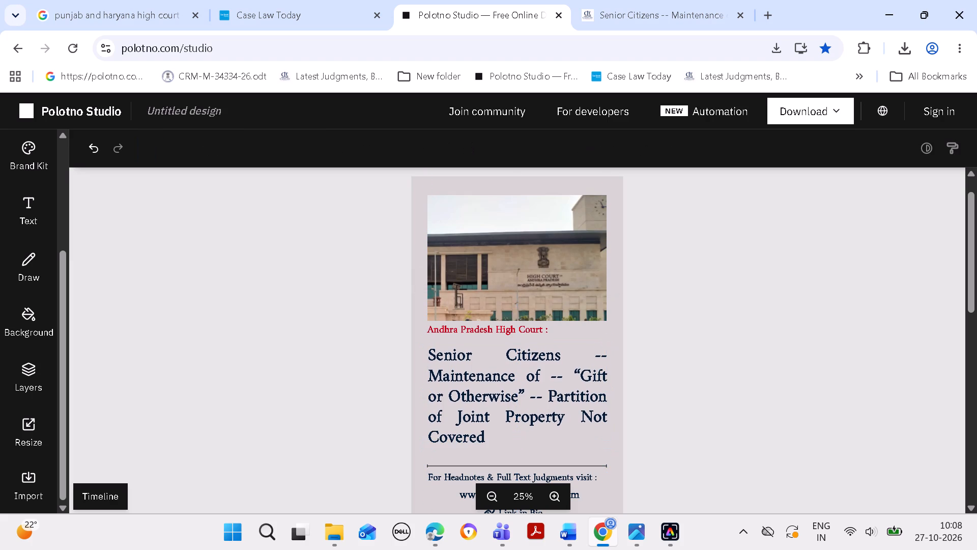
left_click(474, 253)
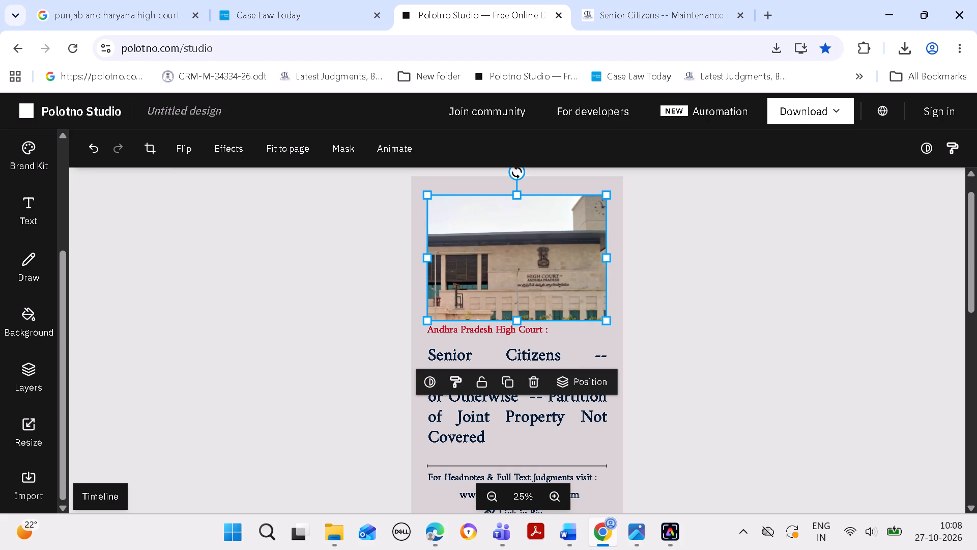
left_click(428, 256)
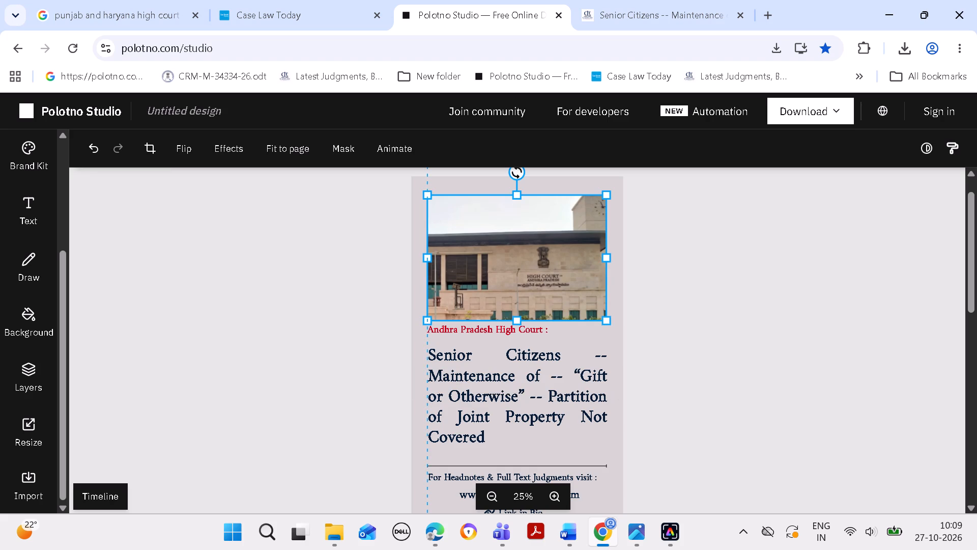
left_click(608, 256)
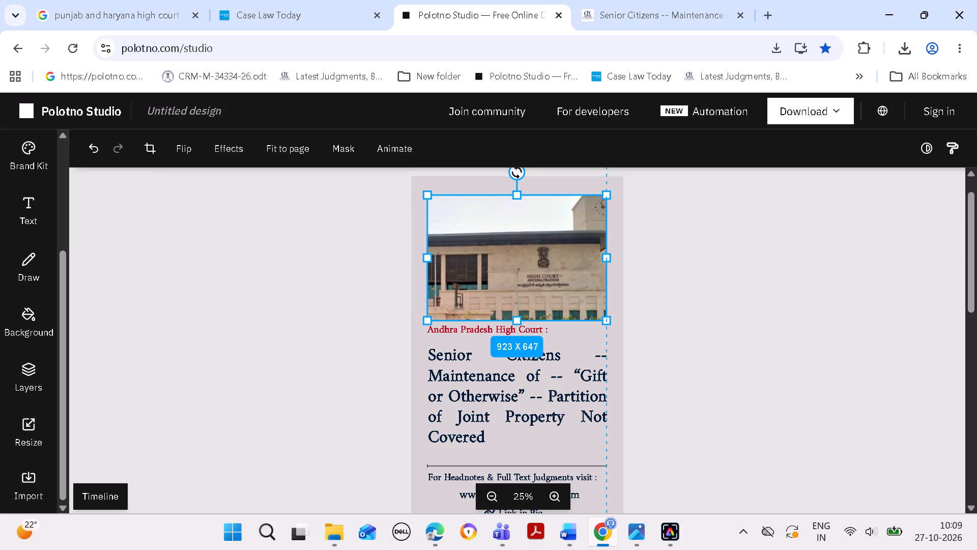
left_click(646, 270)
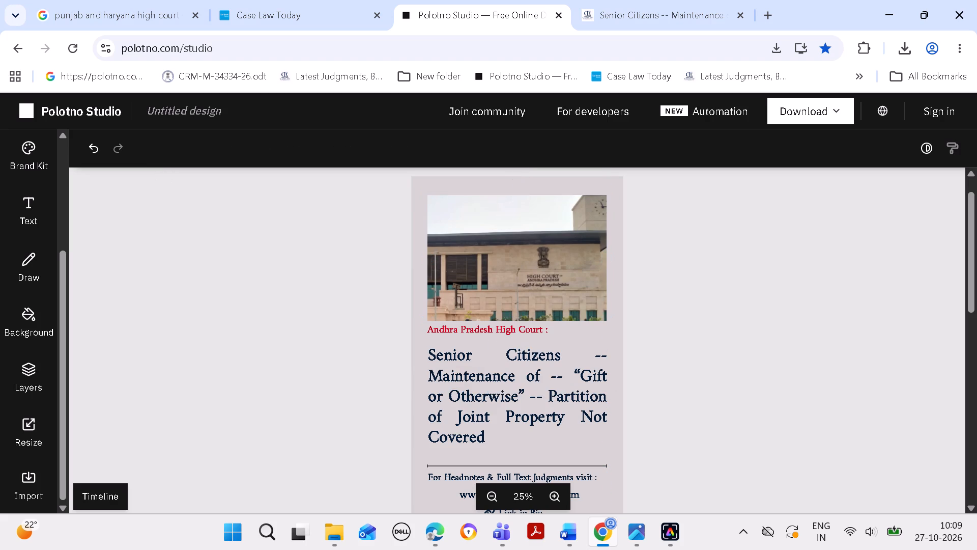
left_click(468, 329)
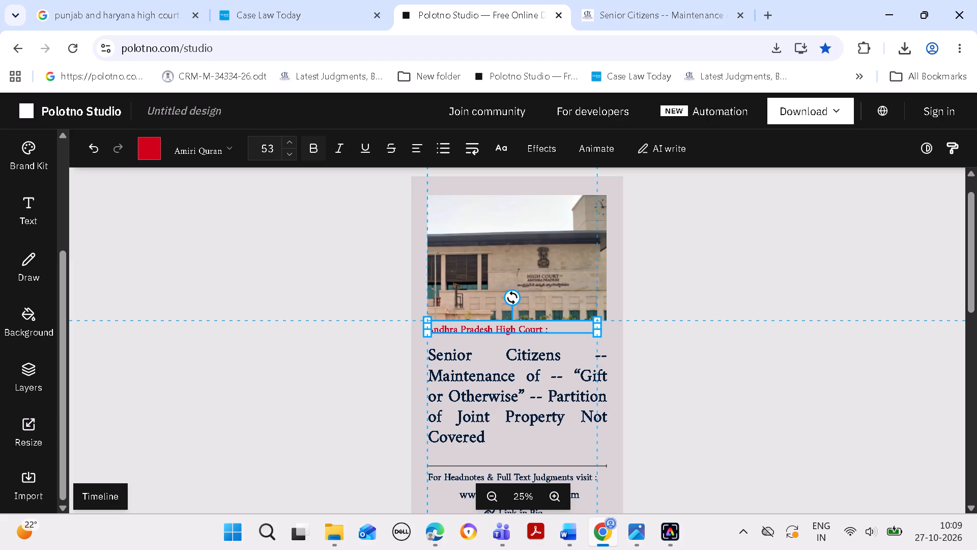
left_click(721, 336)
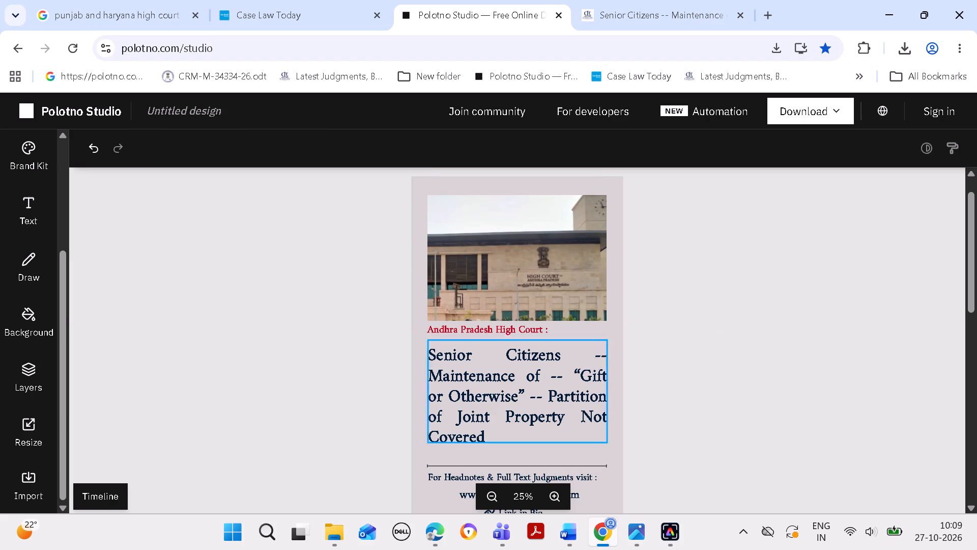
Set the Senior Citizens headline's font size to 90.
left_click(572, 377)
double_click(291, 137)
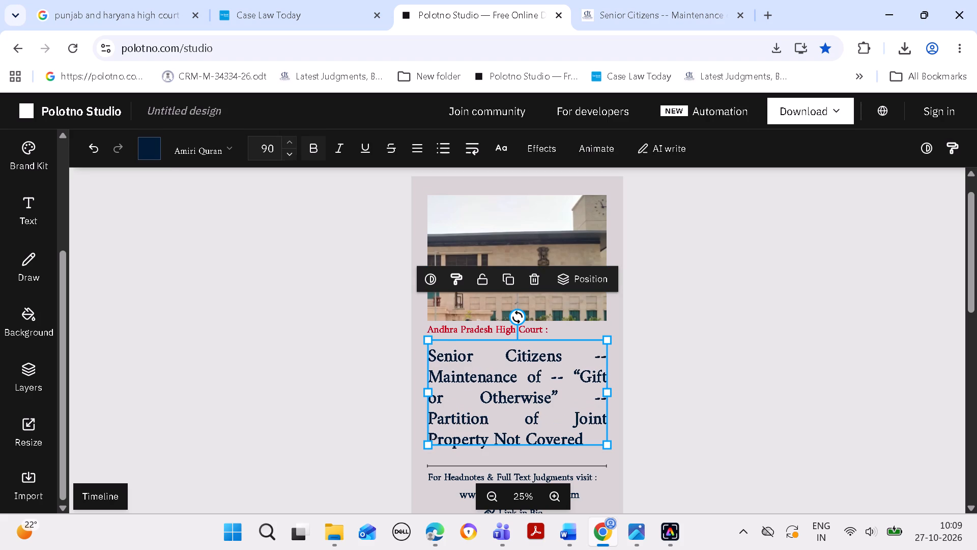
Nudge the Senior Citizens headline slightly up toward the red court name, aligned with the photo's side edges.
left_click(716, 296)
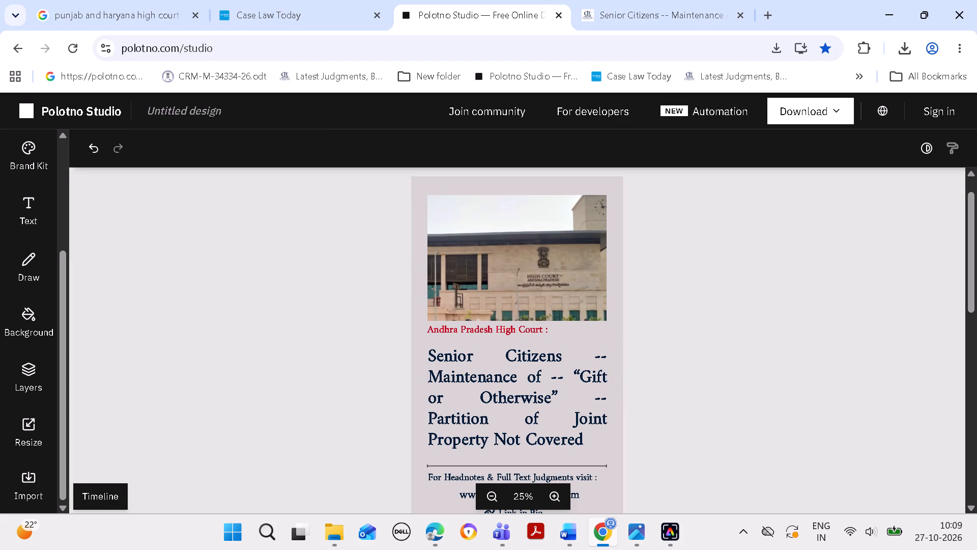
left_click_drag(527, 418, 527, 415)
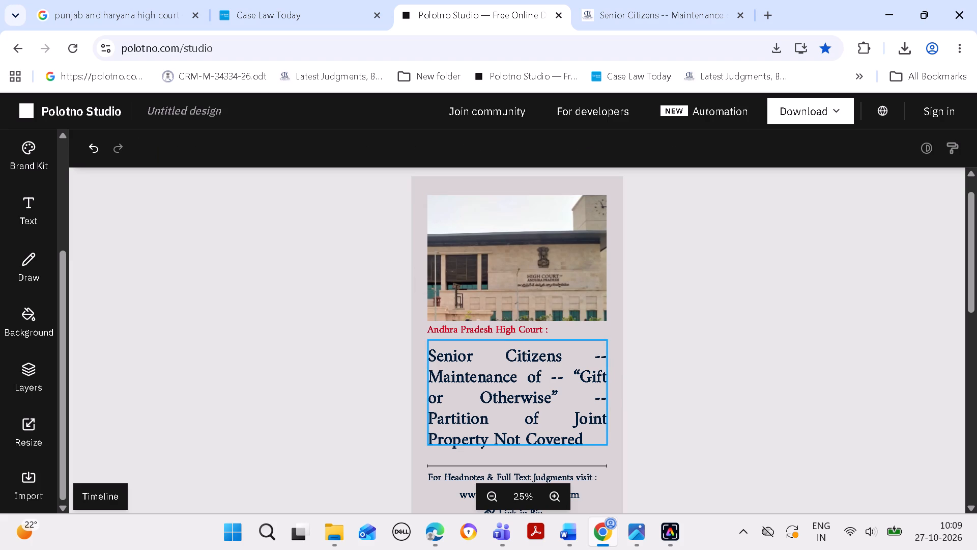
left_click_drag(527, 415, 527, 414)
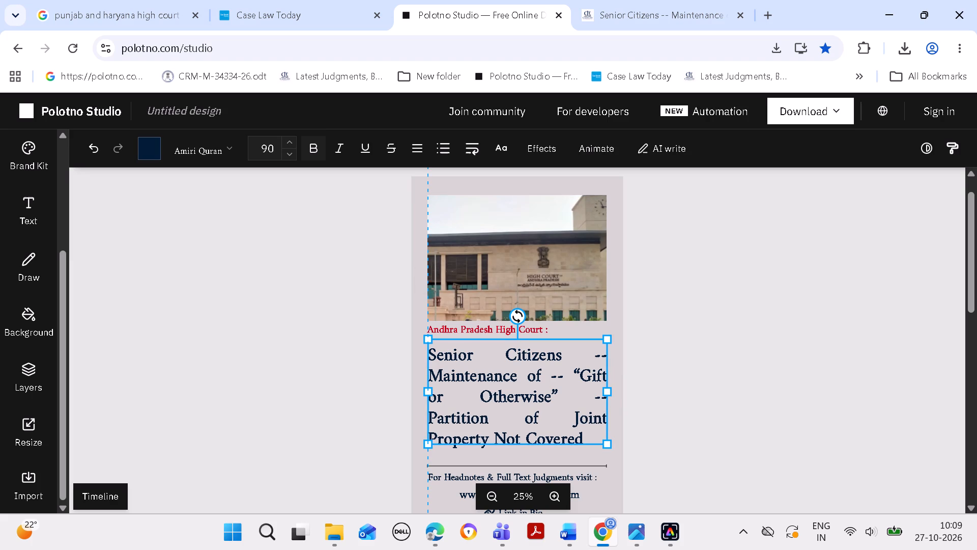
left_click_drag(527, 414, 526, 414)
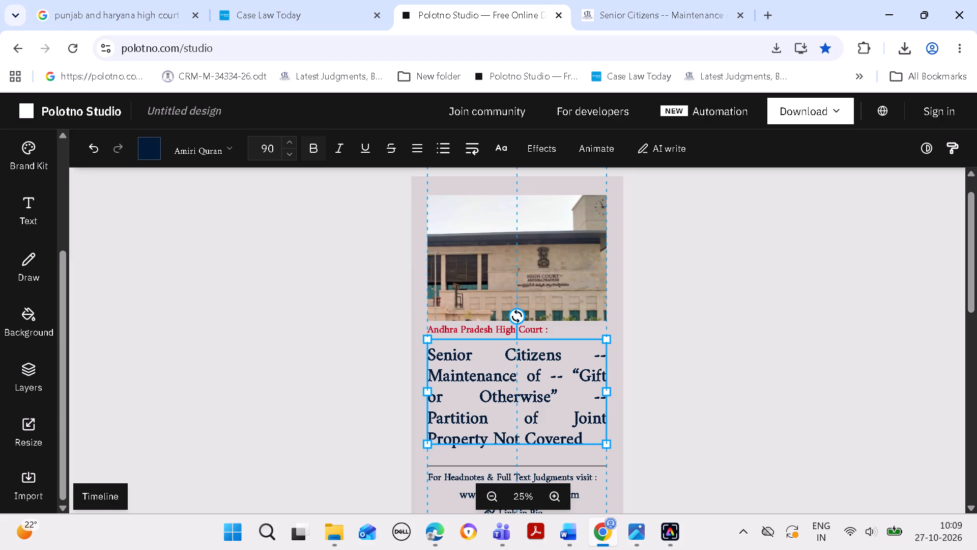
left_click_drag(526, 414, 526, 413)
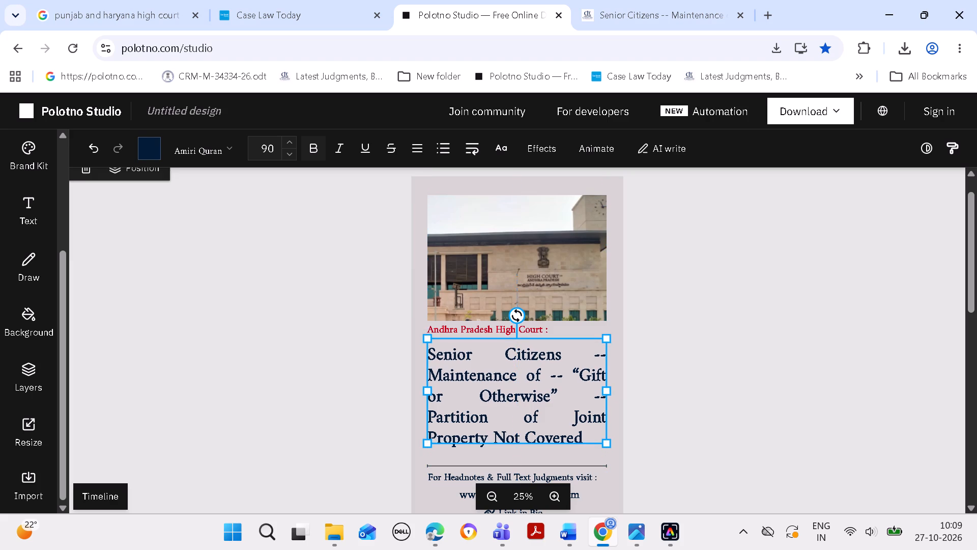
left_click(732, 367)
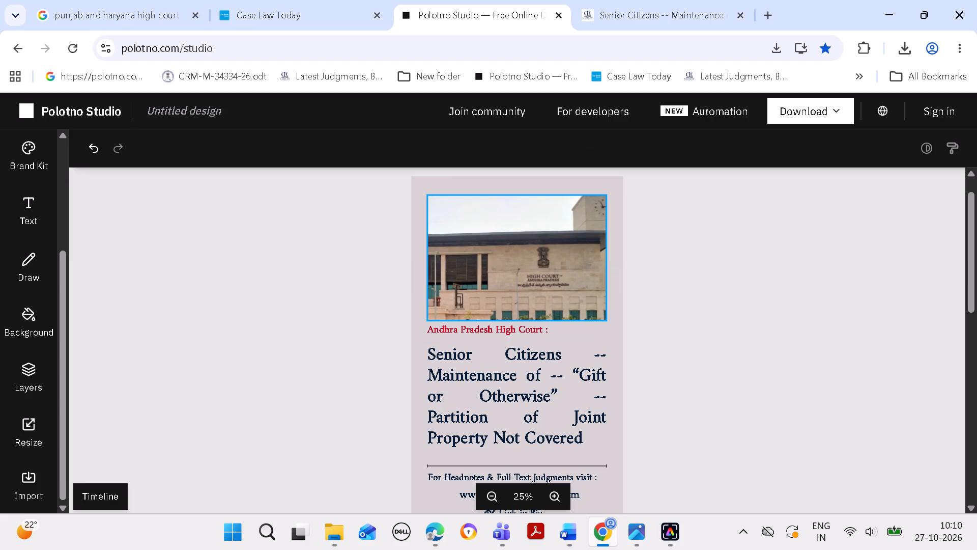
Crop a thin strip off the top edge of the Andhra Pradesh High Court photo.
double_click(521, 208)
left_click(517, 193)
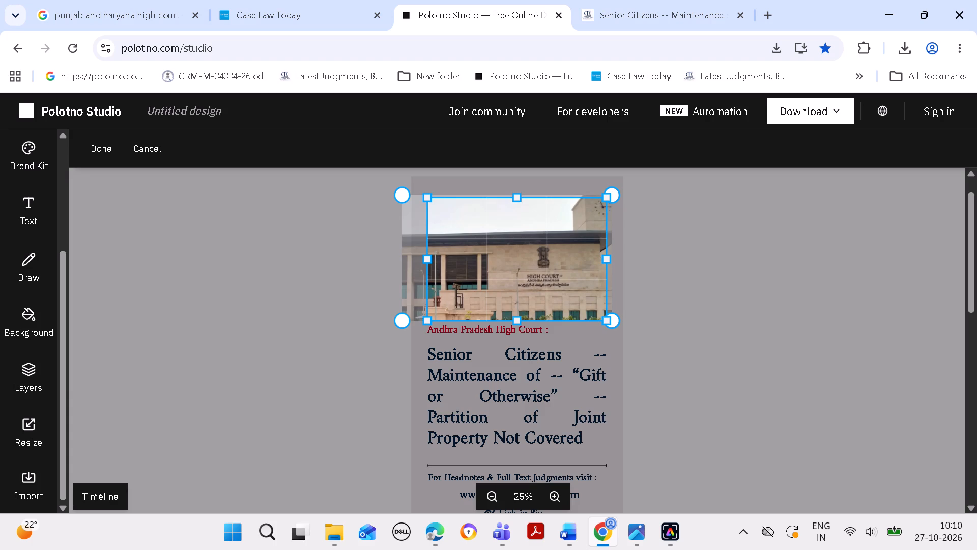
double_click(792, 182)
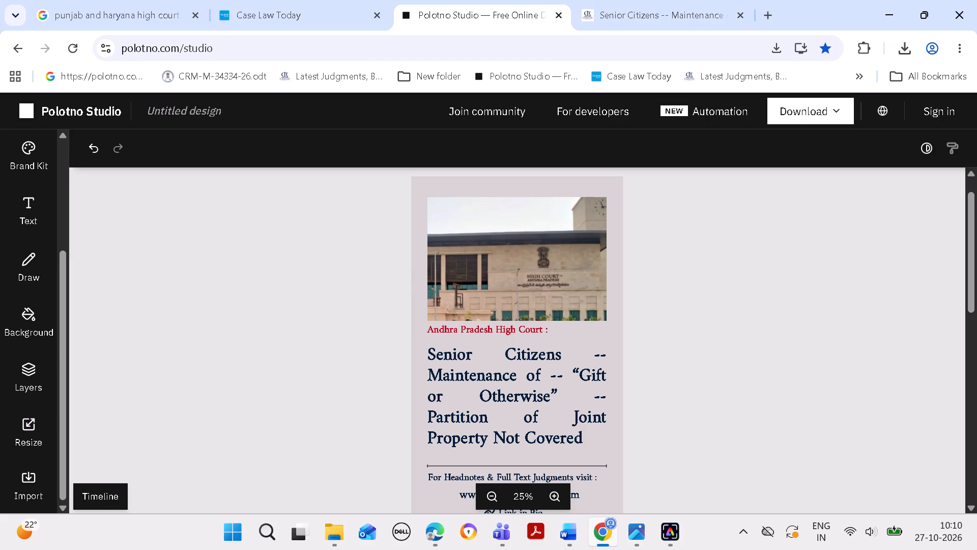
Download the Senior Citizens reel design as PNG.
left_click(810, 106)
left_click(757, 248)
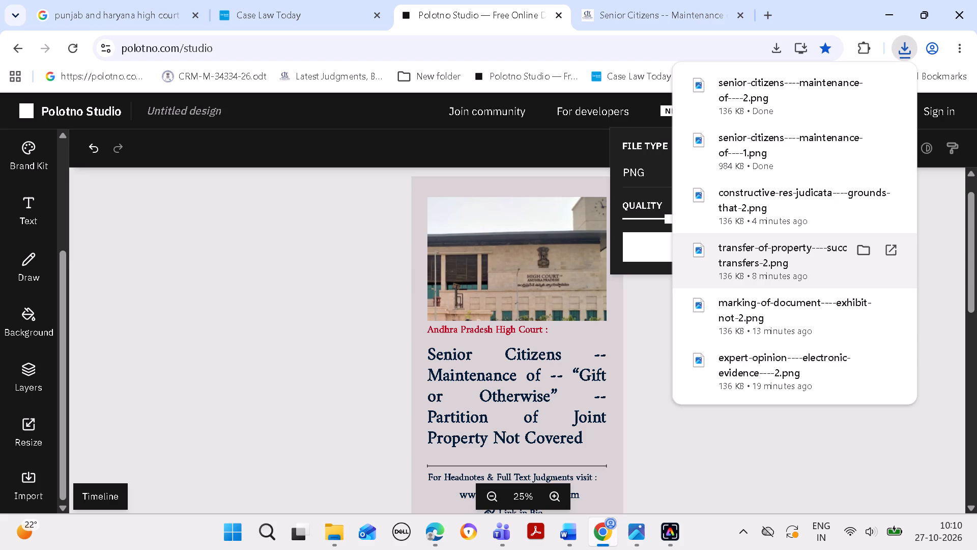
Copy the downloaded senior-citizens----maintenance-of----1.png from the Photos viewer into the FB NEWS POST----27 OCT folder in File Explorer.
left_click(856, 141)
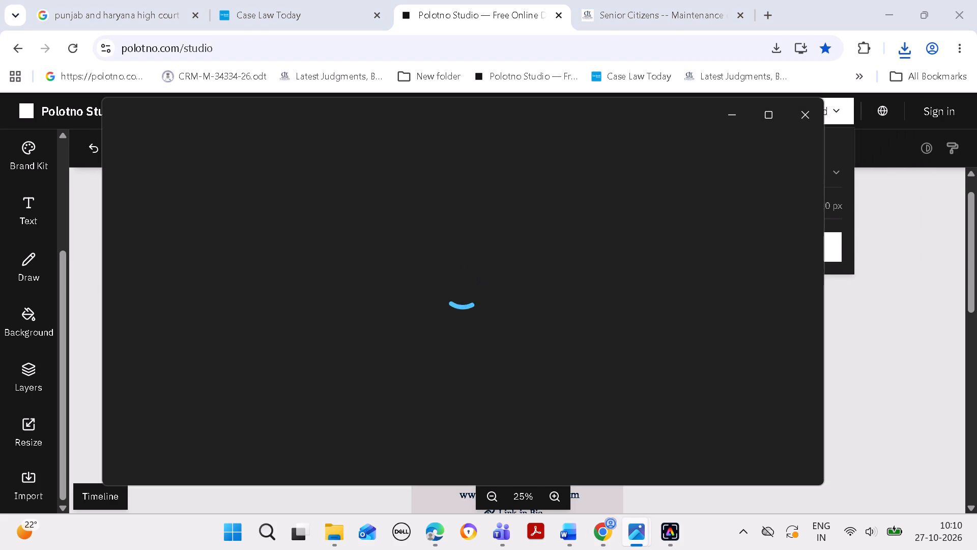
key("ctrl+c")
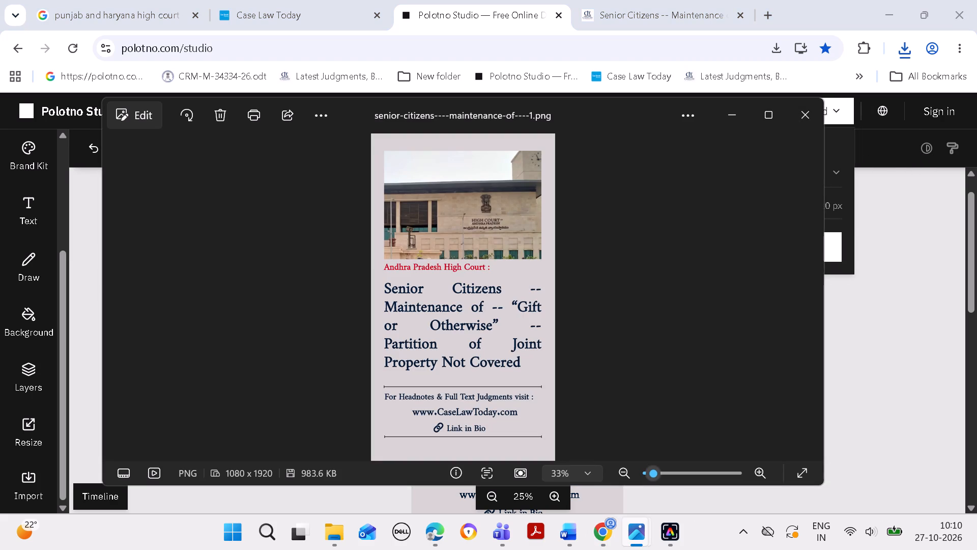
left_click(885, 16)
left_click(736, 114)
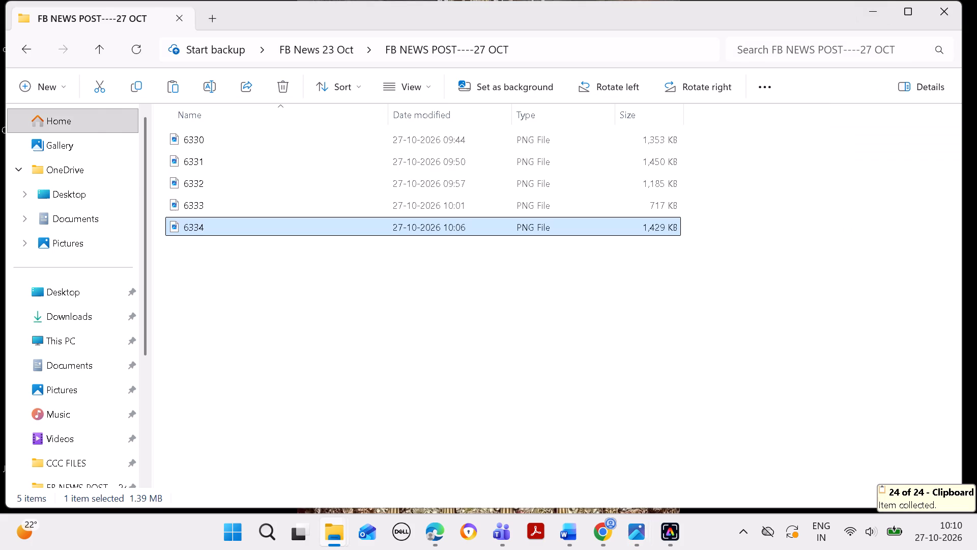
key("ctrl+v")
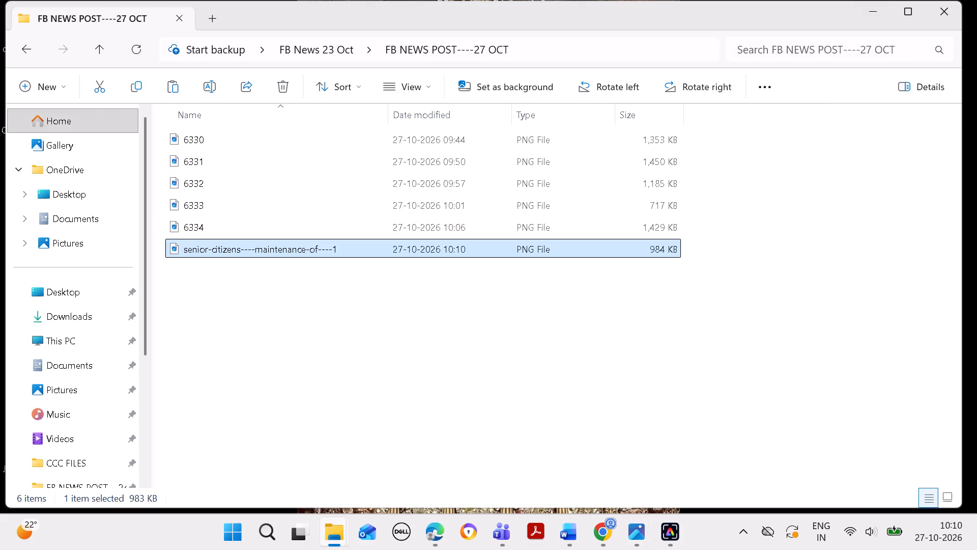
Rename the copied senior-citizens----maintenance-of----1 file as 6335.
right_click(358, 249)
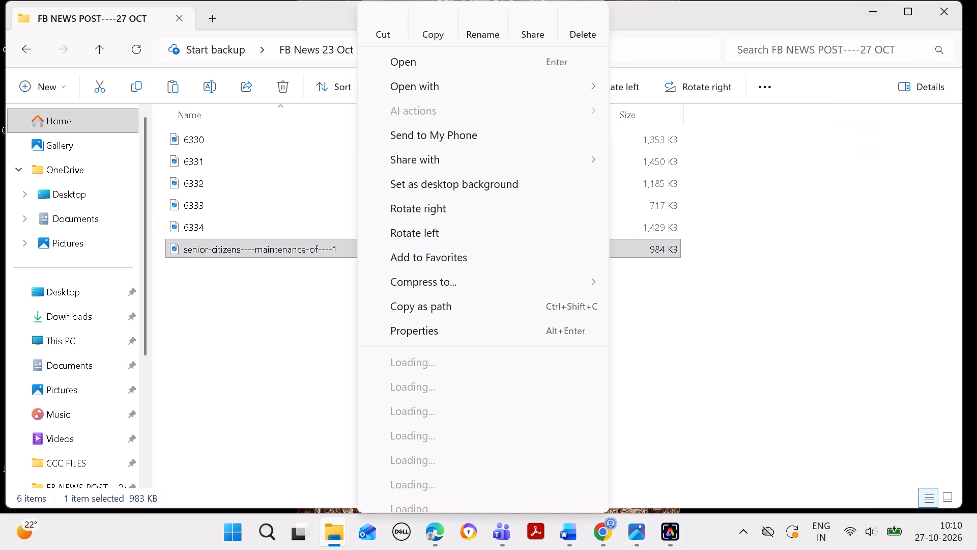
left_click(481, 23)
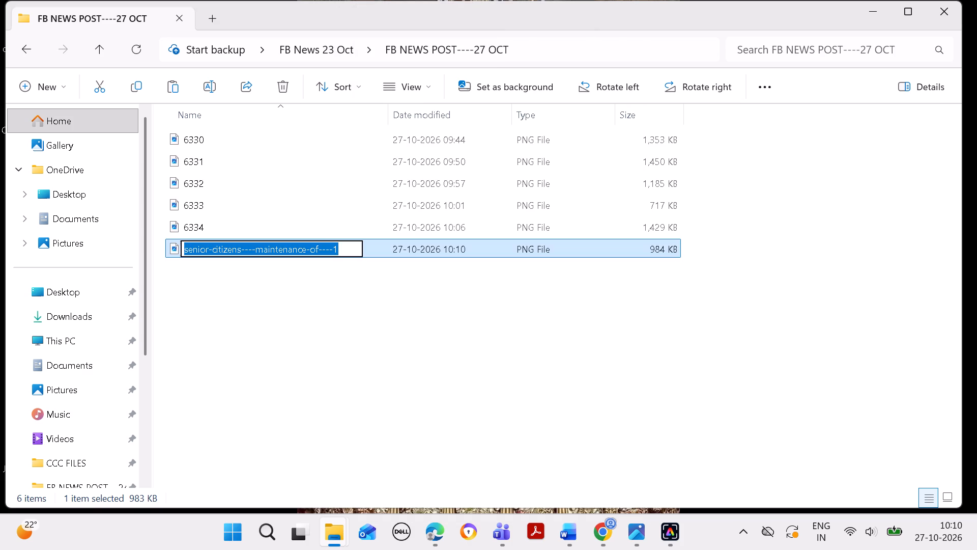
key("BackSpace")
type("6335")
key("Return")
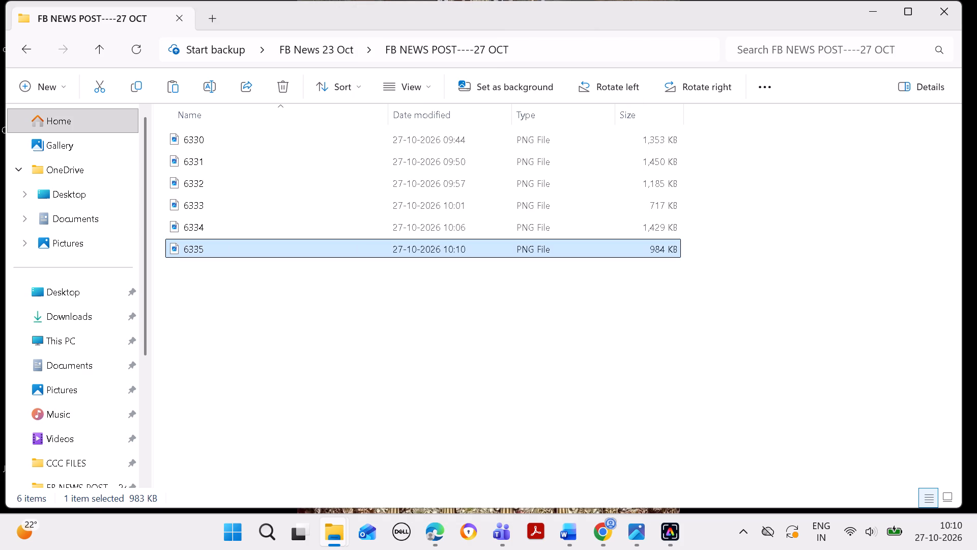
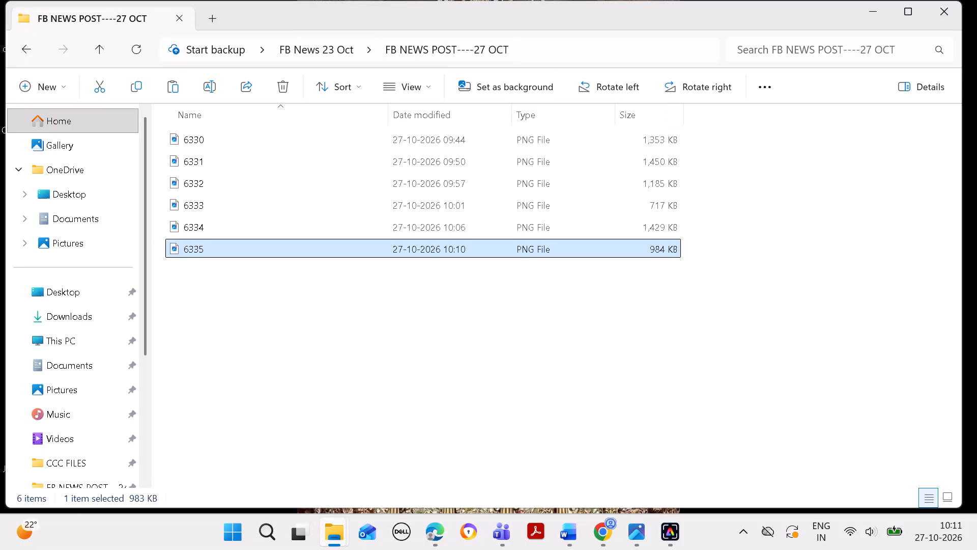
Create a folder named FB ONLINE POST----27 OCT inside the online post folder of FB ONLINE POST---24 OCT.
left_click(874, 8)
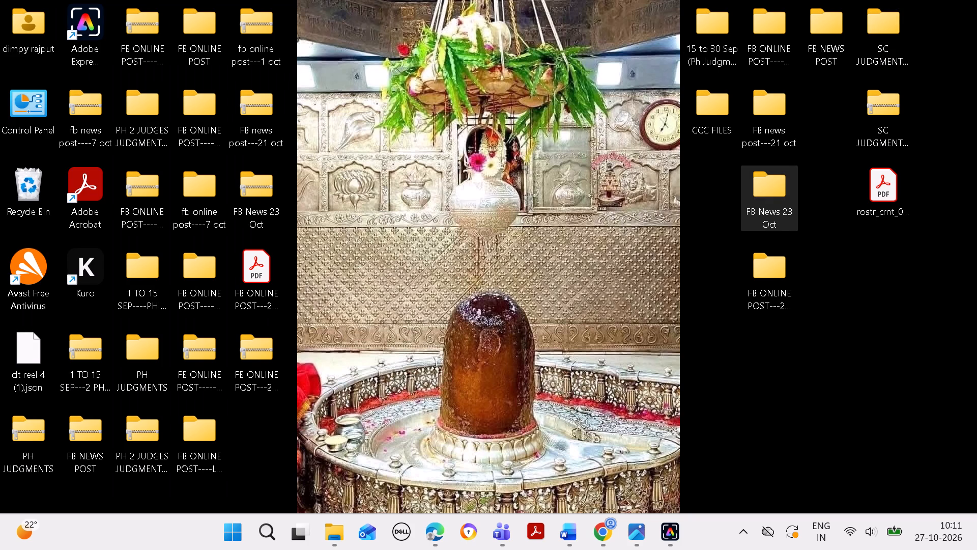
double_click(776, 261)
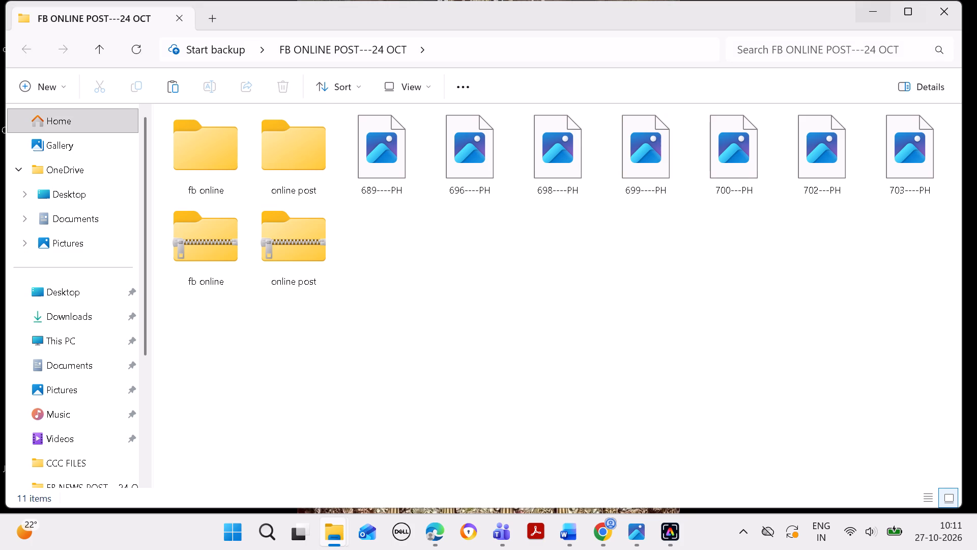
double_click(280, 157)
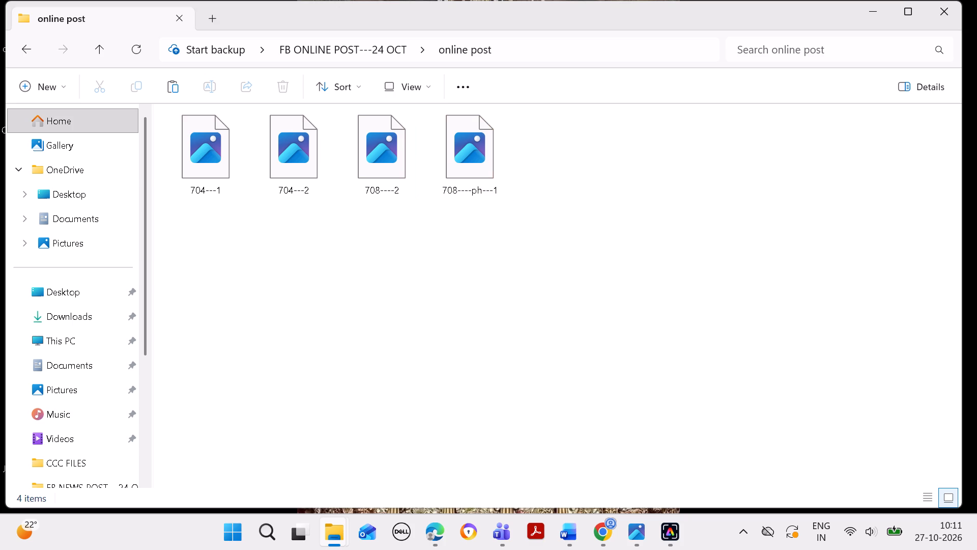
right_click(591, 150)
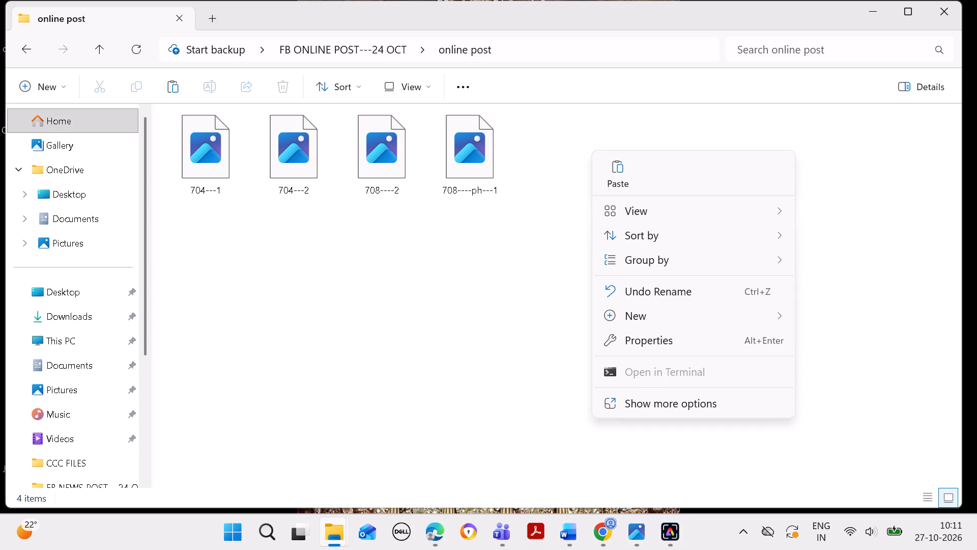
left_click(661, 311)
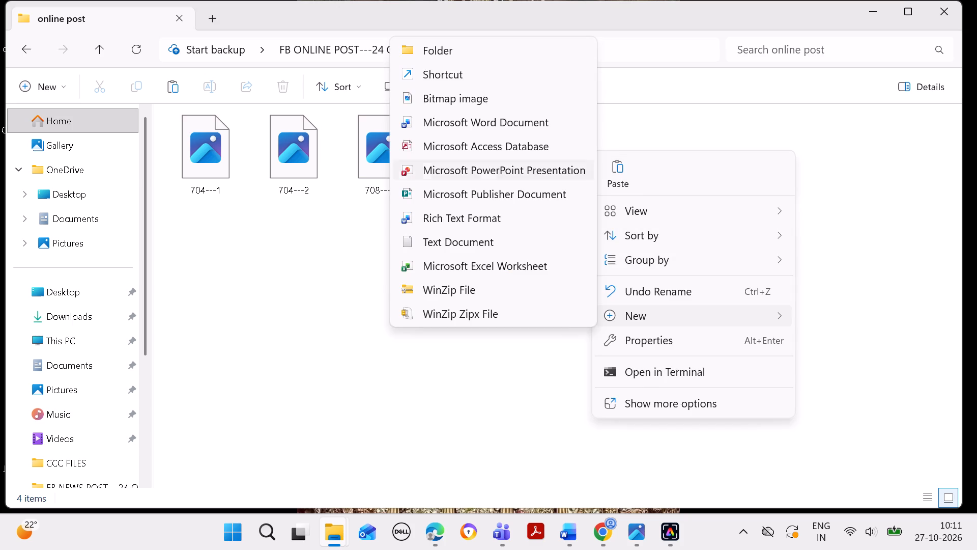
left_click(471, 51)
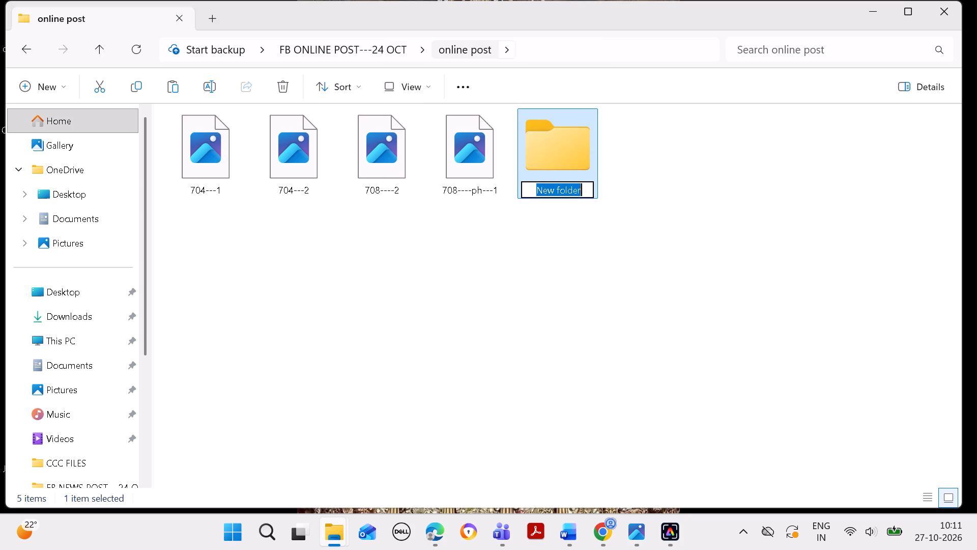
key("BackSpace")
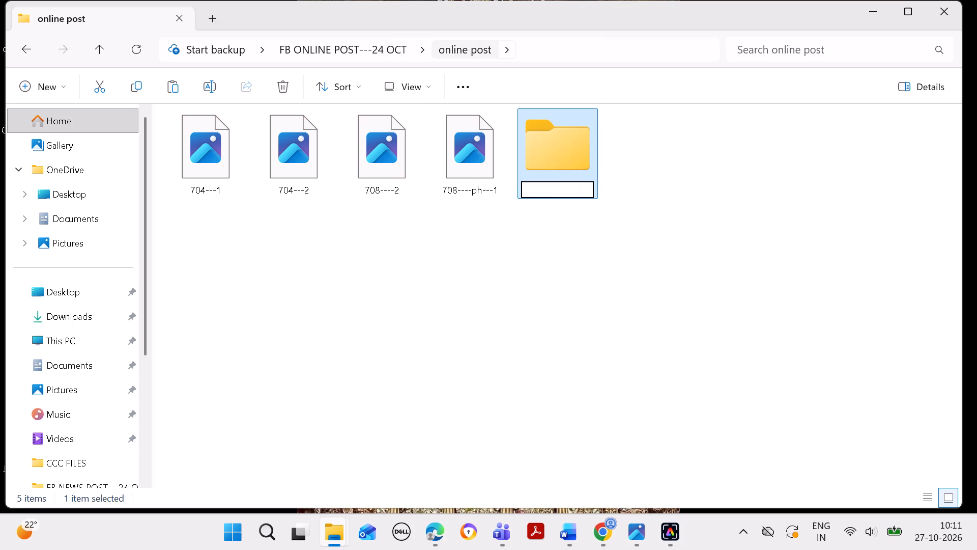
key("f")
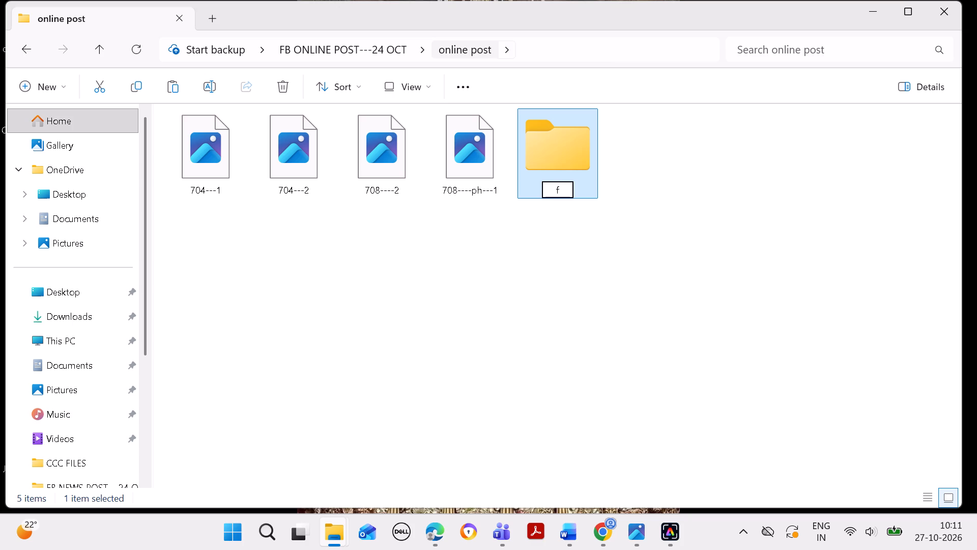
type("FB")
key("space")
type("ON")
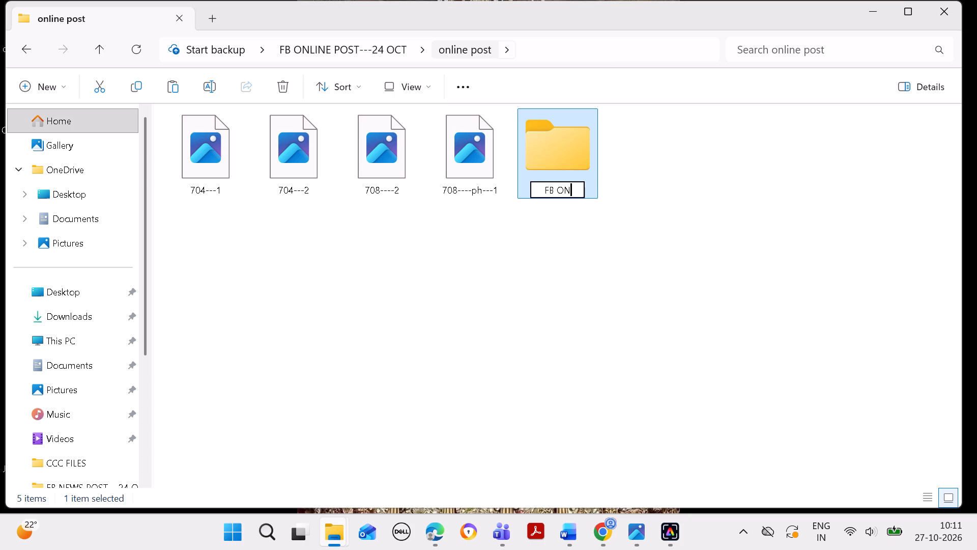
type("LINE POST")
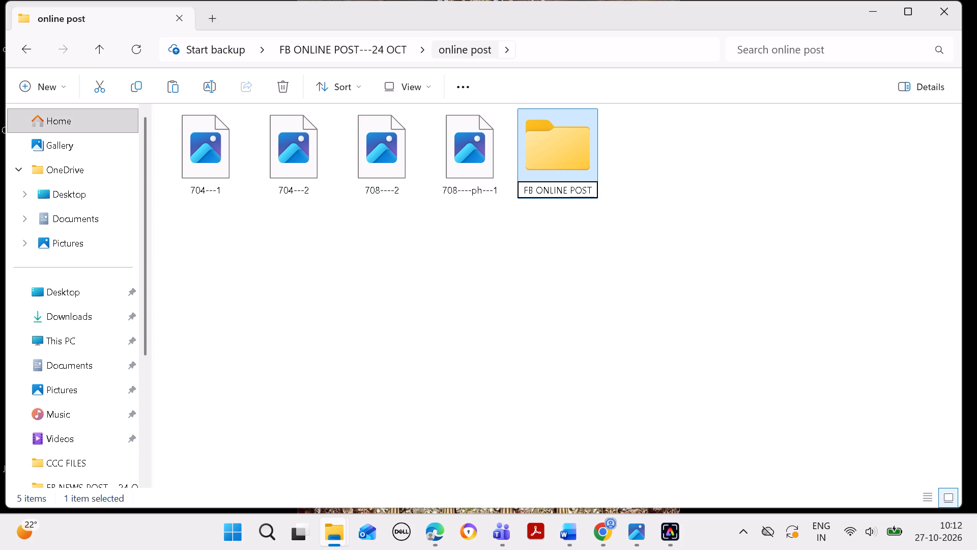
type("----")
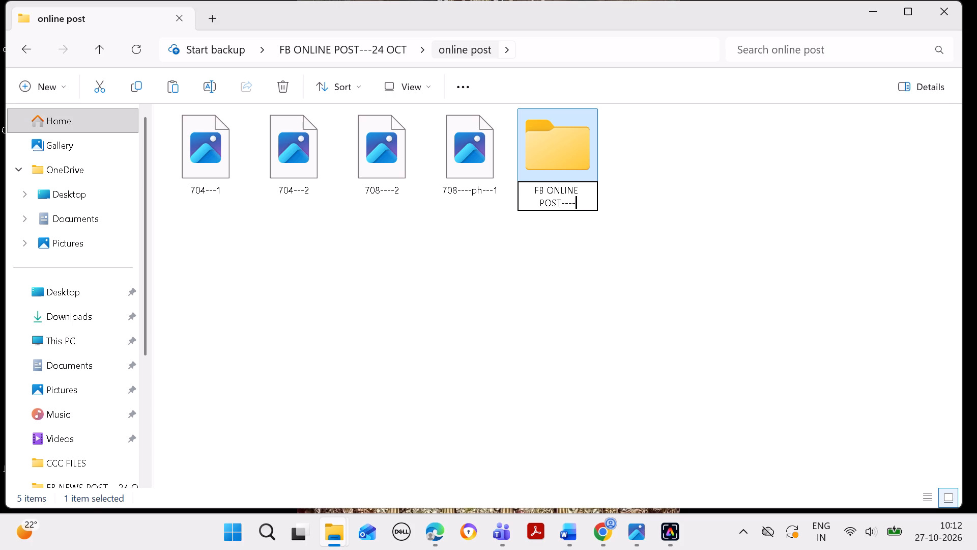
type("27 OVY")
key("BackSpace")
key("BackSpace")
type("CT")
key("Return")
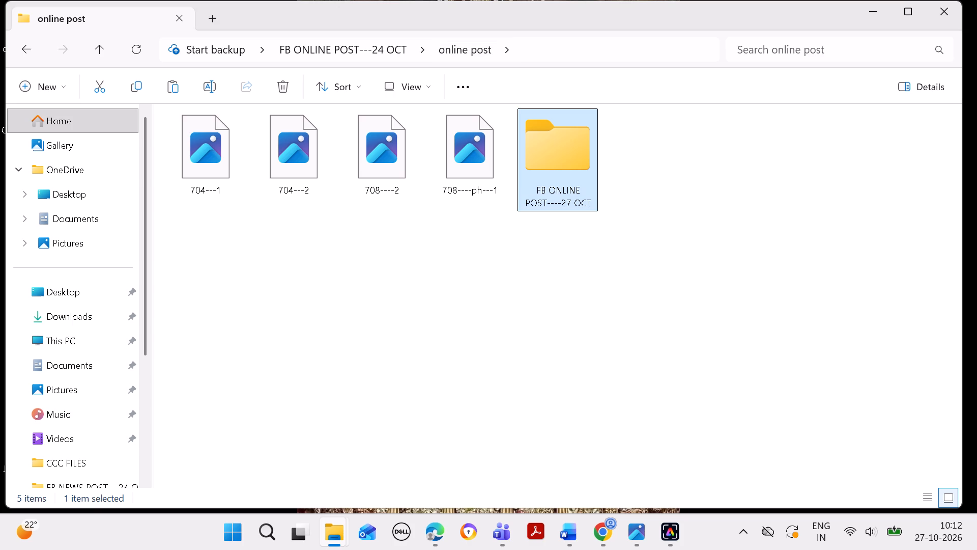
In Chrome, look up Law Herald Online citation 705 of year 2026 in a new tab and open its full judgment page.
left_click(608, 528)
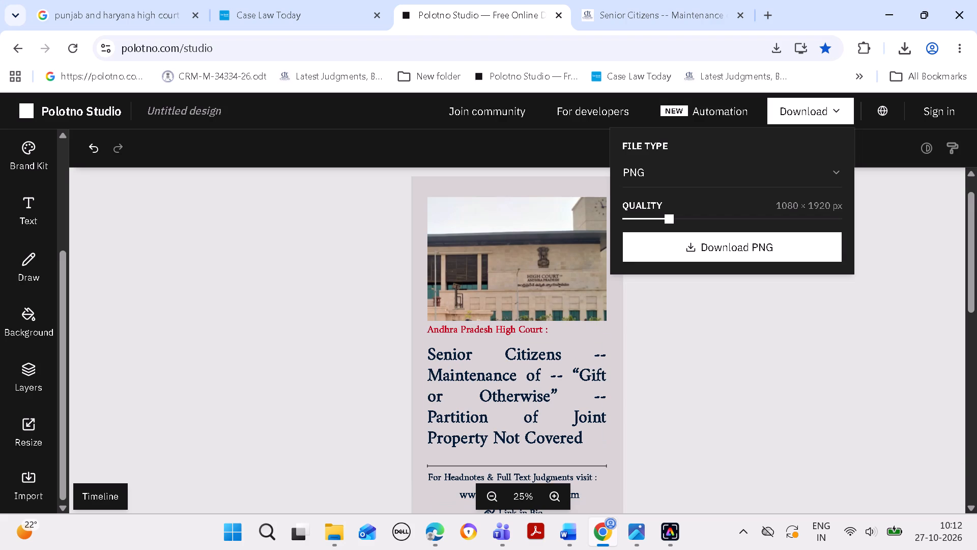
left_click(769, 13)
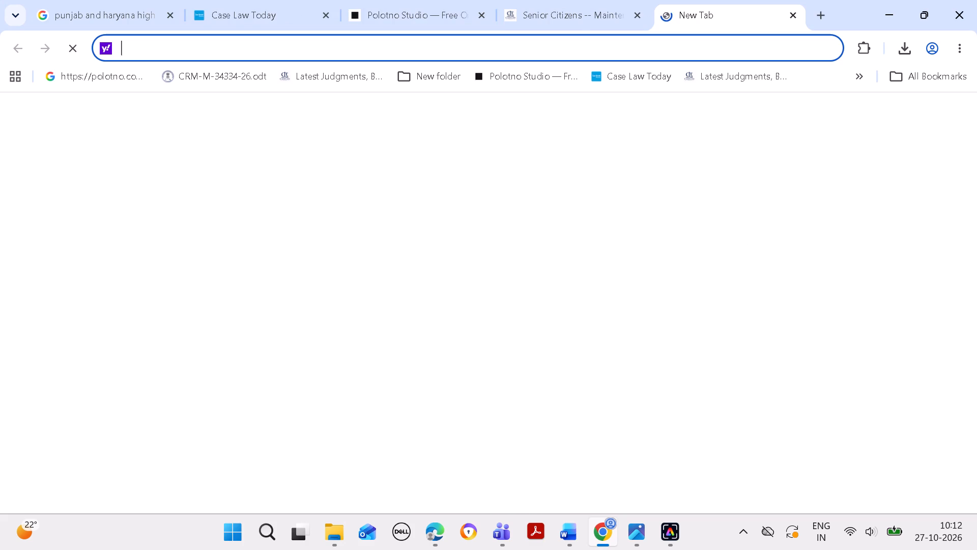
left_click(417, 333)
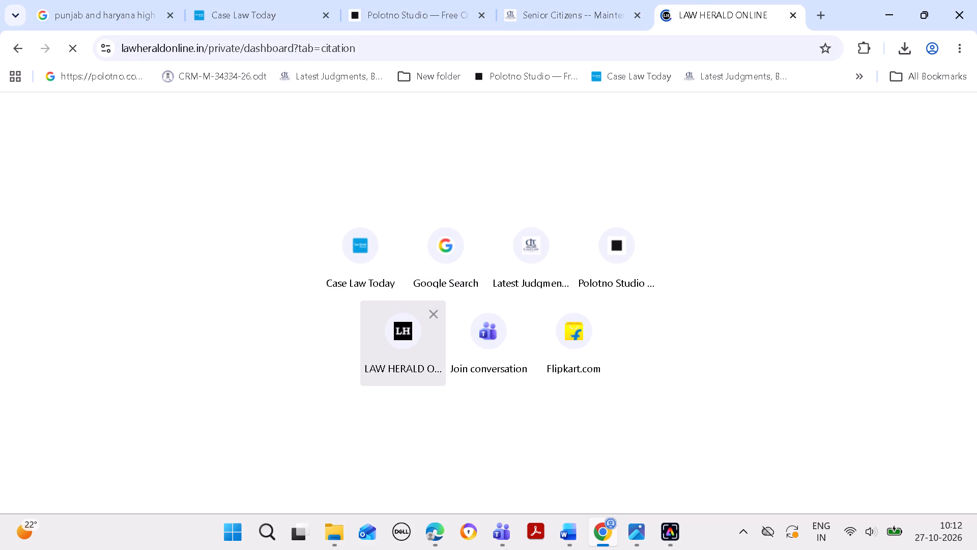
left_click(695, 297)
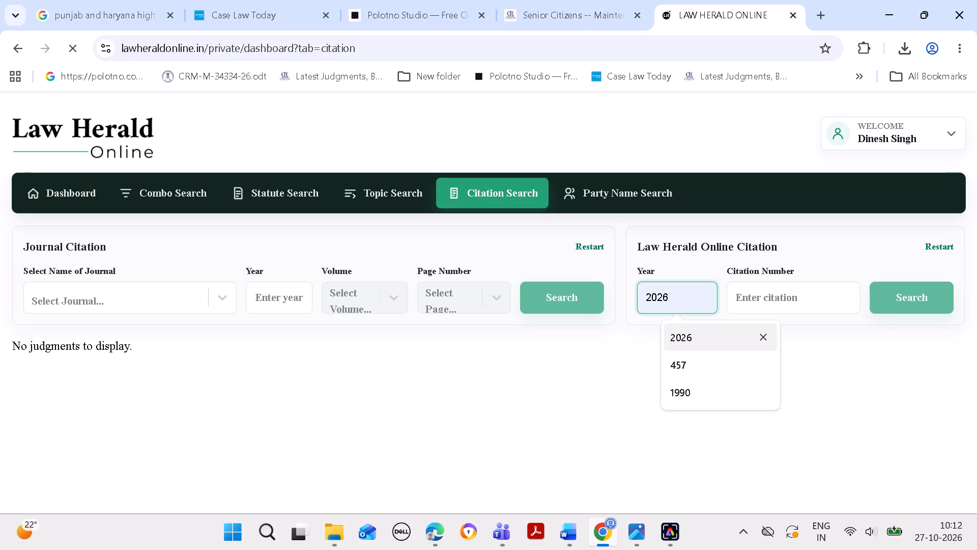
left_click(701, 341)
left_click(774, 297)
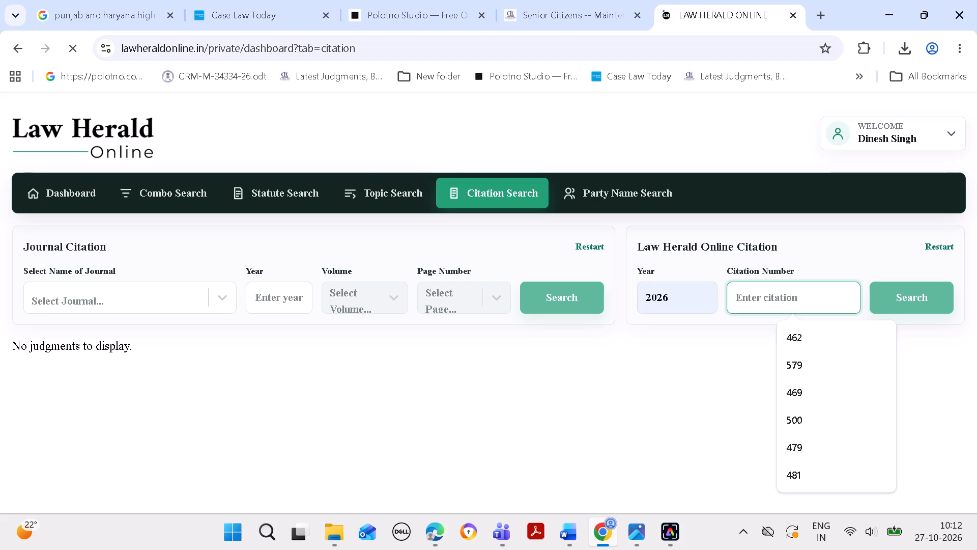
key("7")
type("05")
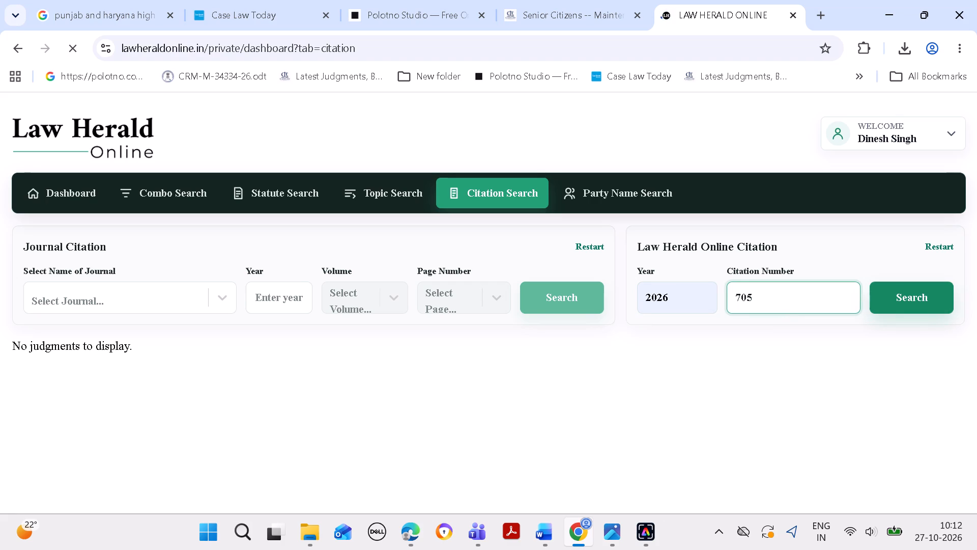
left_click(894, 300)
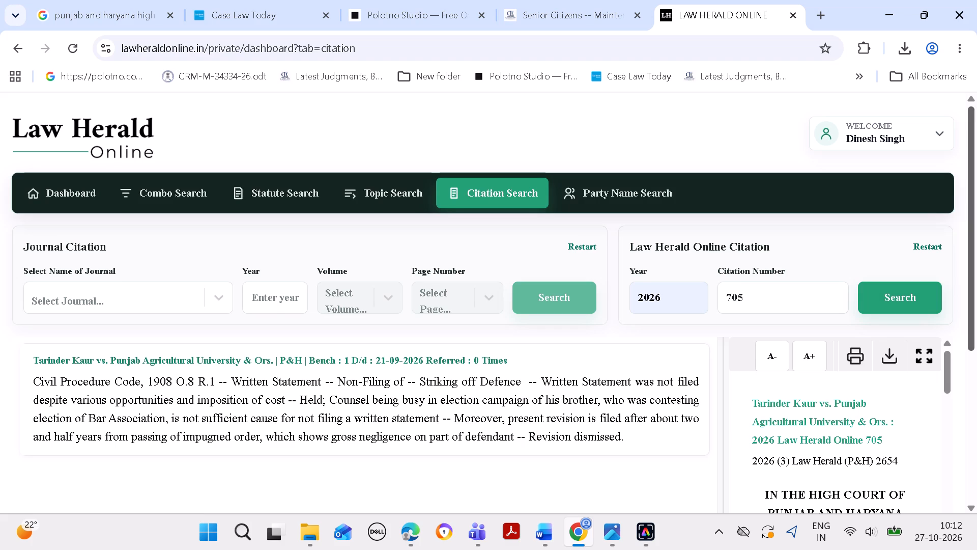
left_click_drag(969, 248, 976, 283)
left_click(924, 293)
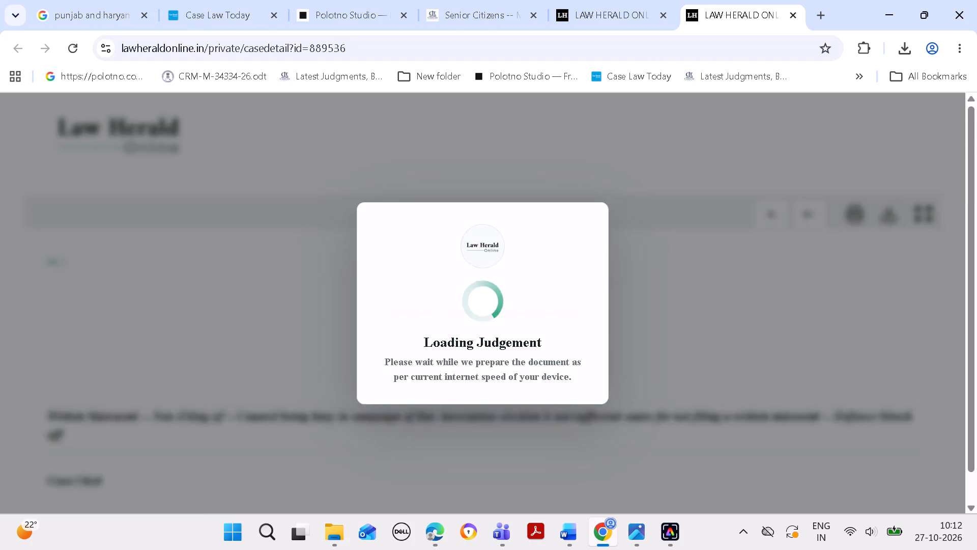
Copy the italic "Written Statement -- Non-Filing of" headline under Civil Law in the judgment.
left_click_drag(974, 189, 976, 236)
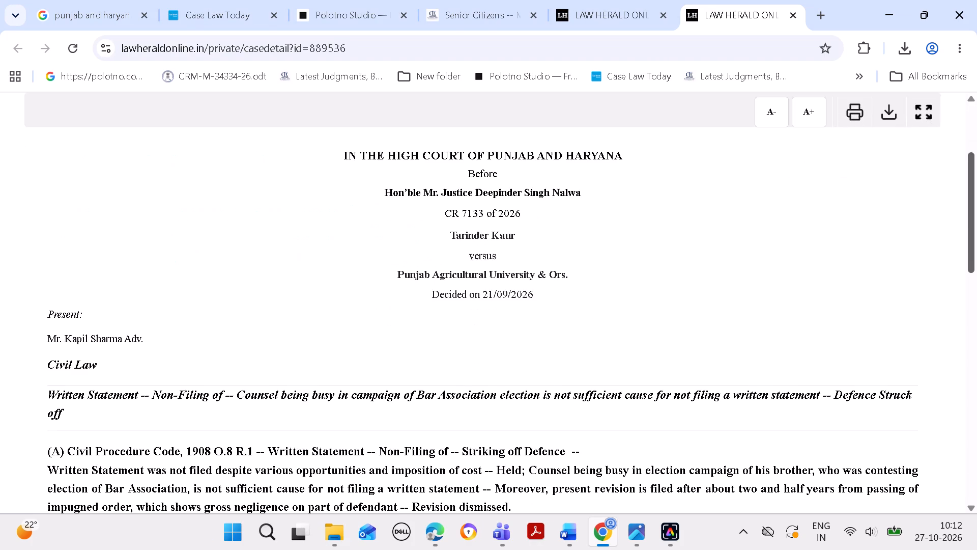
left_click_drag(976, 236, 976, 234)
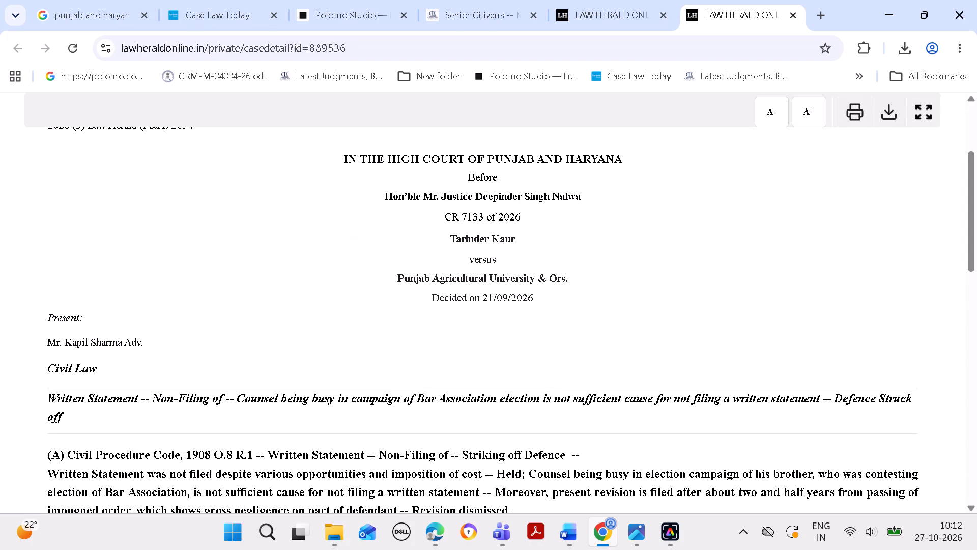
left_click_drag(49, 394, 51, 393)
left_click_drag(51, 393, 106, 426)
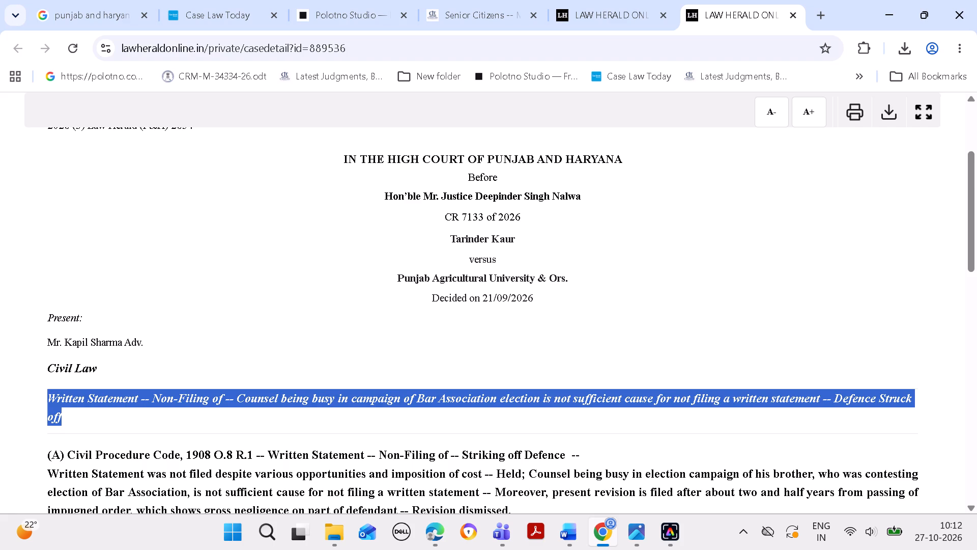
key("ctrl+c")
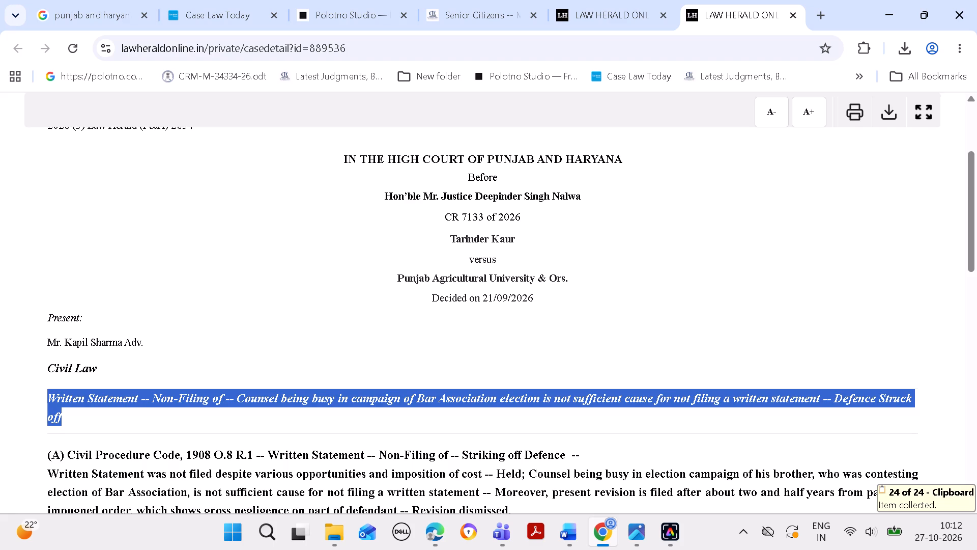
left_click_drag(972, 238, 973, 221)
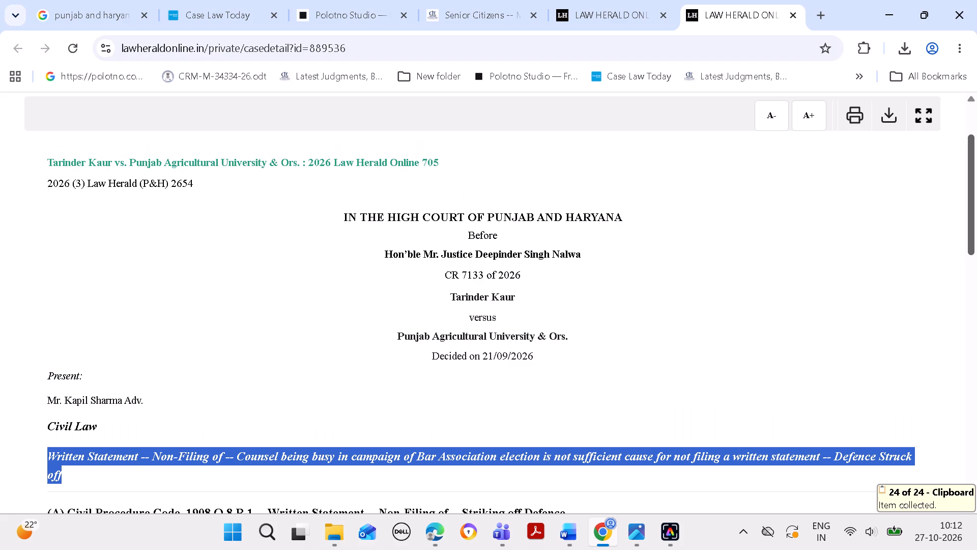
left_click_drag(973, 221, 971, 221)
Import the PH Online New 1.json project from Downloads into Polotno Studio.
left_click(343, 15)
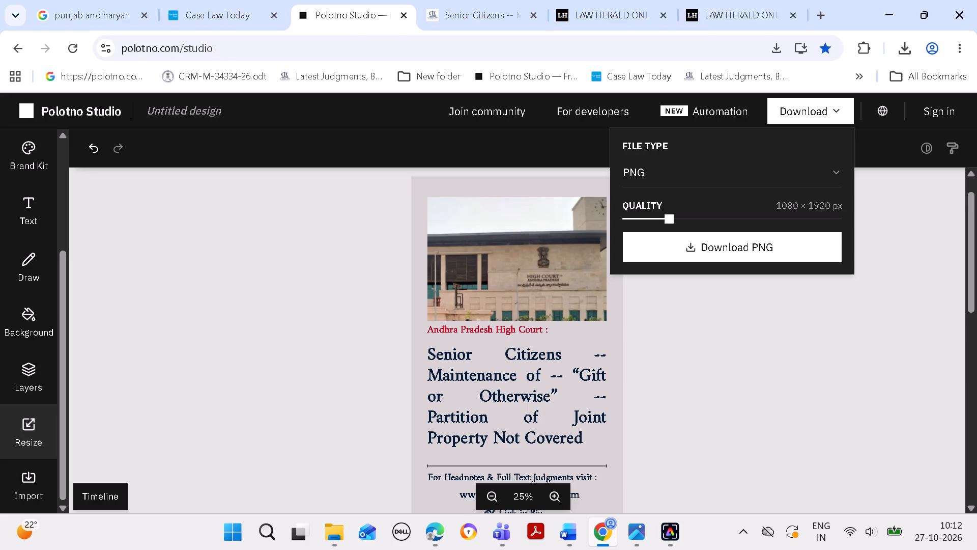
scroll(50, 473, "down", 3)
left_click(38, 481)
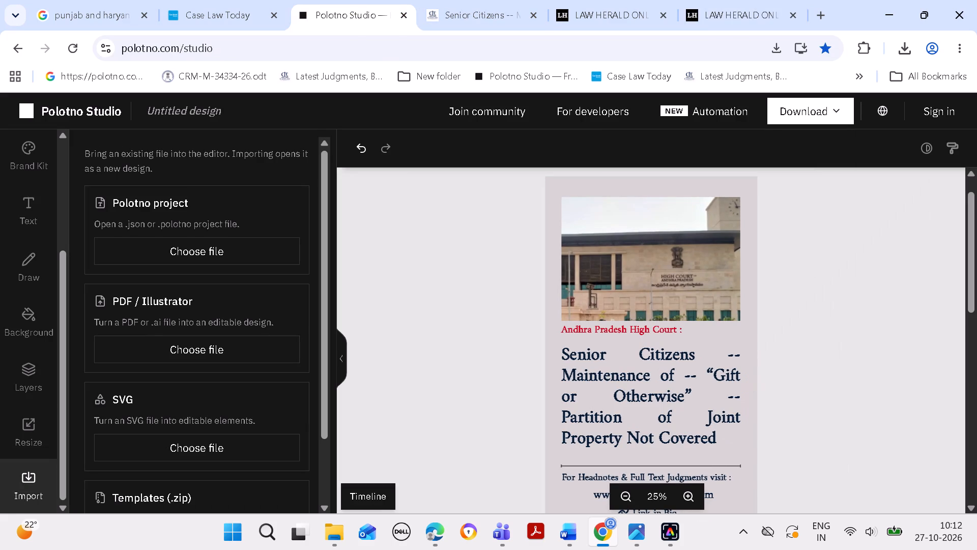
left_click(197, 247)
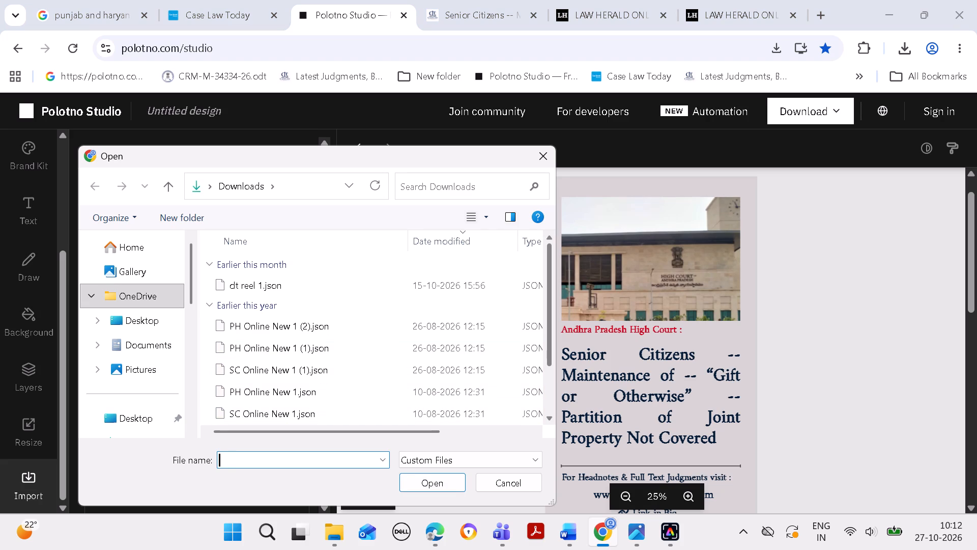
left_click_drag(551, 342, 554, 364)
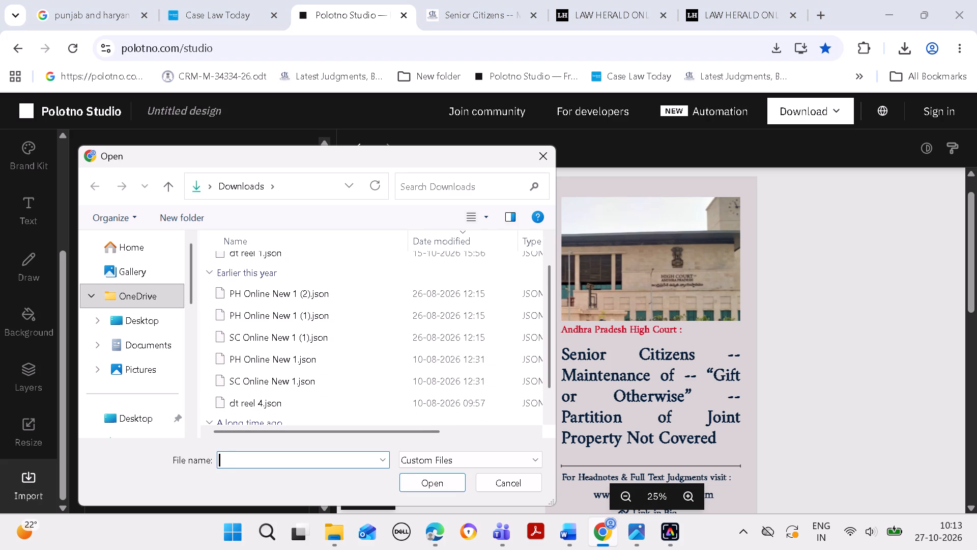
left_click(304, 316)
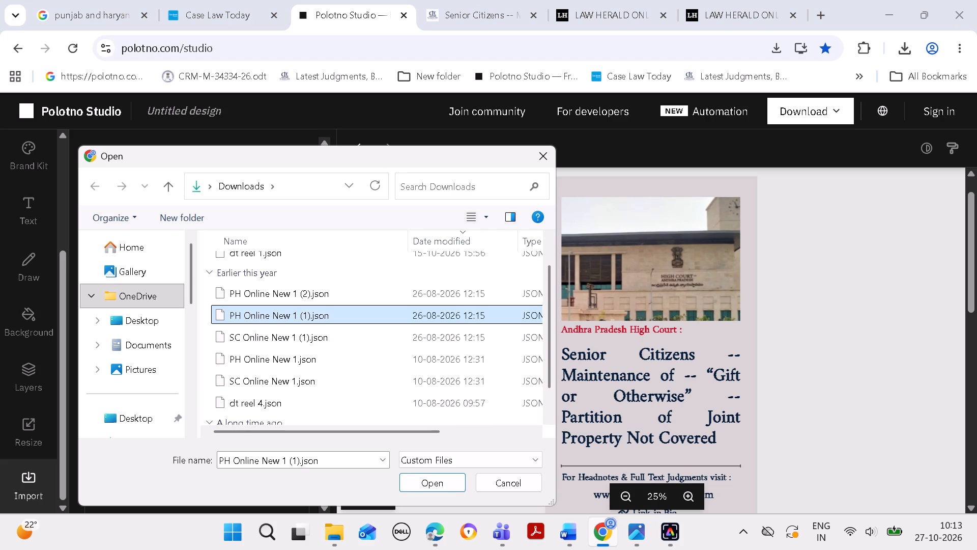
left_click(298, 365)
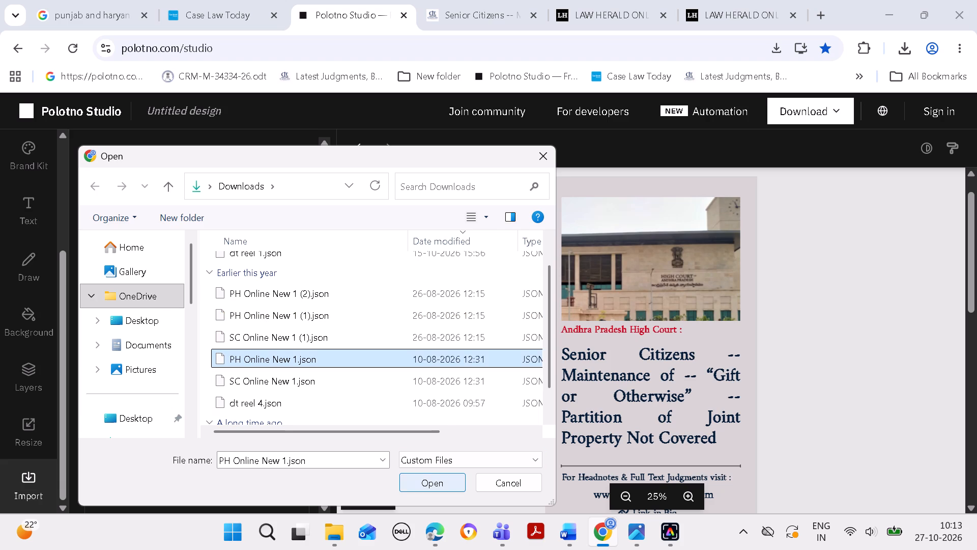
left_click(433, 476)
left_click(344, 360)
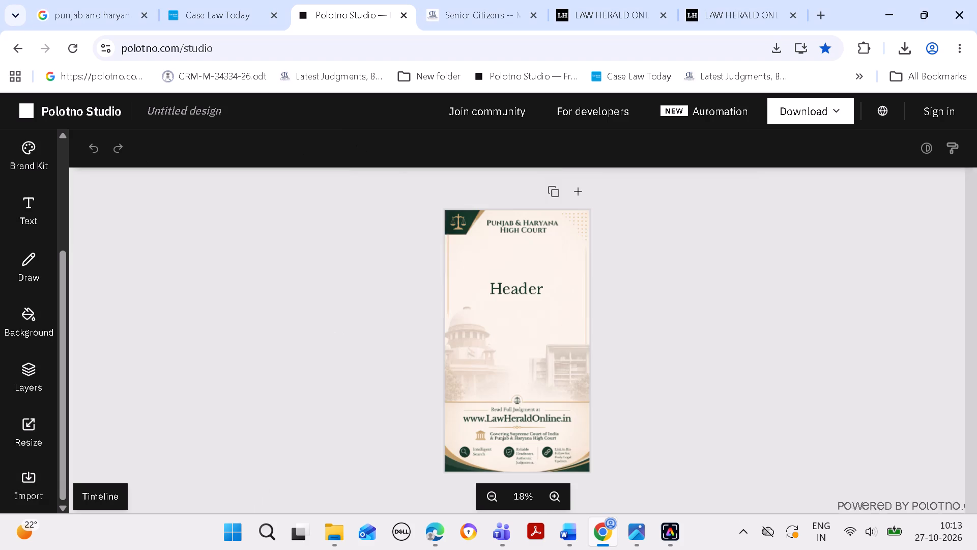
Paste the copied headline into Windows search and copy it back from there as plain text.
left_click(269, 528)
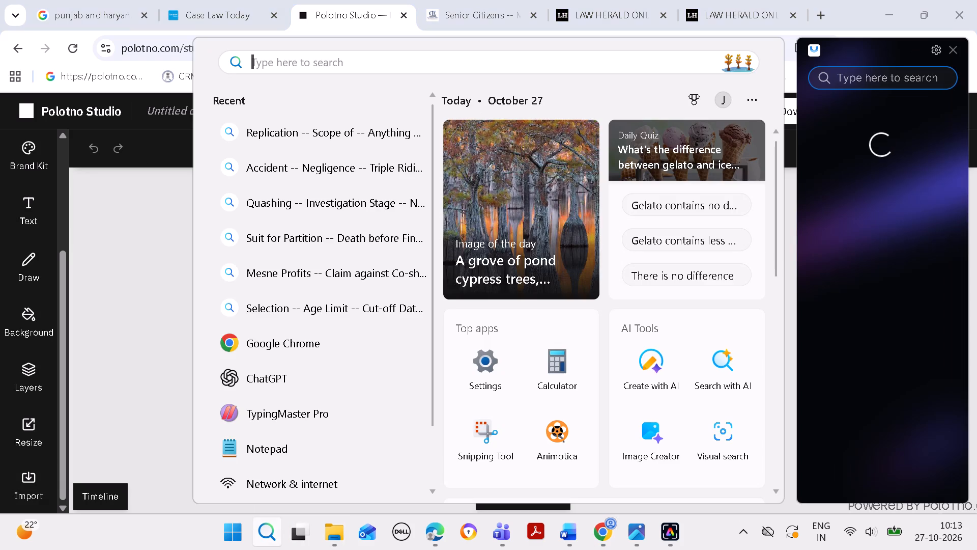
key("ctrl+v")
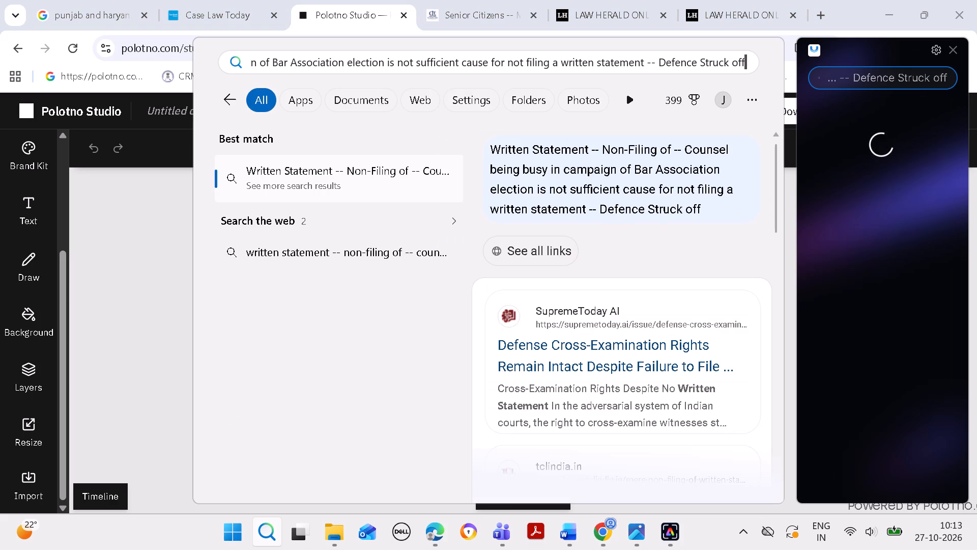
key("ctrl+a")
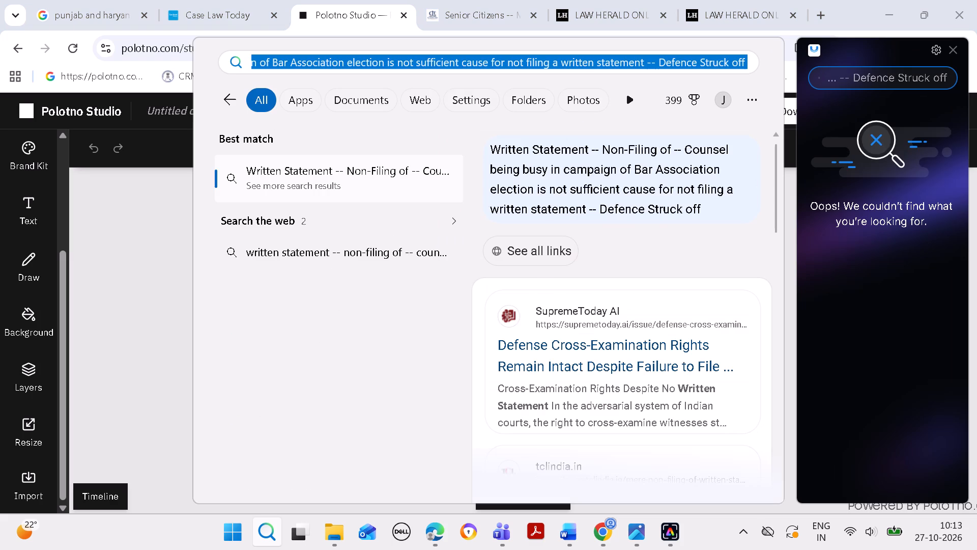
key("ctrl+c")
Replace the Header placeholder in the Polotno design with the copied "Written Statement -- Non-Filing of" headline.
left_click(327, 16)
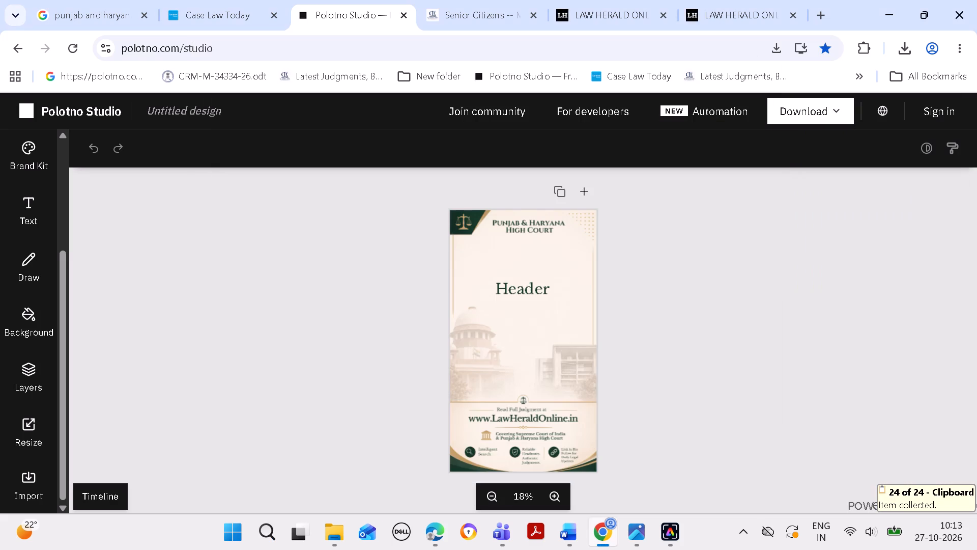
double_click(489, 289)
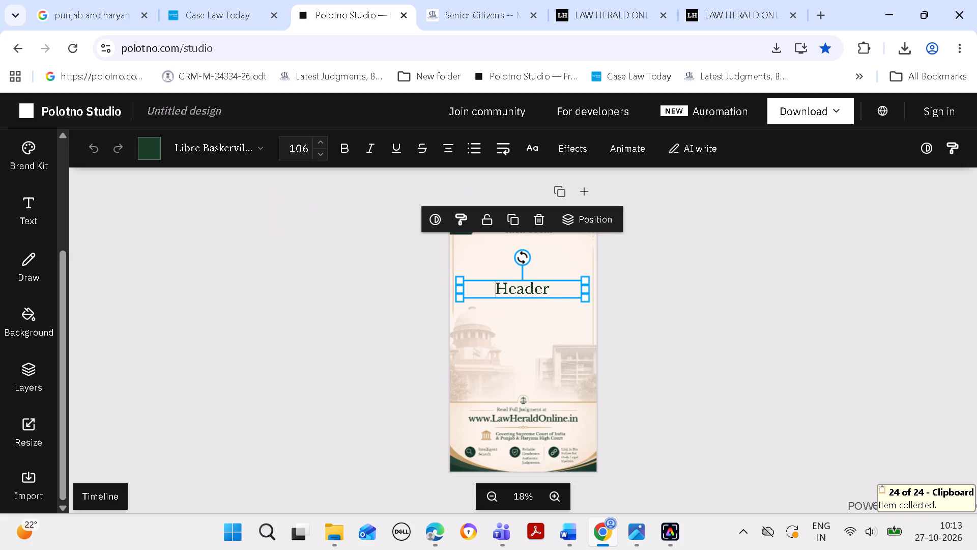
left_click(552, 289)
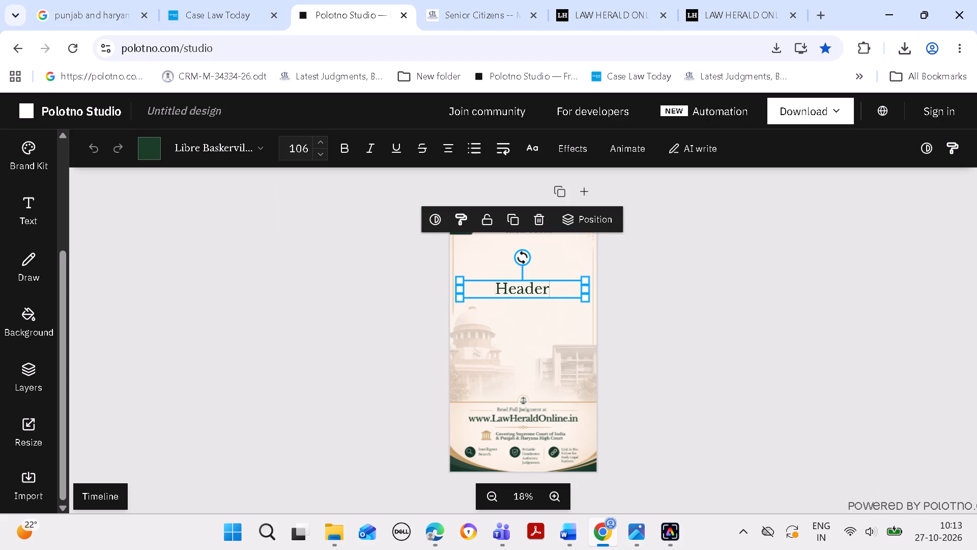
key("BackSpace")
key("BackSpace")
key("BackSpace")
key("BackSpace")
key("BackSpace")
key("BackSpace")
key("ctrl+v")
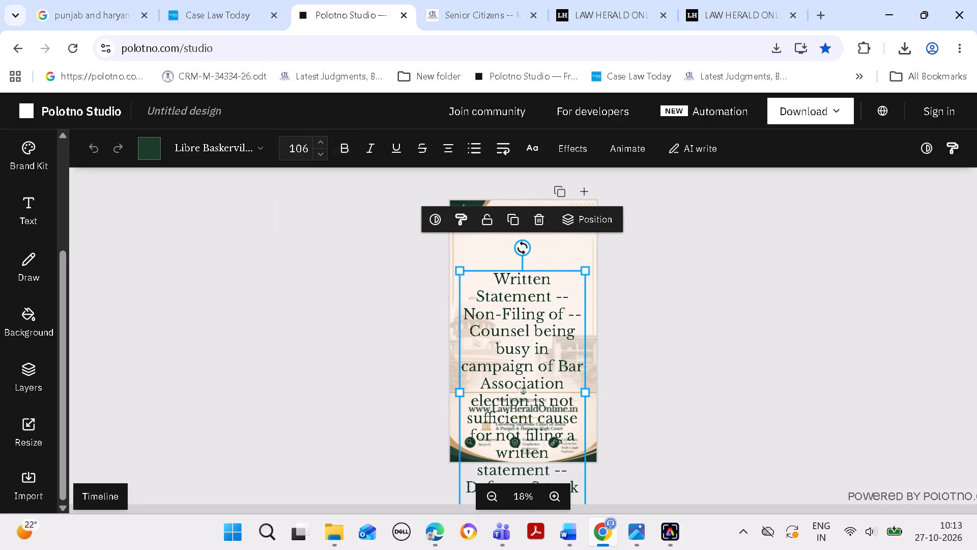
Format the headline text as bold and justified at font size 83.
triple_click(322, 154)
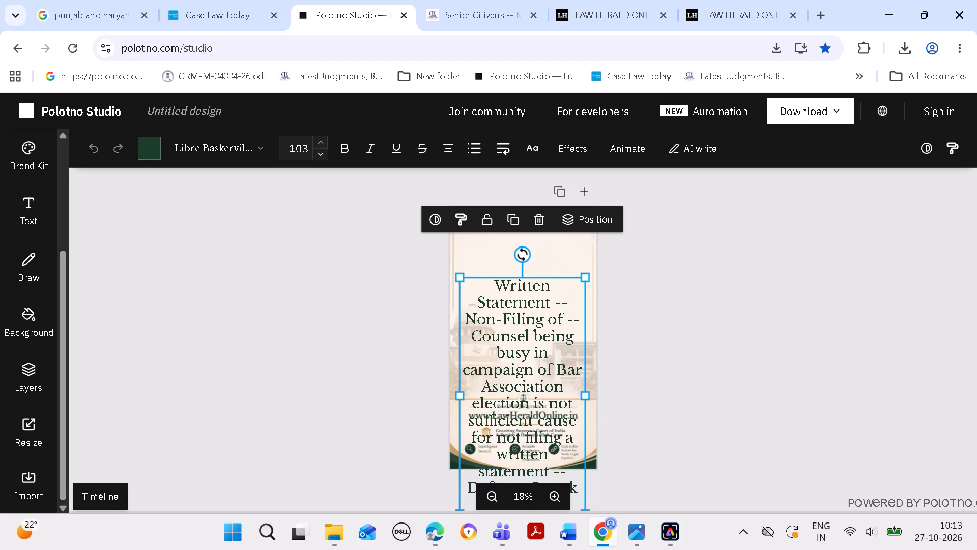
triple_click(321, 154)
triple_click(321, 153)
double_click(321, 153)
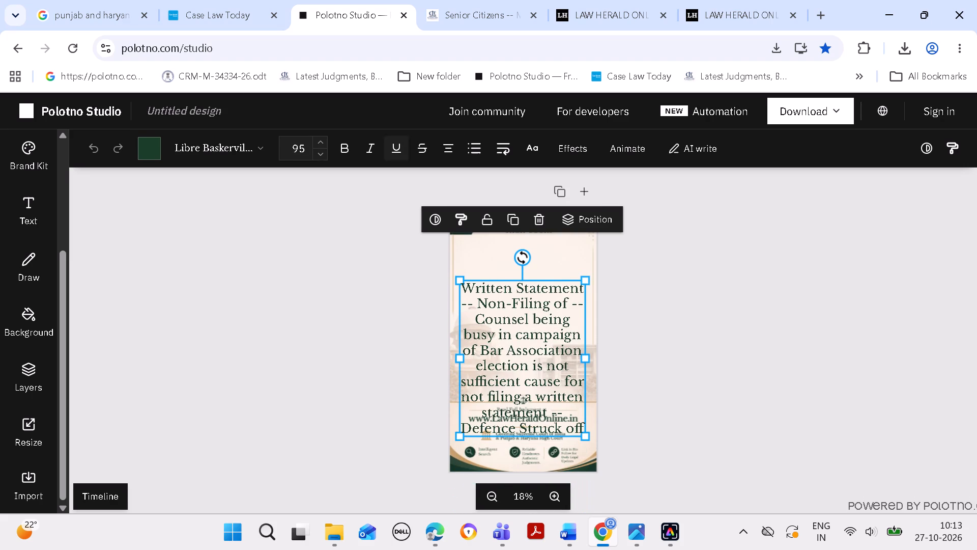
double_click(448, 143)
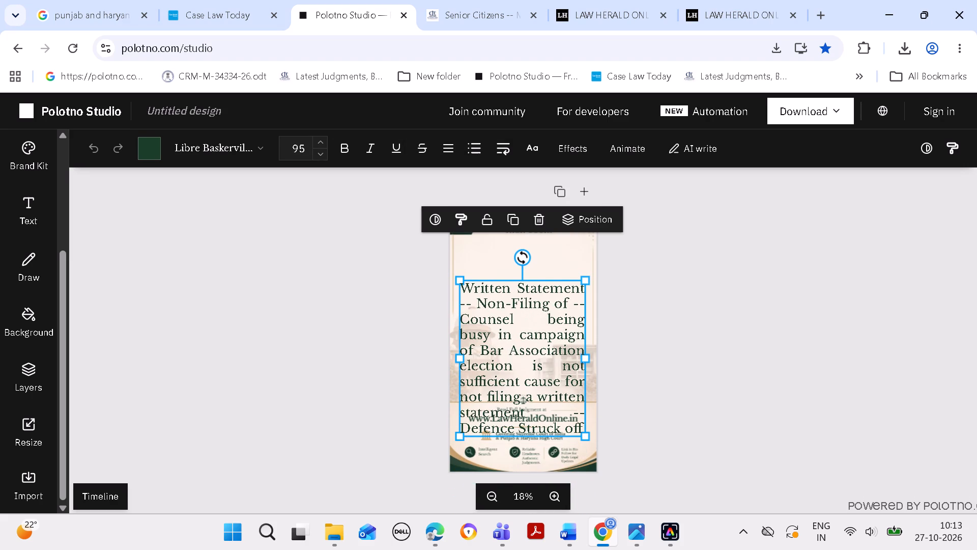
left_click(339, 148)
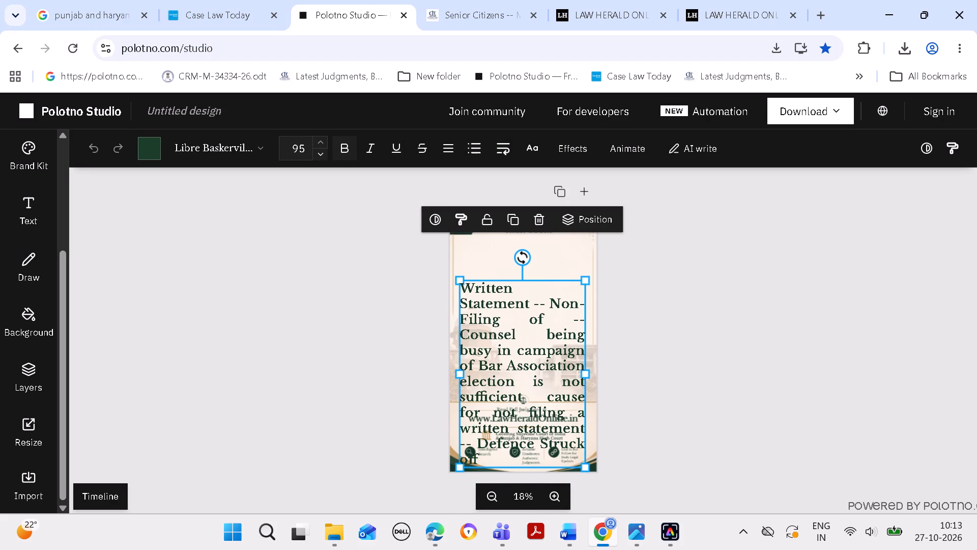
triple_click(323, 154)
triple_click(324, 154)
triple_click(323, 152)
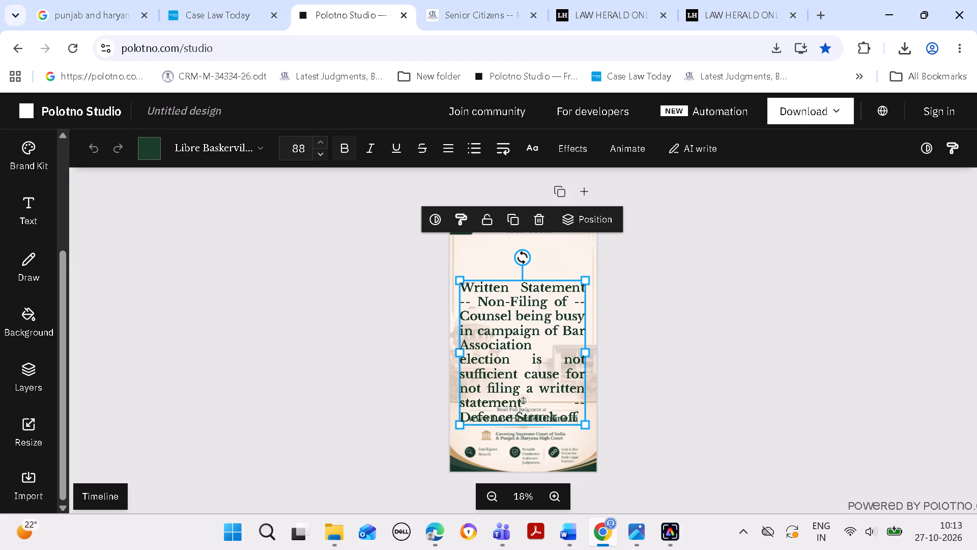
double_click(323, 152)
left_click(323, 152)
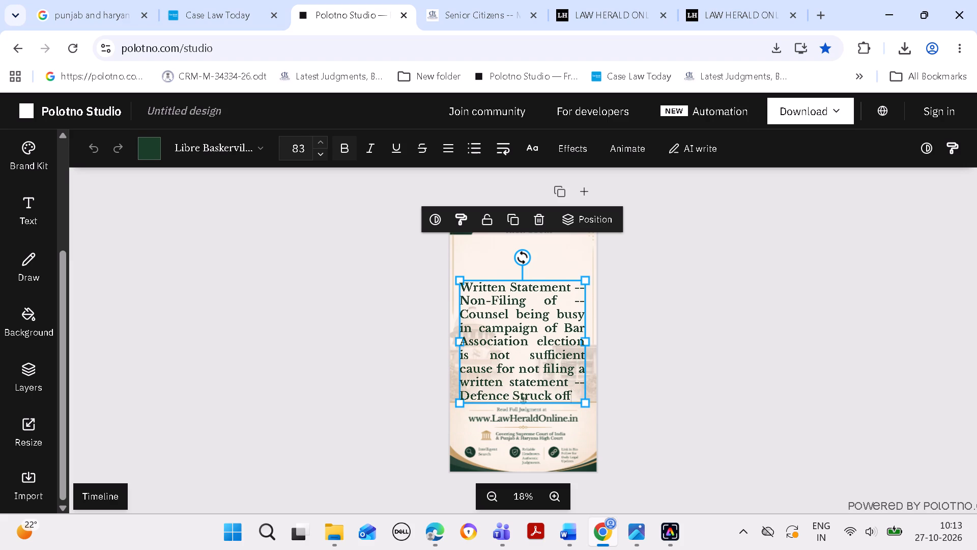
left_click(662, 296)
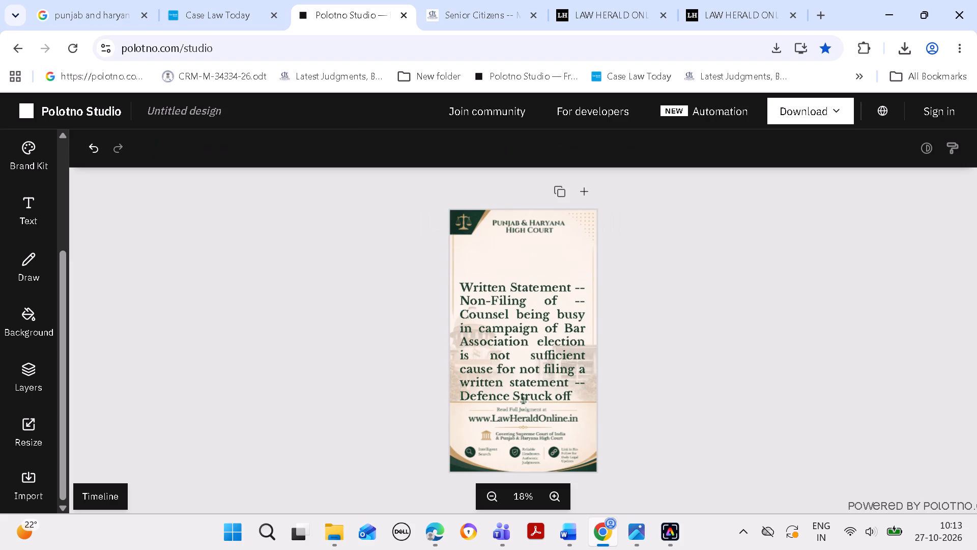
Move the headline block up, horizontally centred on the page, so it sits between the court name and the footer.
left_click_drag(526, 340, 526, 325)
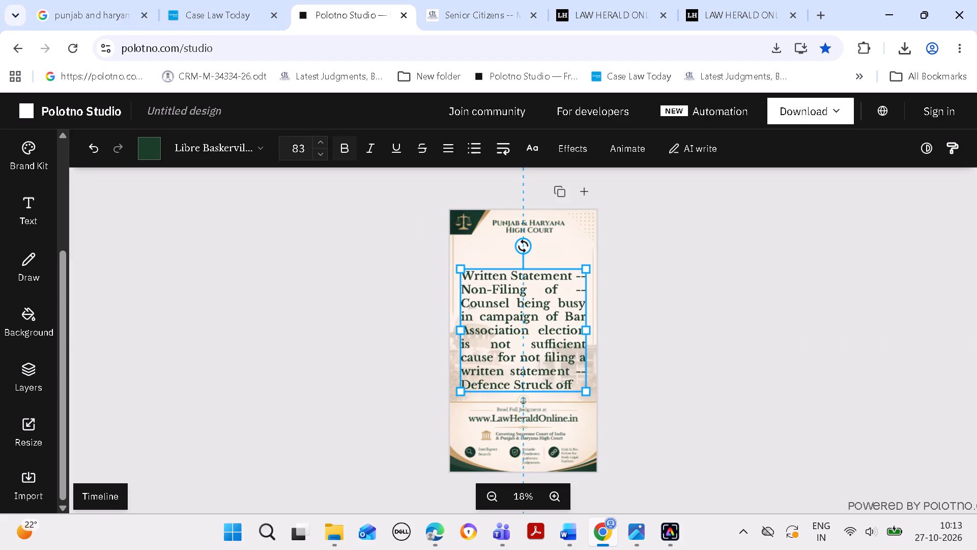
left_click_drag(526, 325, 526, 318)
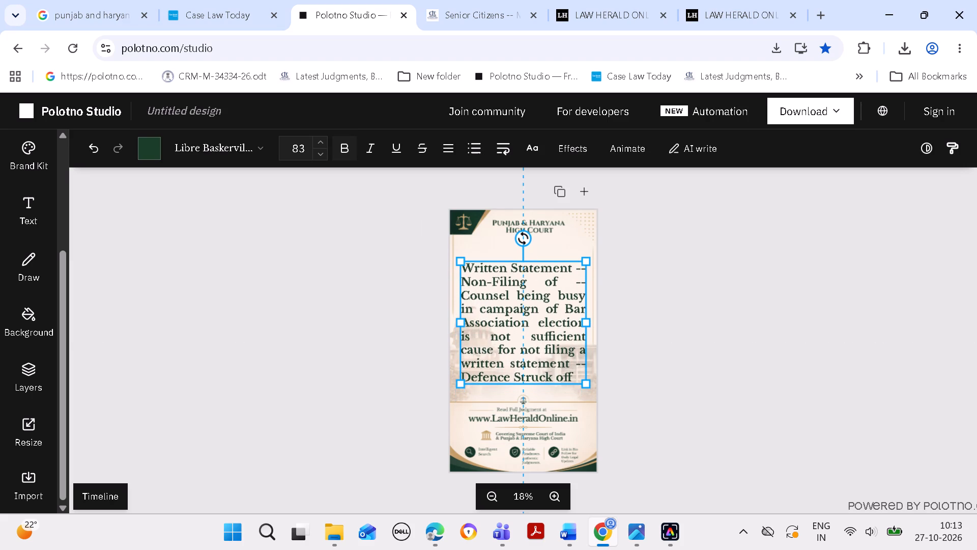
left_click_drag(526, 318, 526, 314)
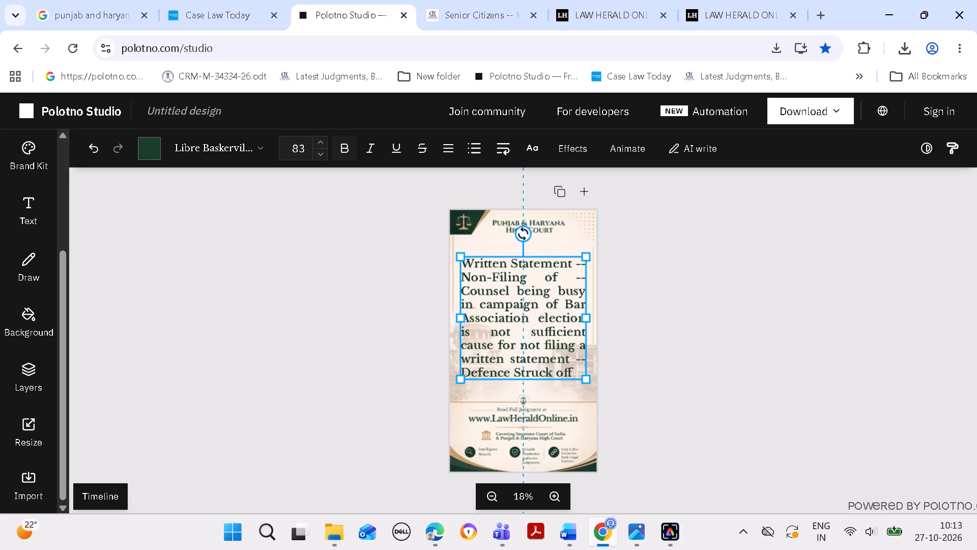
left_click_drag(526, 314, 526, 314)
left_click(520, 324)
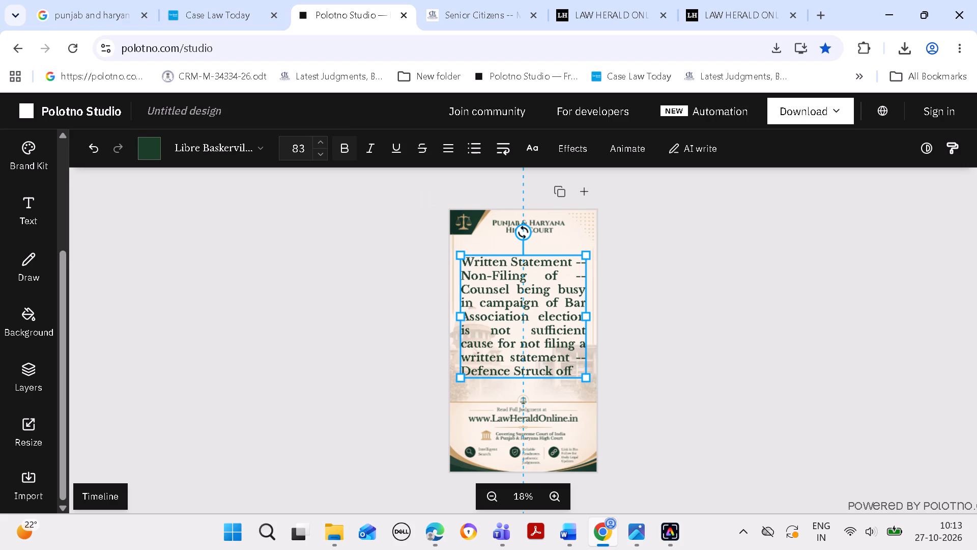
left_click(703, 336)
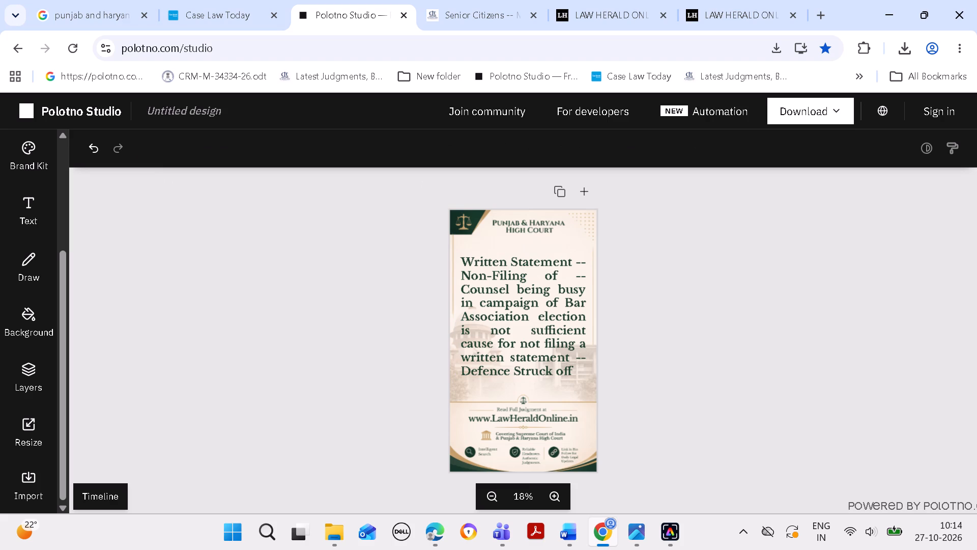
Download the finished Written Statement design as a PNG.
left_click(796, 109)
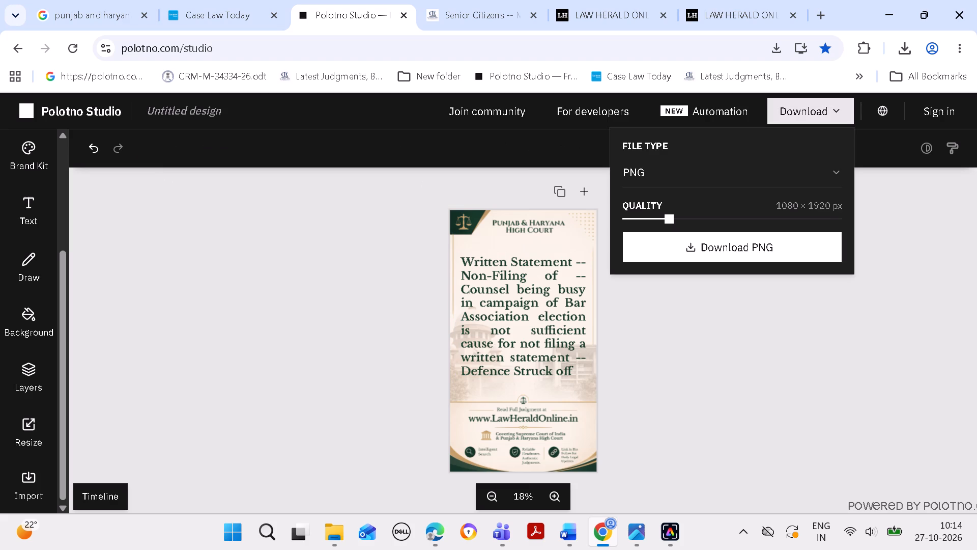
left_click(740, 246)
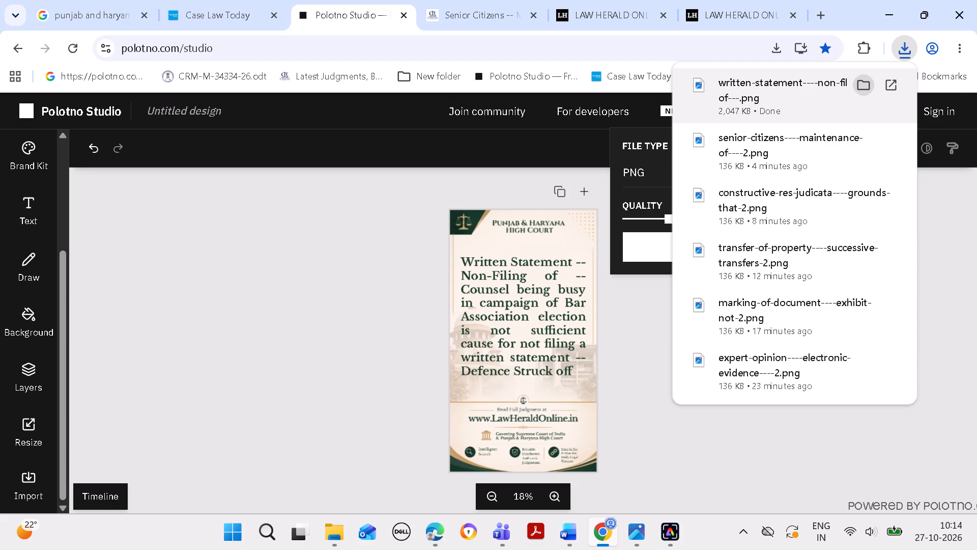
Copy the downloaded written-statement----non-filing-of--- image from Downloads into the FB ONLINE POST----27 OCT folder.
left_click(858, 84)
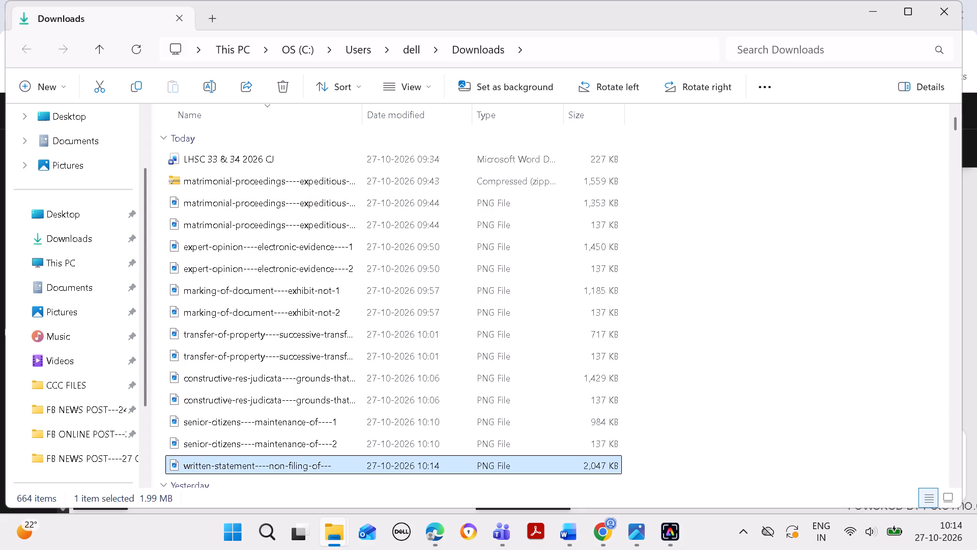
key("ctrl+c")
left_click(866, 12)
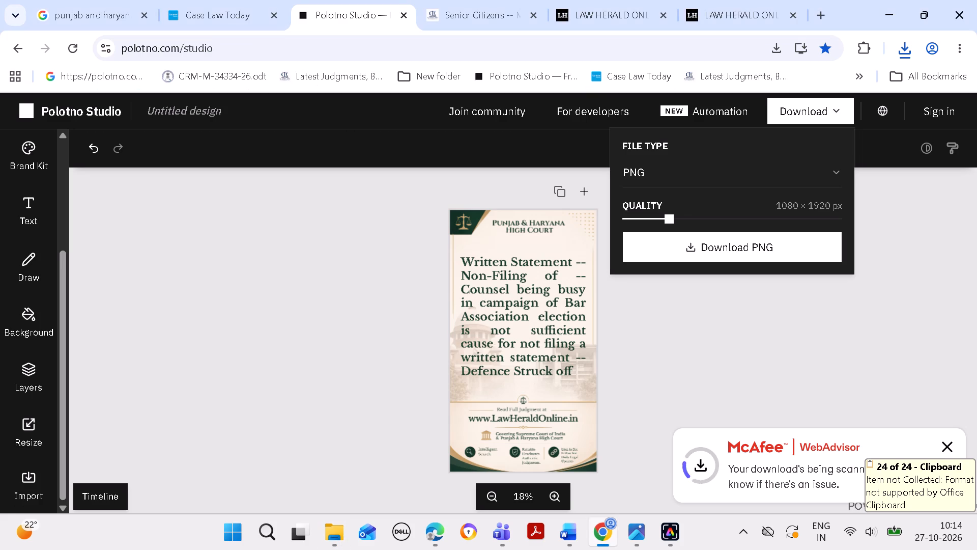
left_click(883, 12)
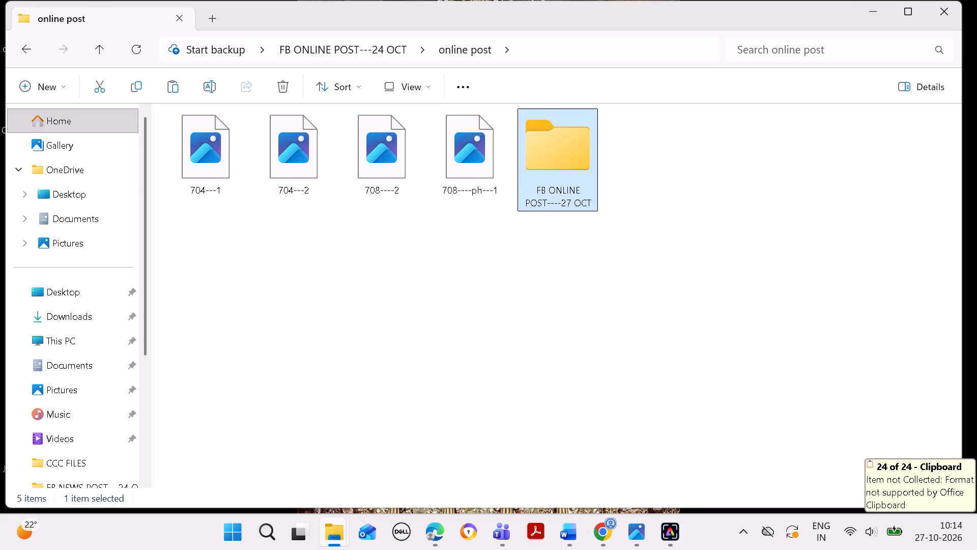
double_click(560, 139)
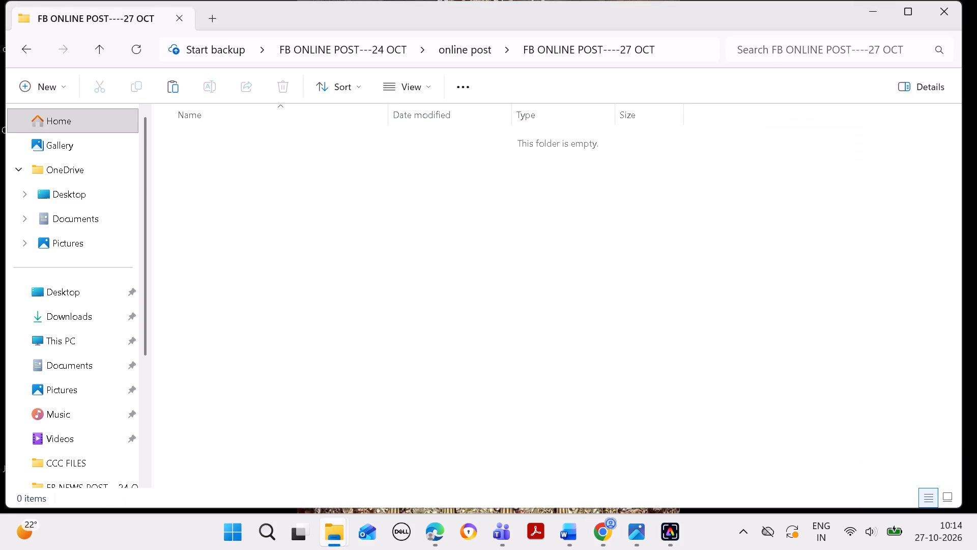
key("ctrl+v")
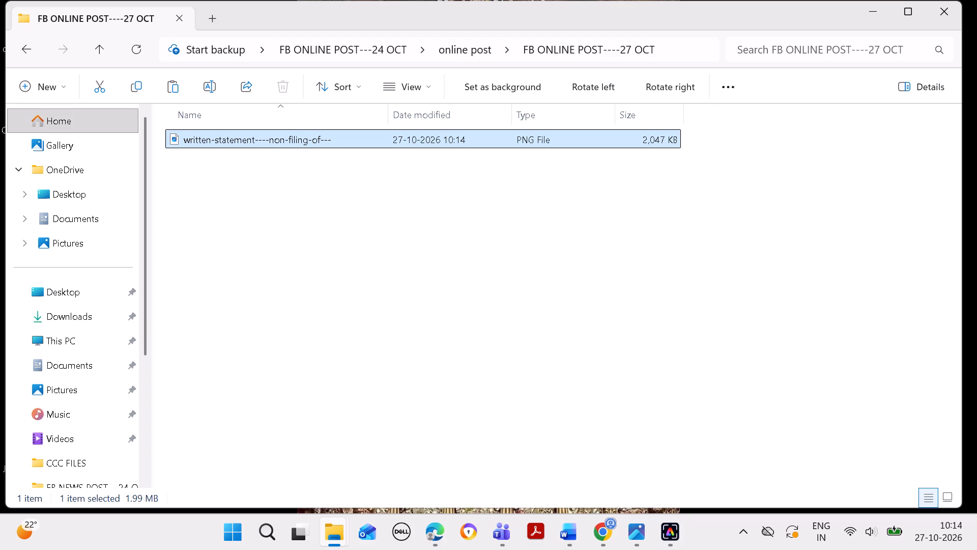
Rename the copied written-statement image in the FB ONLINE POST----27 OCT folder as 705----PH.
right_click(367, 140)
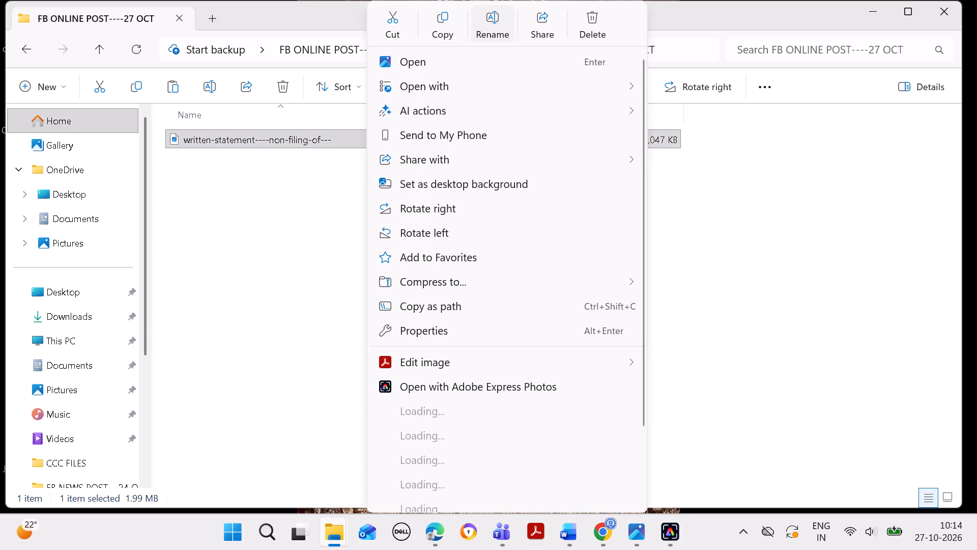
left_click(492, 15)
key("BackSpace")
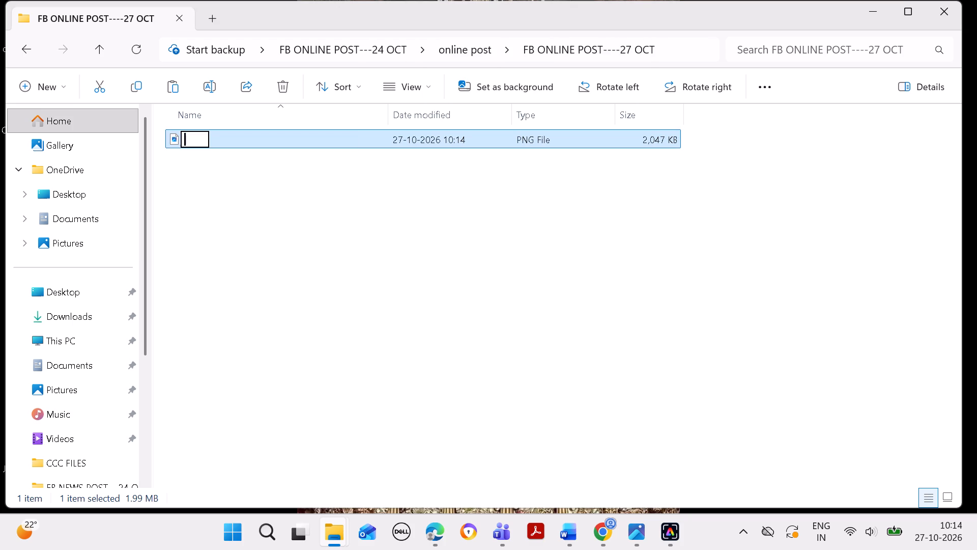
type("705")
key("Return")
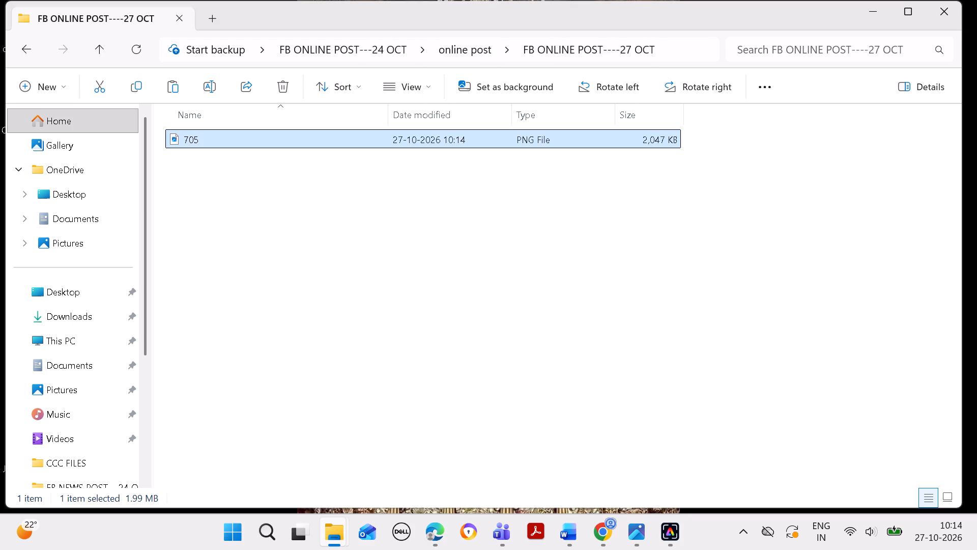
right_click(303, 139)
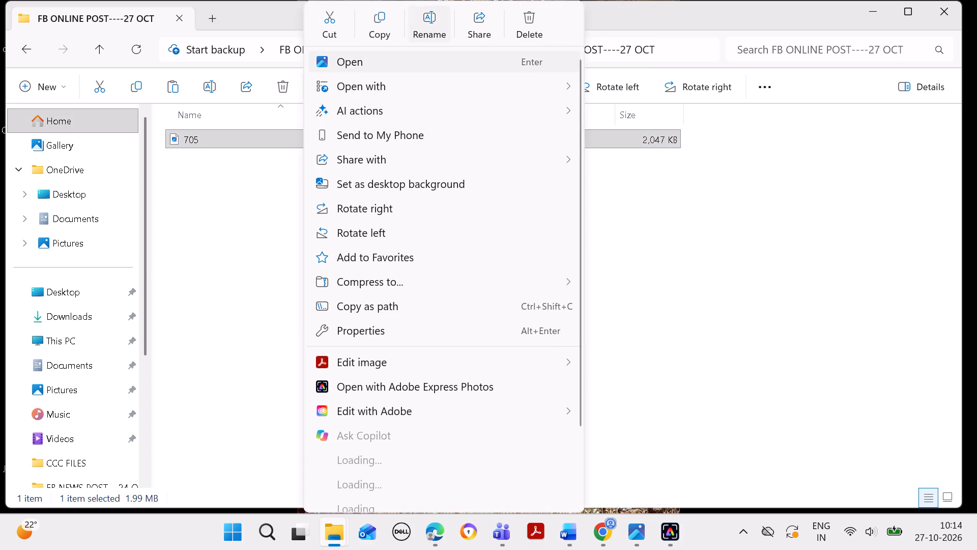
left_click(428, 9)
left_click(212, 137)
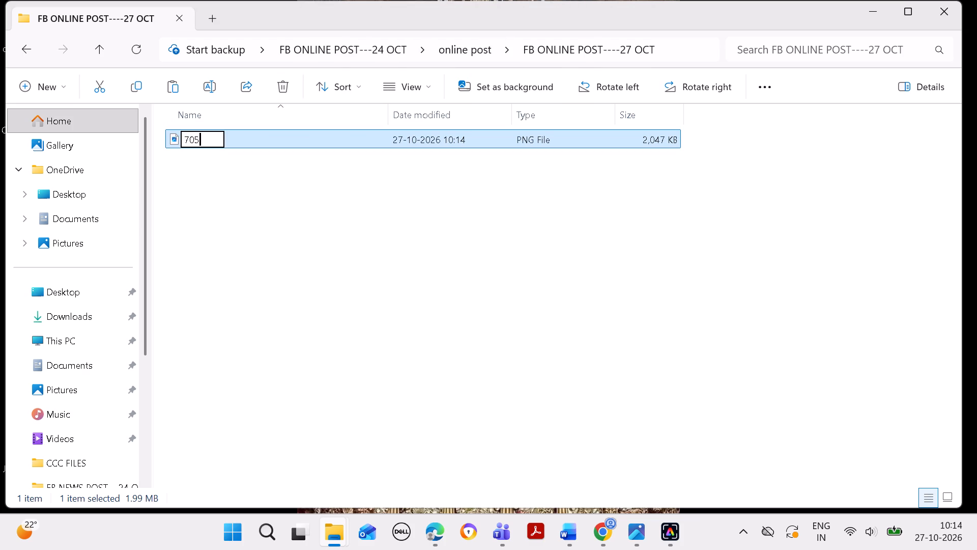
type("----")
type("PH")
key("Return")
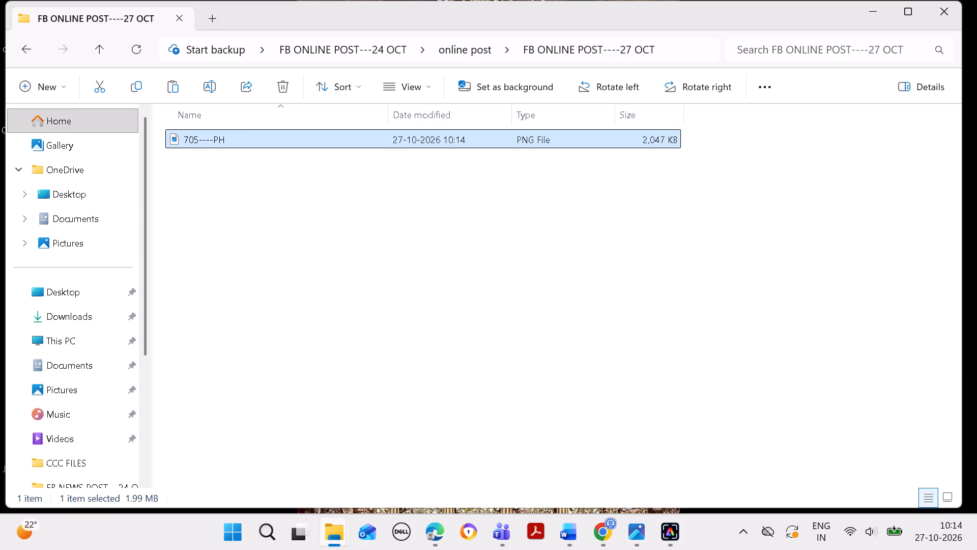
Switch to Chrome, search Law Herald Online for 2026 citation number 706, and open its judgment in full-page view.
left_click(601, 532)
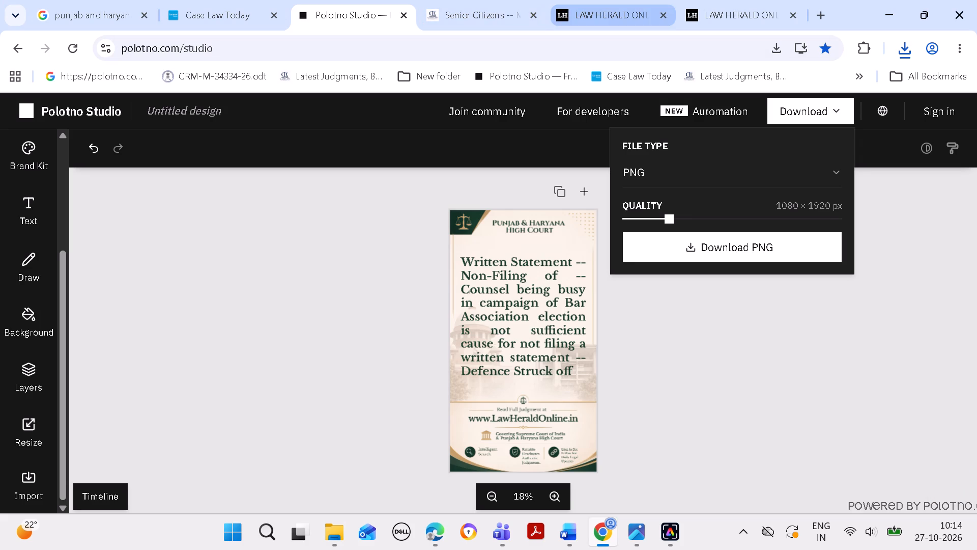
left_click(618, 11)
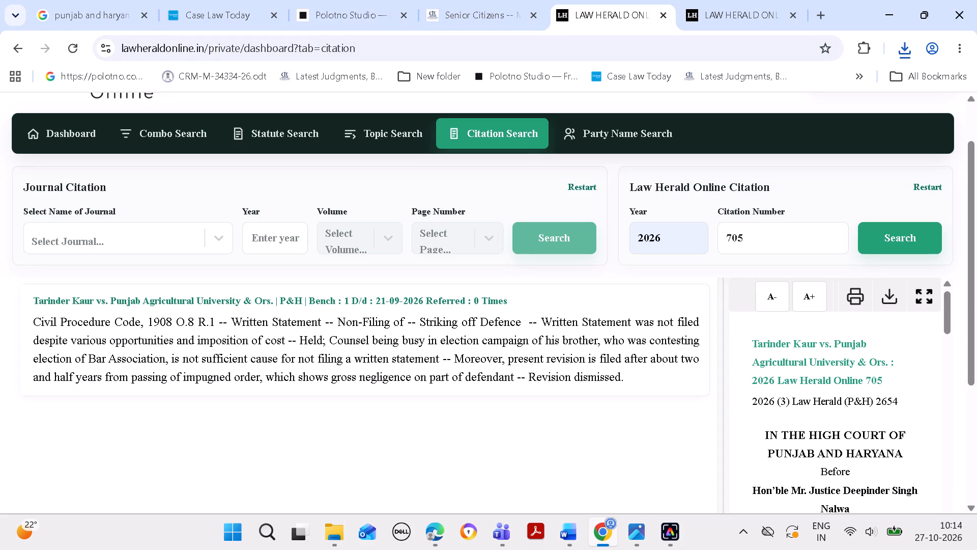
left_click(761, 229)
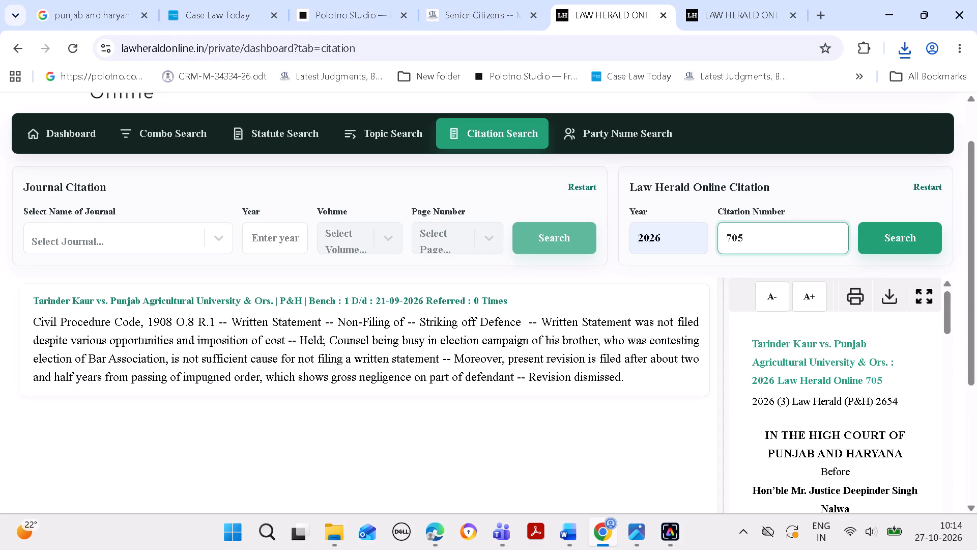
key("BackSpace")
key("6")
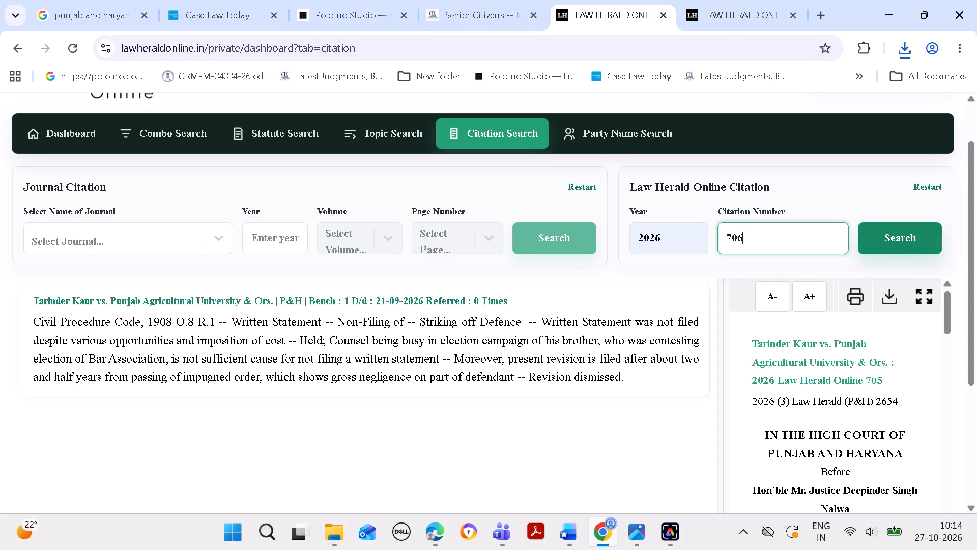
left_click(917, 243)
left_click(926, 300)
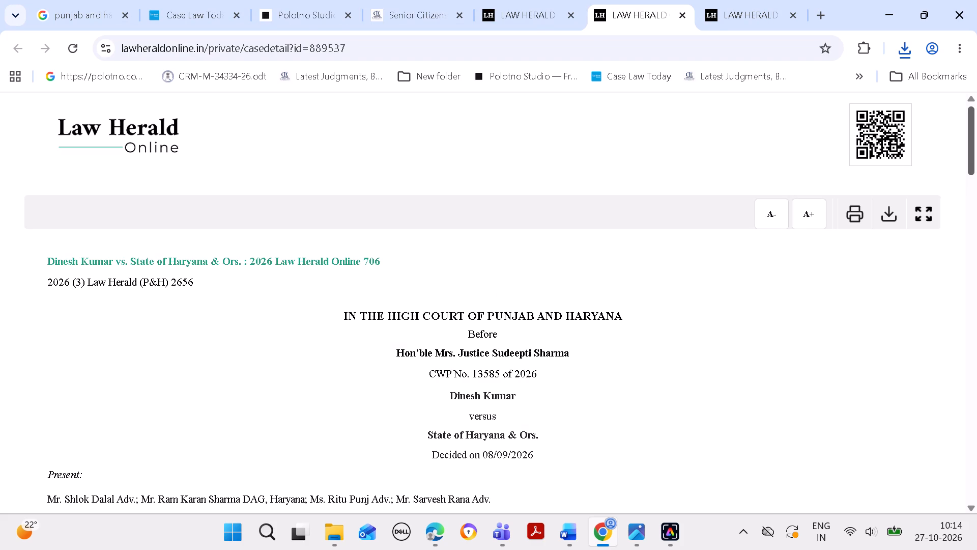
Copy the italic headline beginning "Medical Reimbursement -- Dependent Parents" and ending "incurred on his treatment" from the judgment.
left_click_drag(975, 164, 976, 199)
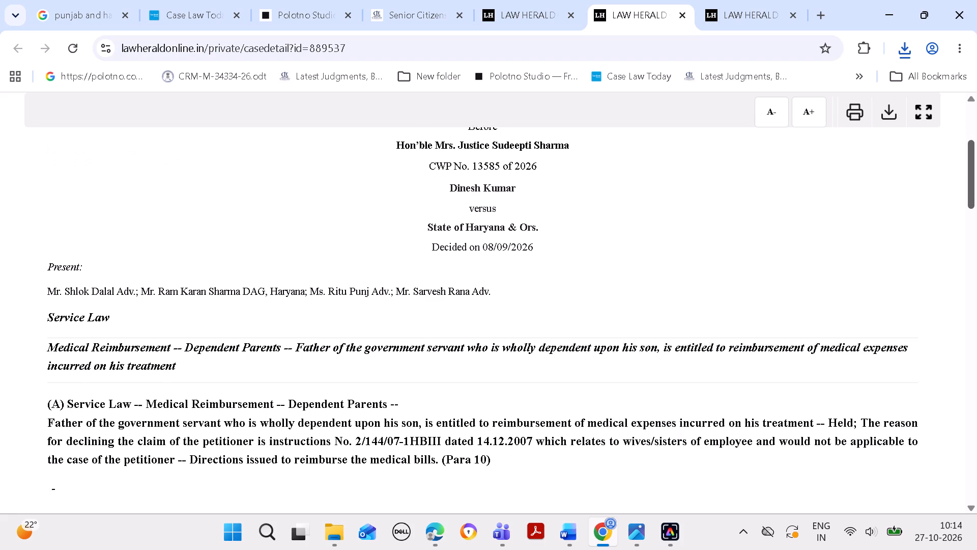
left_click_drag(976, 199, 976, 204)
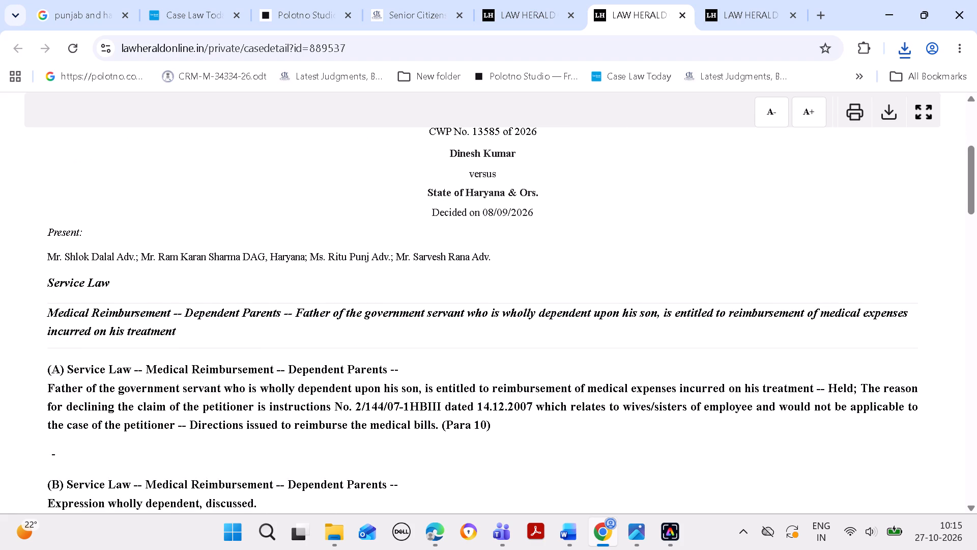
left_click(48, 310)
left_click_drag(47, 304, 146, 333)
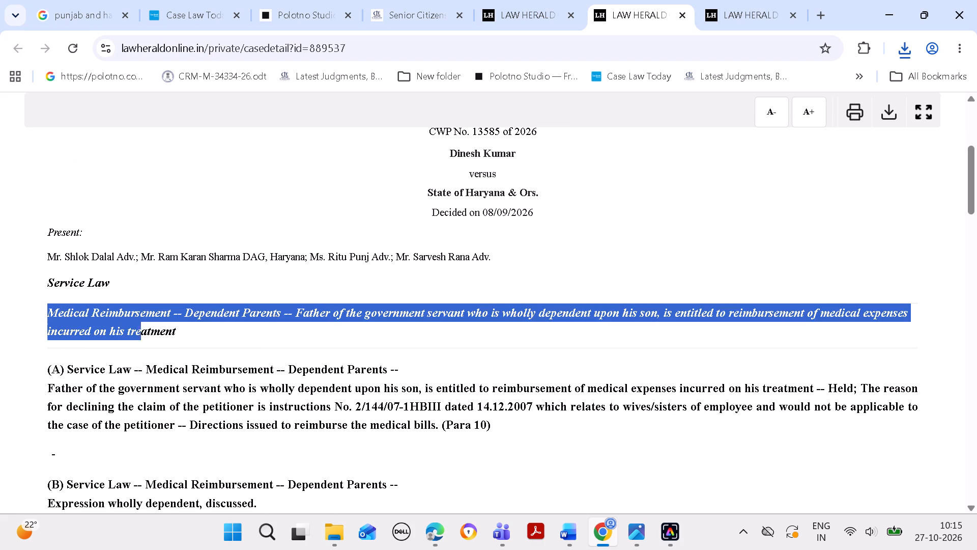
left_click_drag(146, 333, 200, 341)
key("ctrl+a")
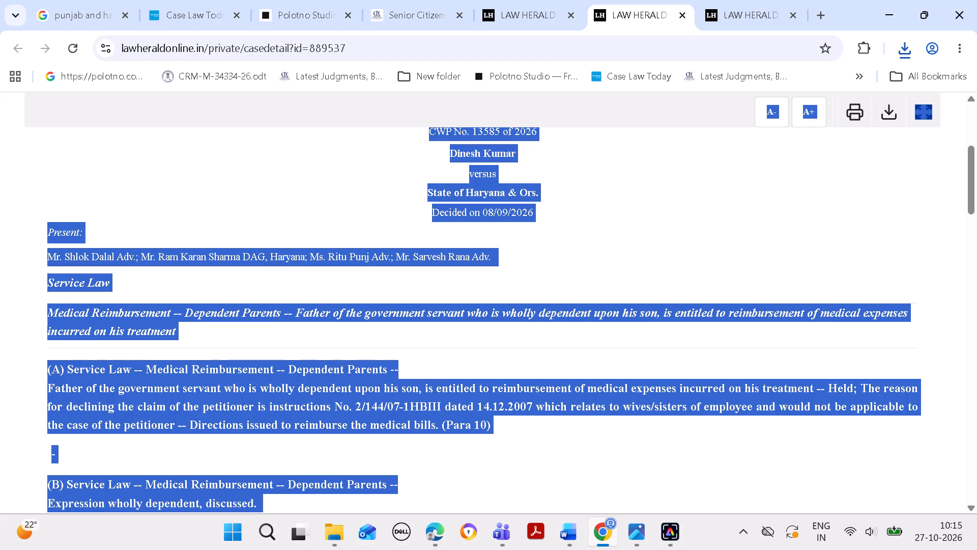
left_click(247, 338)
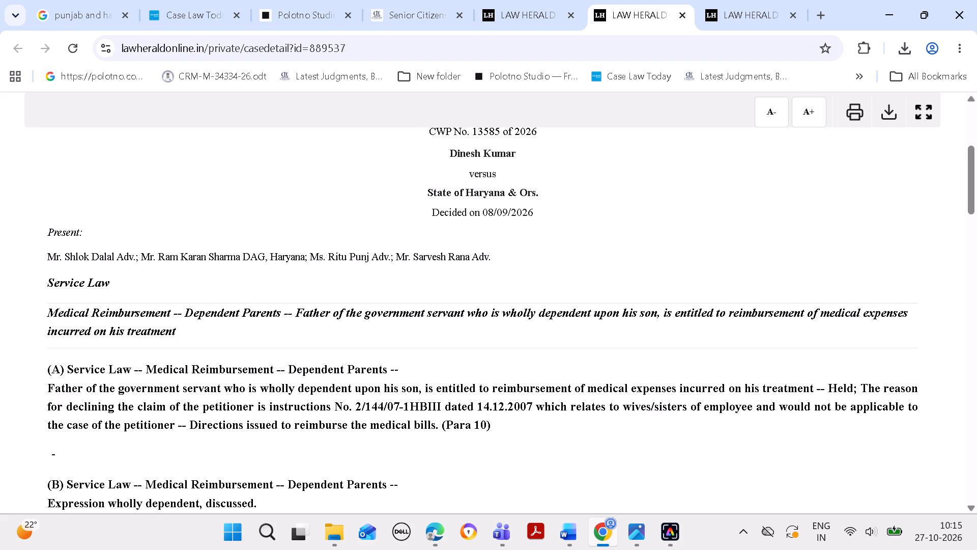
left_click_drag(52, 305, 188, 343)
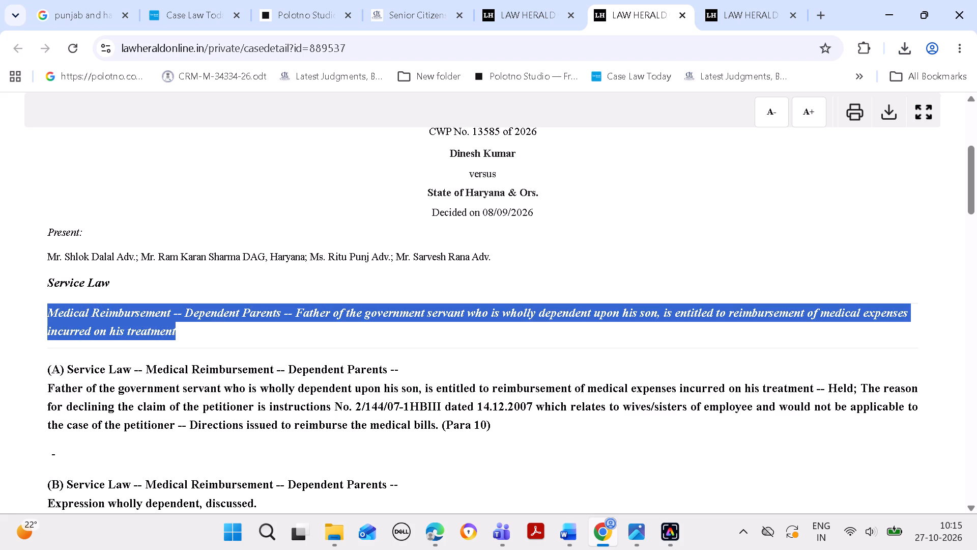
key("ctrl+c")
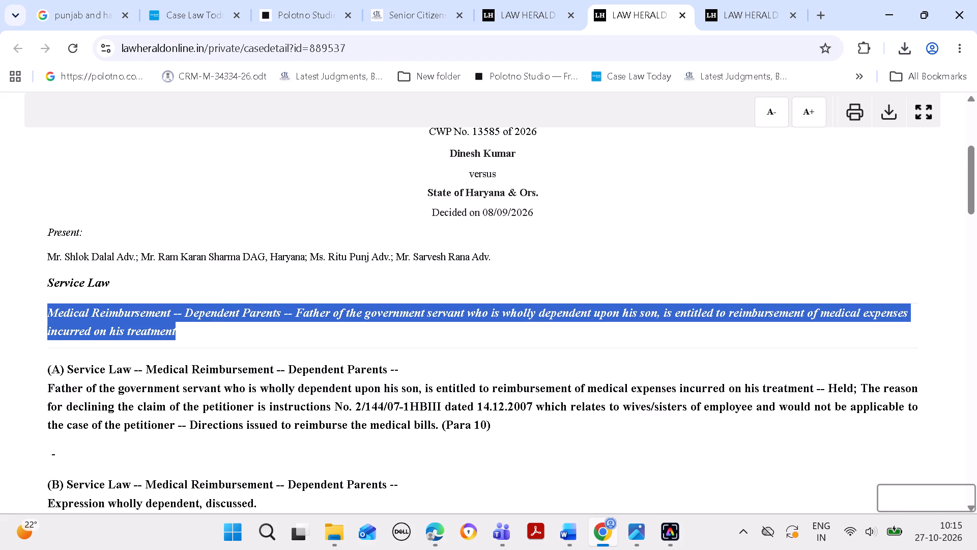
Paste the copied headline into the Windows search box and copy it again from there as plain text.
left_click(269, 526)
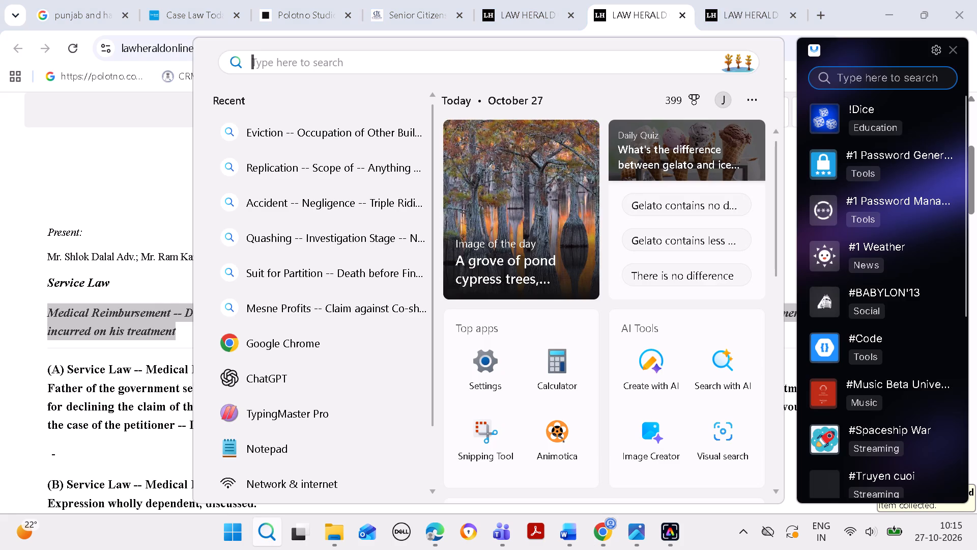
key("ctrl+v")
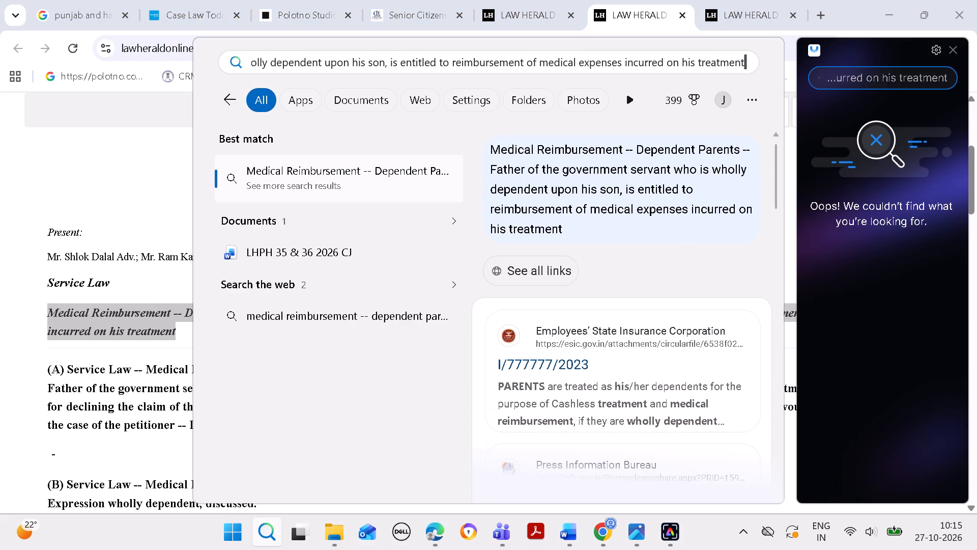
key("ctrl+a")
key("ctrl+c")
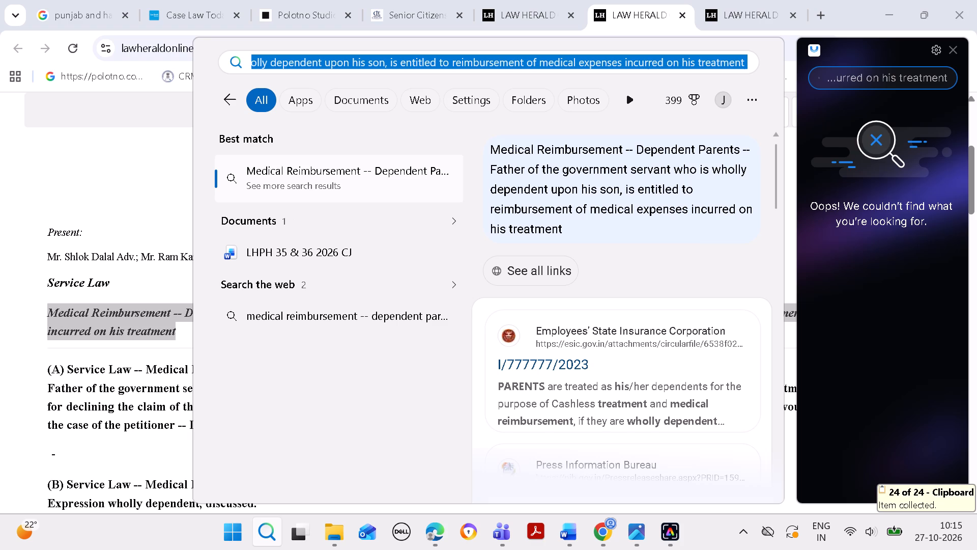
Replace the Written Statement headline in the Polotno design with the copied Medical Reimbursement headline.
left_click(320, 14)
double_click(515, 313)
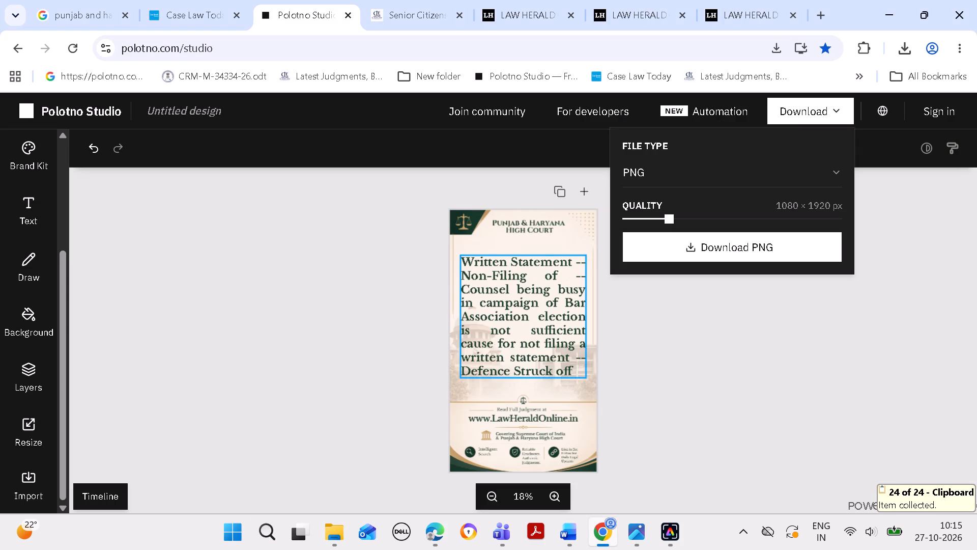
key("ctrl+a")
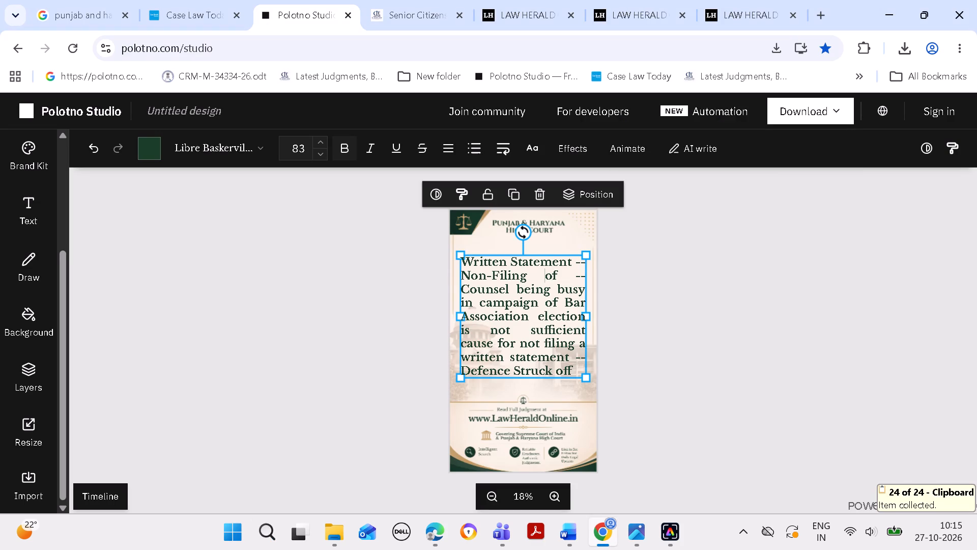
key("ctrl+v")
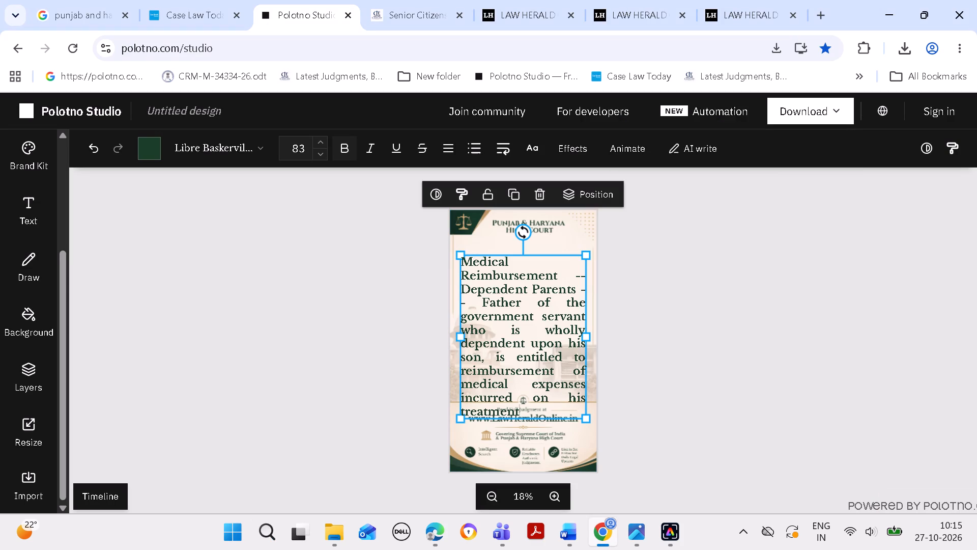
Reduce the Medical Reimbursement headline's font size to 67 and deselect the text.
triple_click(320, 154)
triple_click(320, 154)
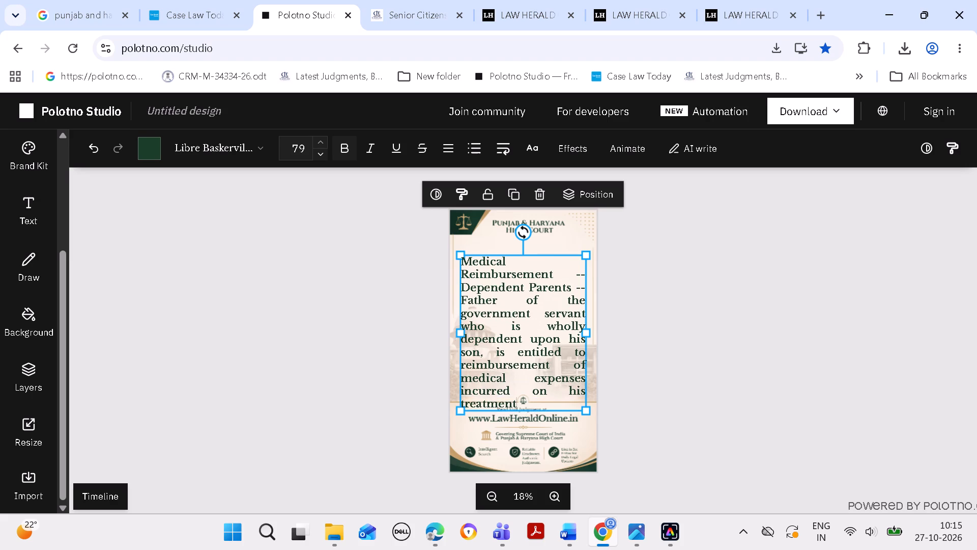
triple_click(320, 154)
triple_click(320, 154)
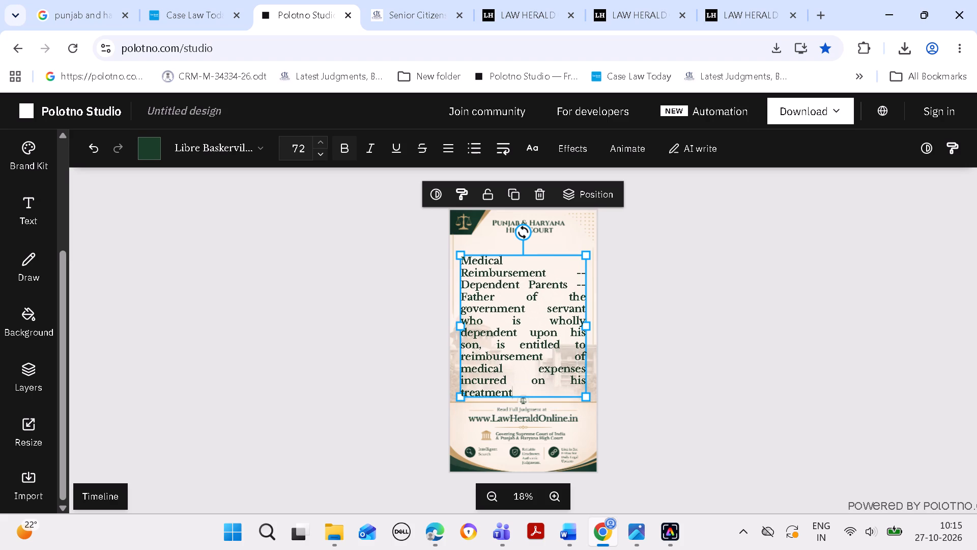
double_click(320, 154)
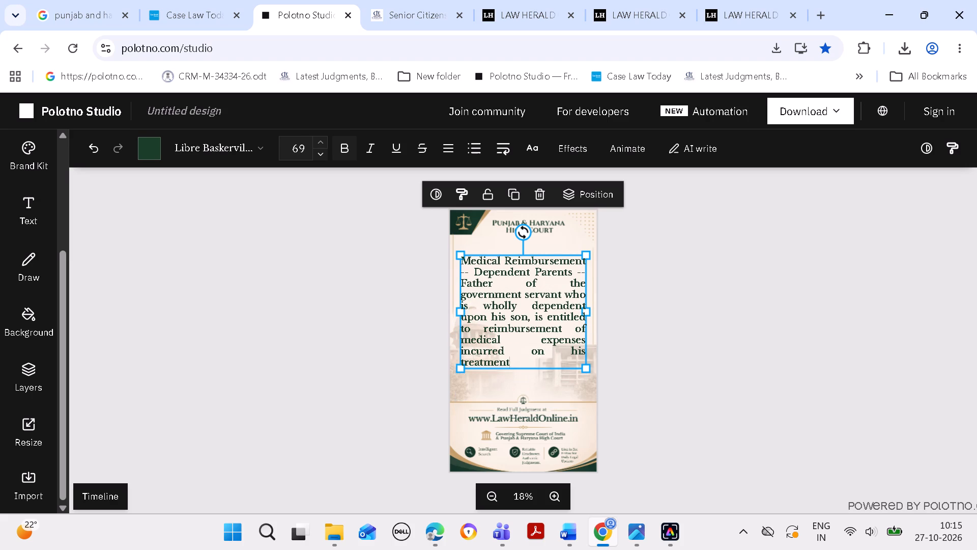
left_click(323, 157)
left_click(323, 156)
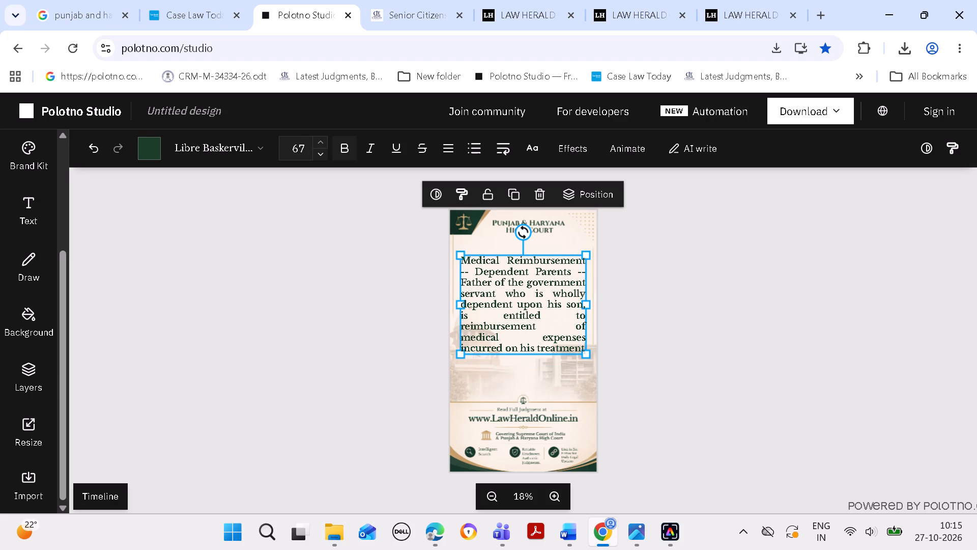
left_click(736, 314)
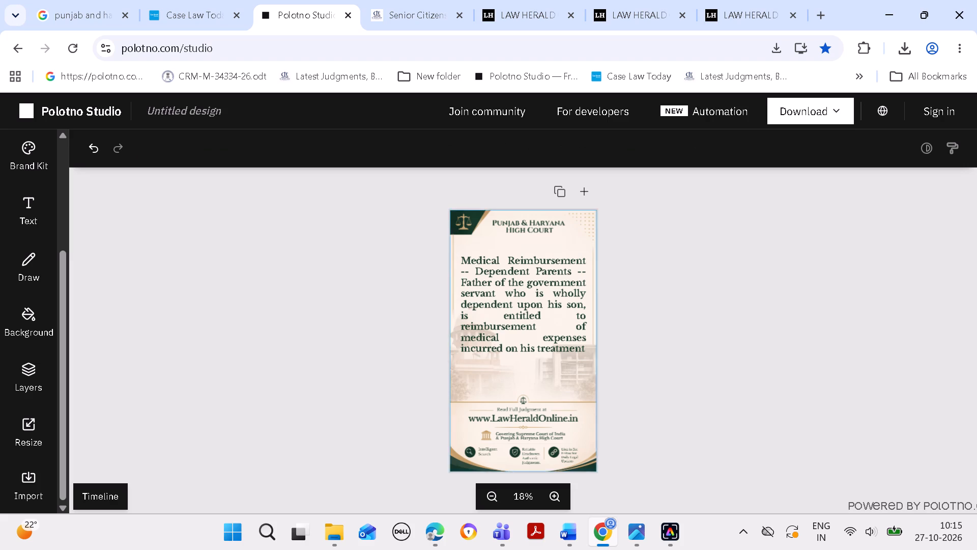
Move the headline block slightly down the page, keeping it horizontally centred between the court name and the footer.
left_click_drag(550, 306, 550, 307)
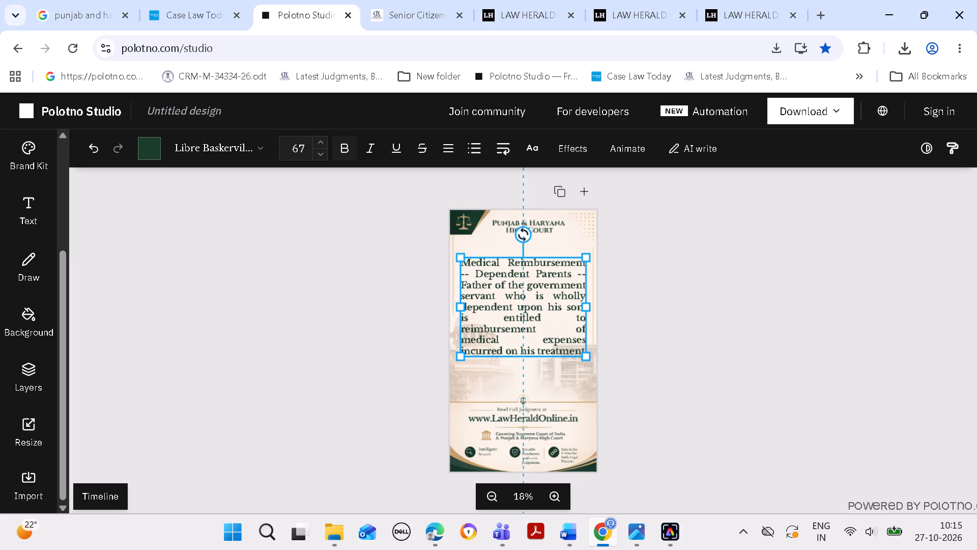
left_click_drag(550, 307, 550, 309)
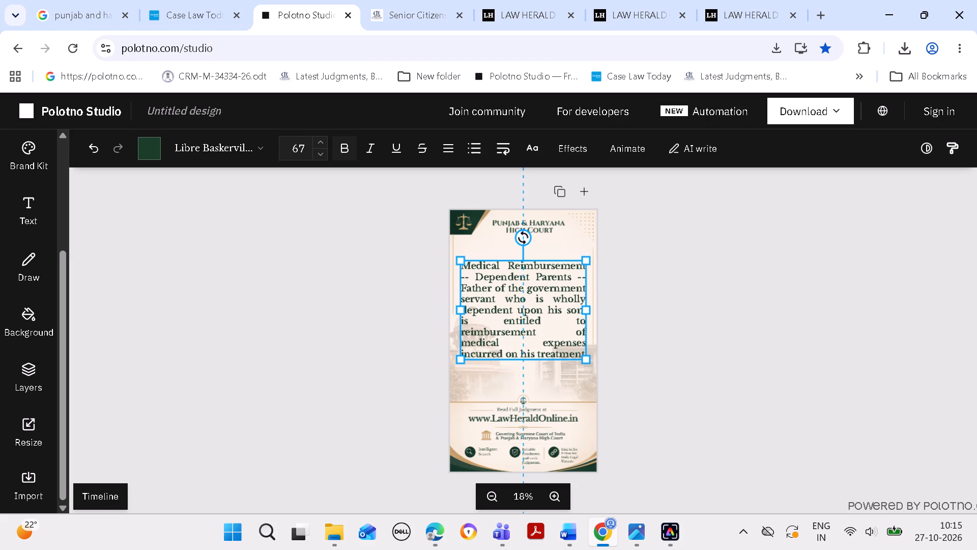
left_click_drag(550, 309, 550, 310)
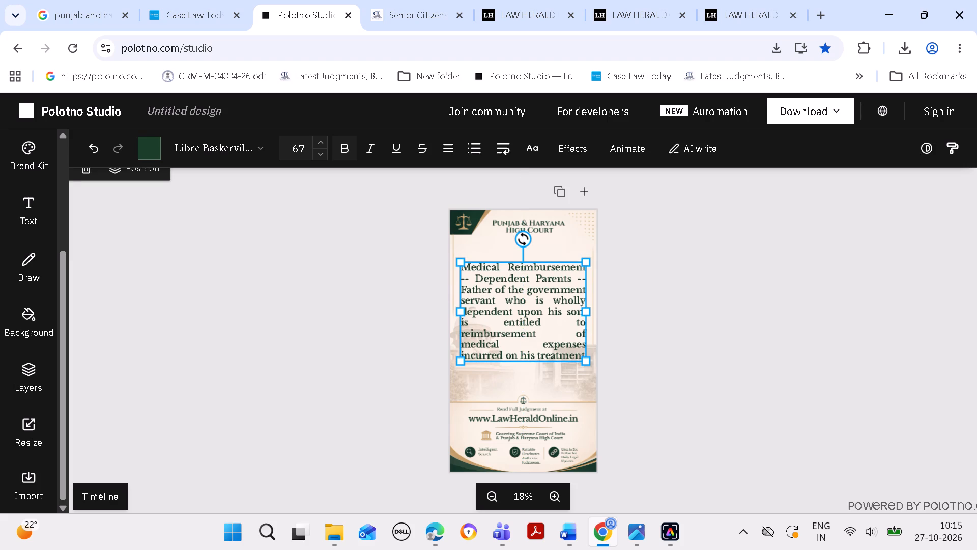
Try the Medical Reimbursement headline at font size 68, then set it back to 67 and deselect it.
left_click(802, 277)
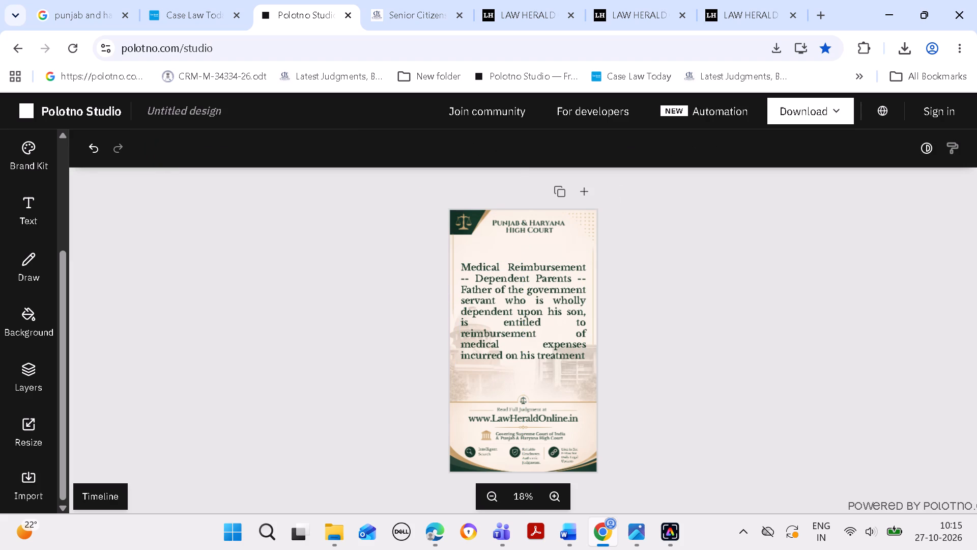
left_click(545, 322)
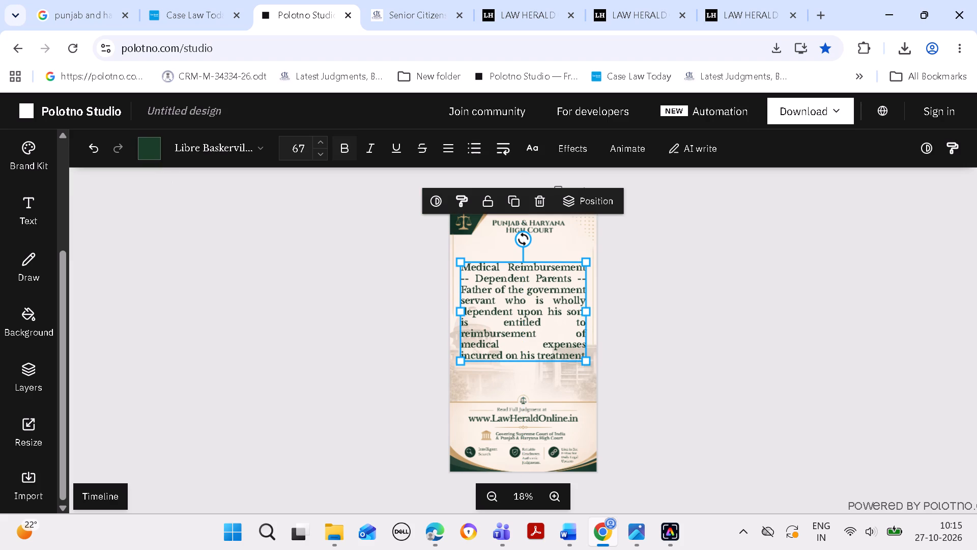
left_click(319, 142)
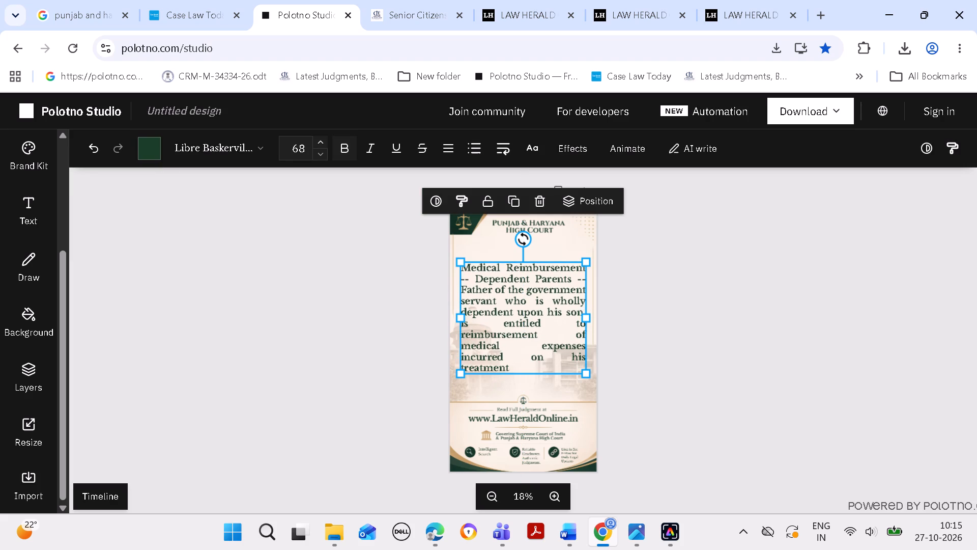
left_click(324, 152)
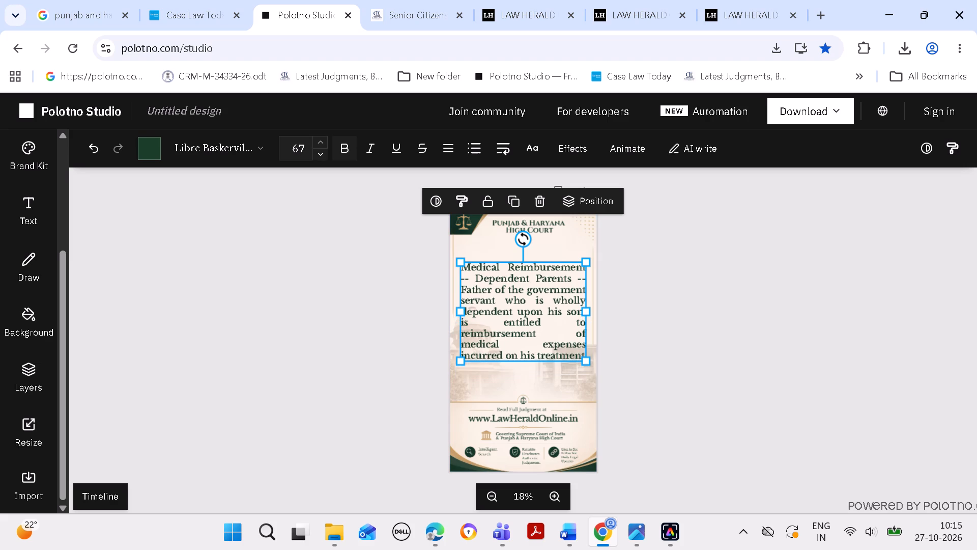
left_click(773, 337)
Nudge the Medical Reimbursement headline slightly further down the page, keeping it horizontally centred, and deselect it.
left_click_drag(527, 308, 527, 313)
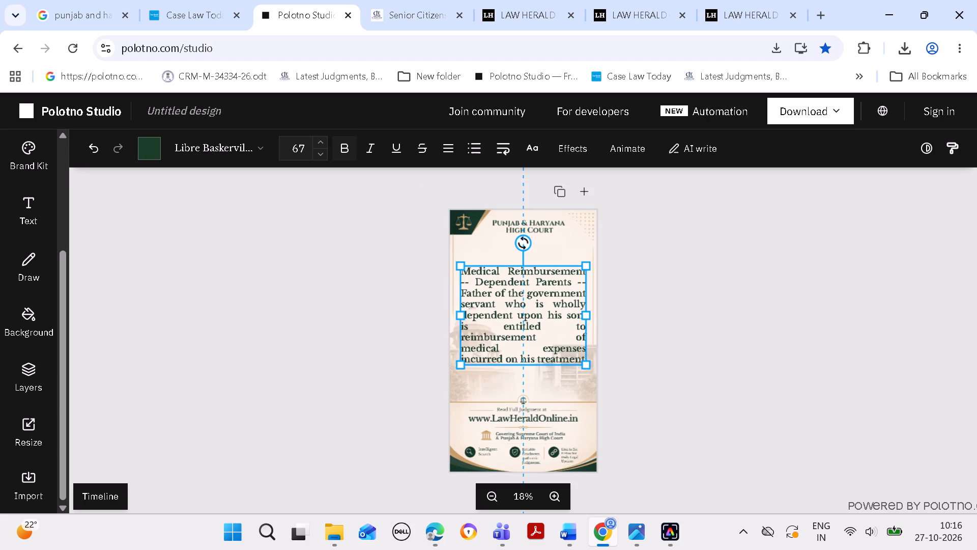
left_click_drag(527, 313, 527, 315)
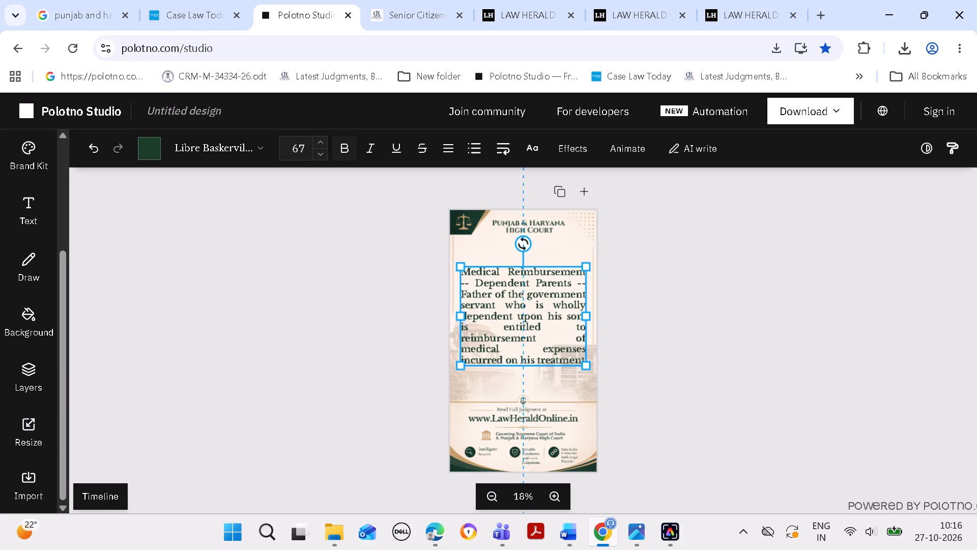
left_click_drag(527, 315, 527, 314)
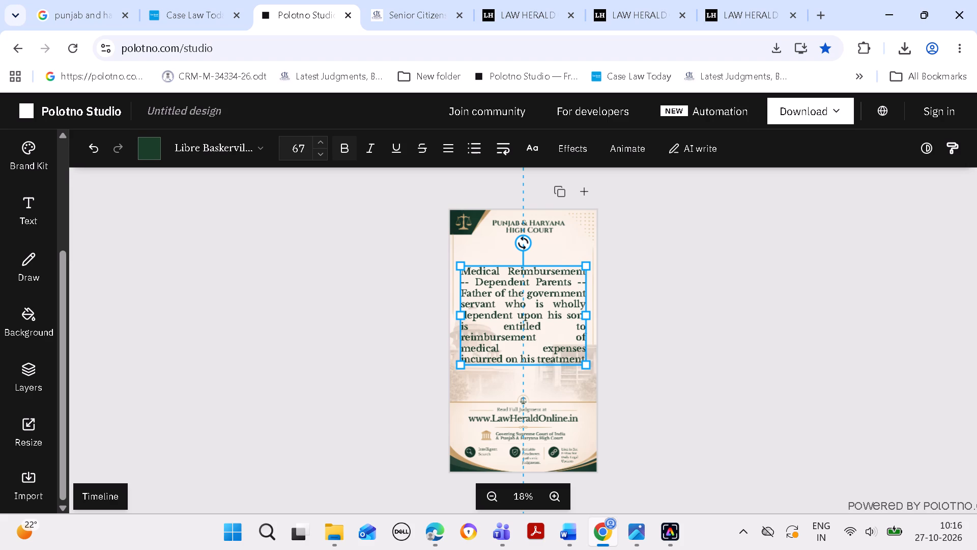
left_click_drag(527, 314, 527, 313)
left_click(709, 321)
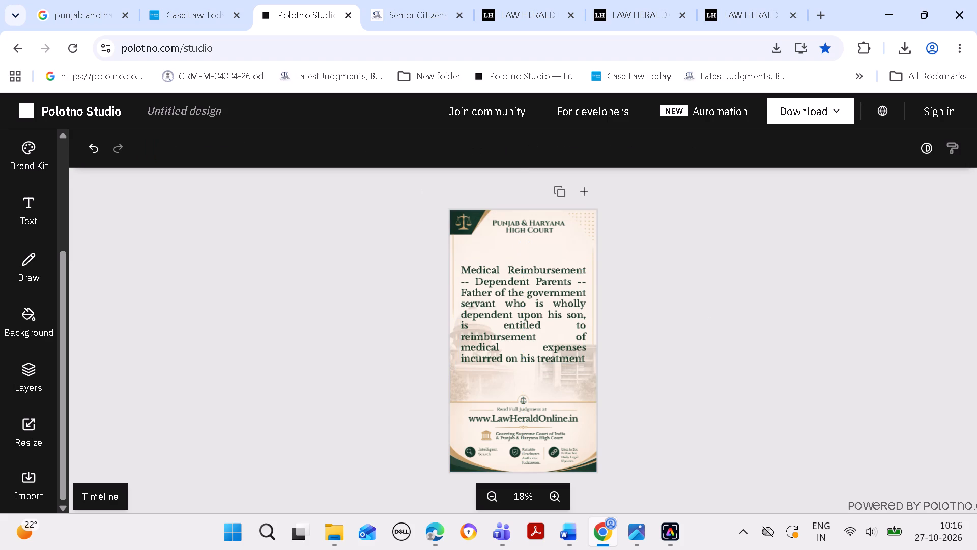
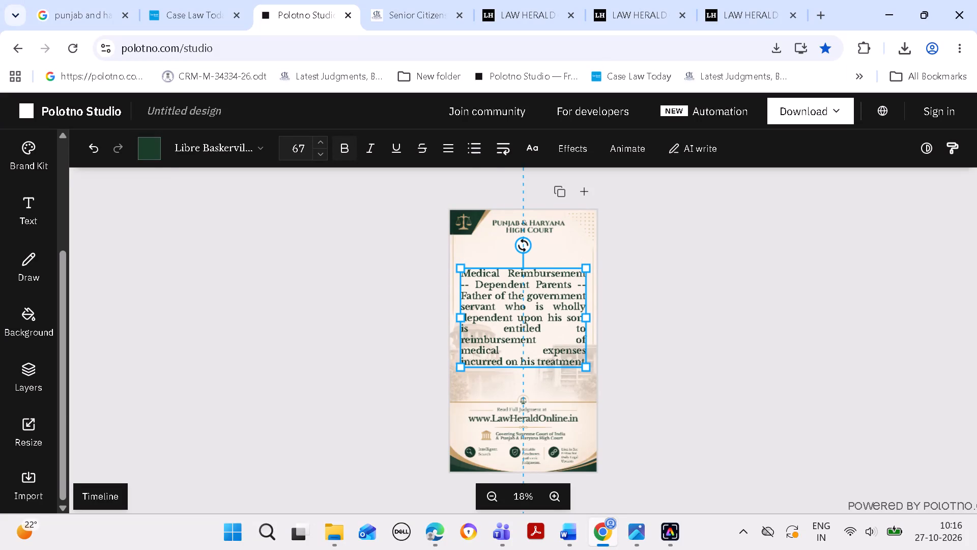
Deselect the headline and download the finished Medical Reimbursement design as a PNG.
double_click(690, 269)
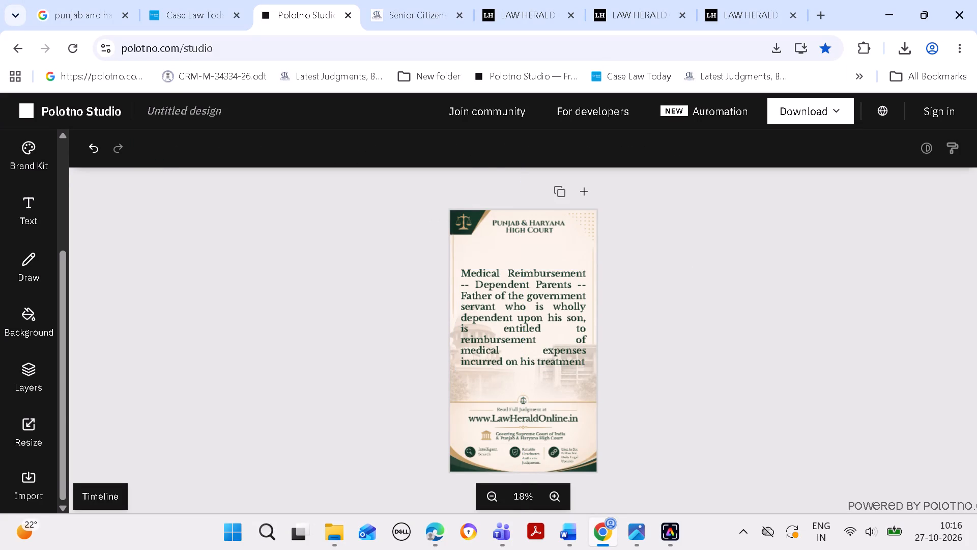
left_click(806, 110)
left_click(734, 248)
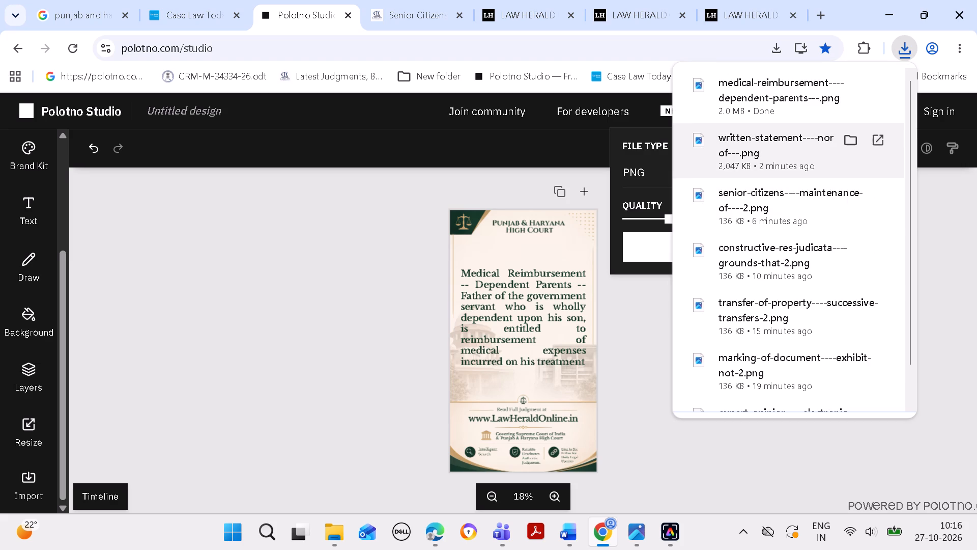
Copy the downloaded medical-reimbursement PNG from Downloads into the FB ONLINE POST----27 OCT folder.
left_click(853, 80)
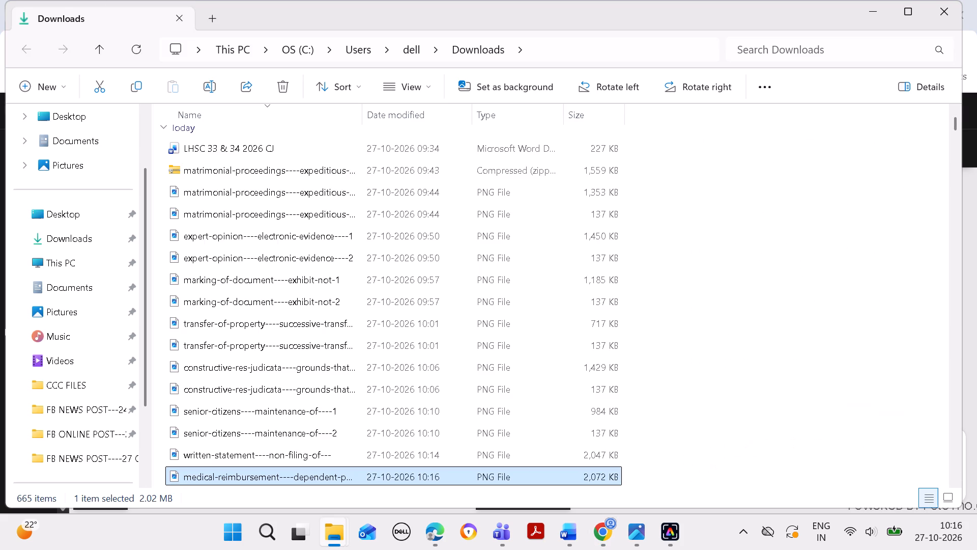
key("ctrl+c")
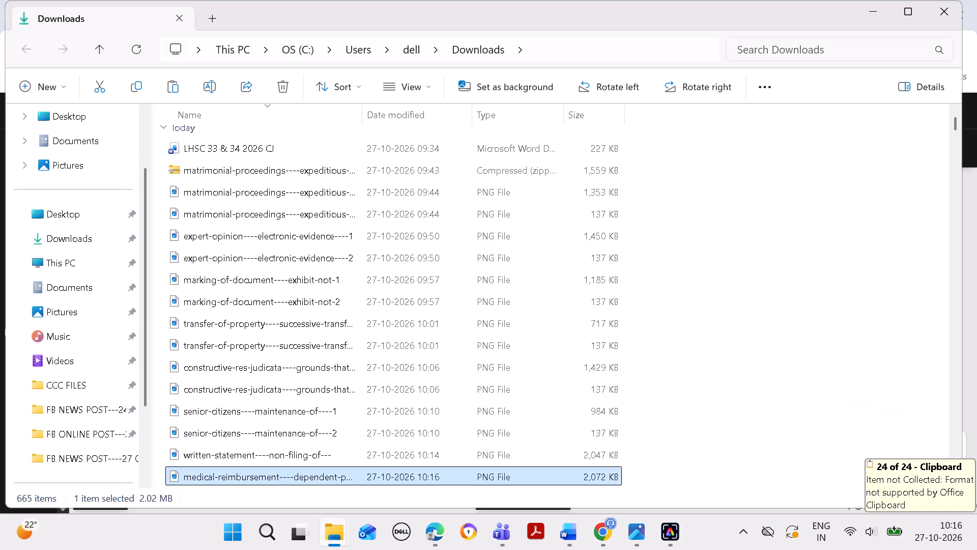
left_click(872, 16)
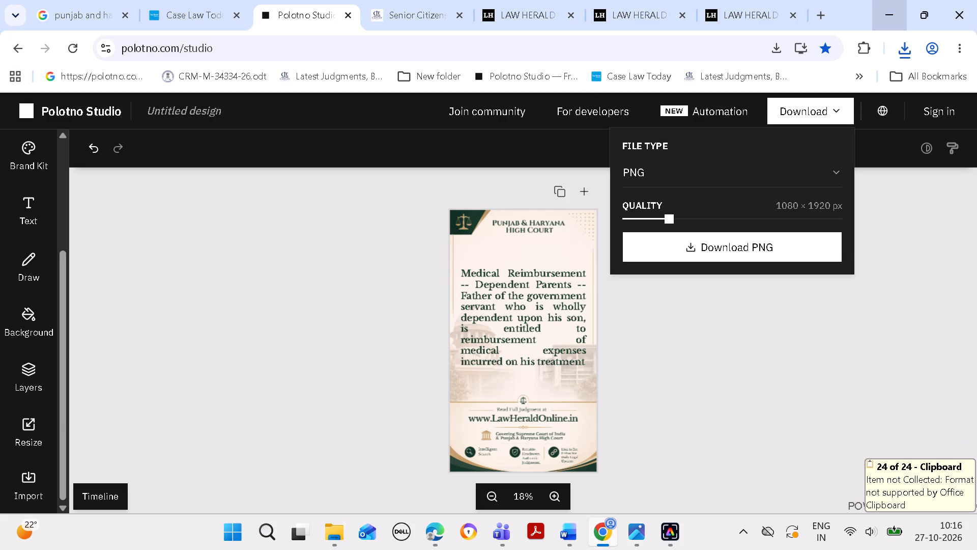
left_click(886, 11)
left_click(709, 234)
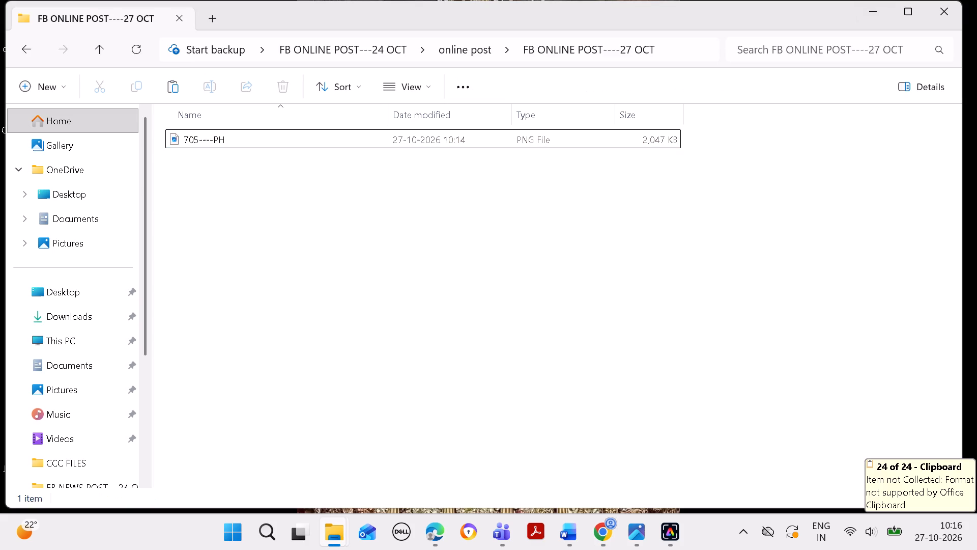
key("ctrl+v")
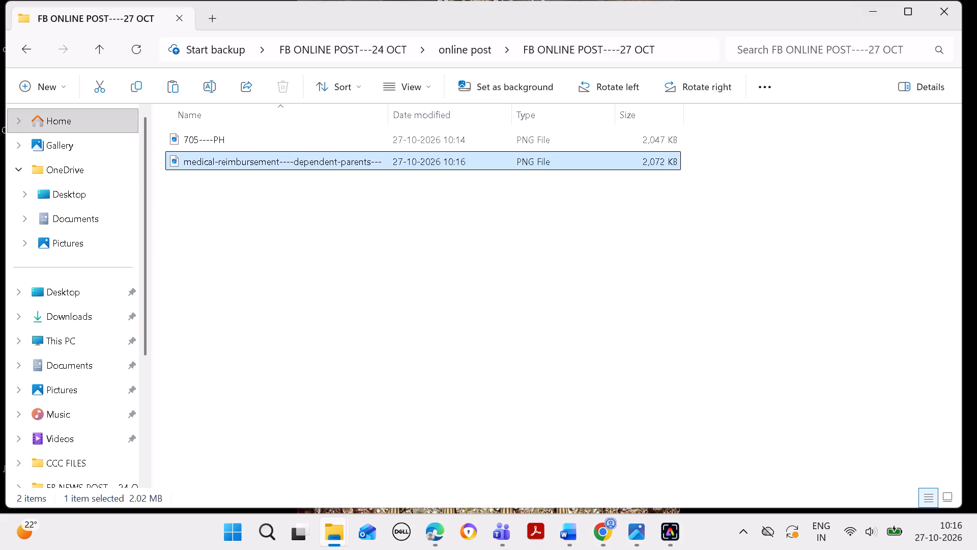
Rename the copied medical-reimbursement image as 706----PH.
right_click(376, 160)
left_click(498, 19)
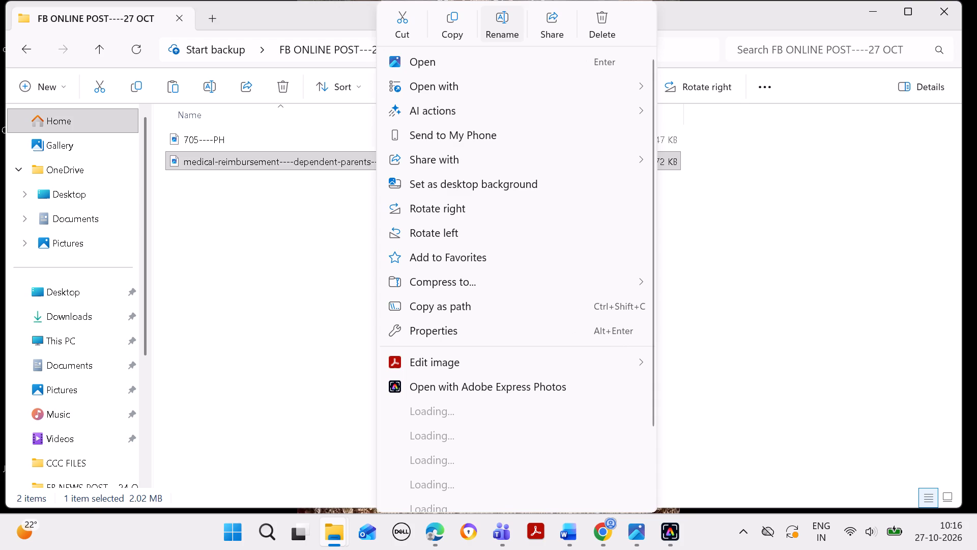
key("BackSpace")
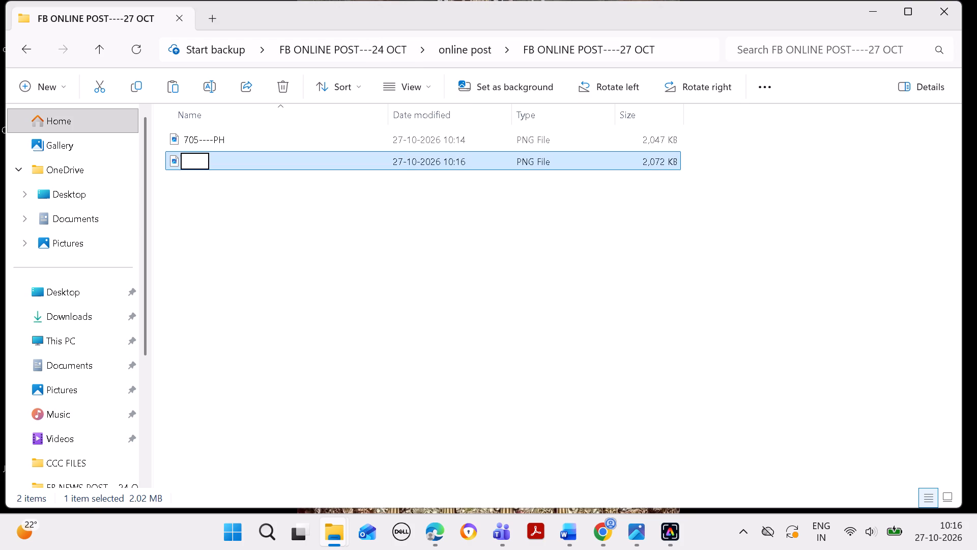
type("706")
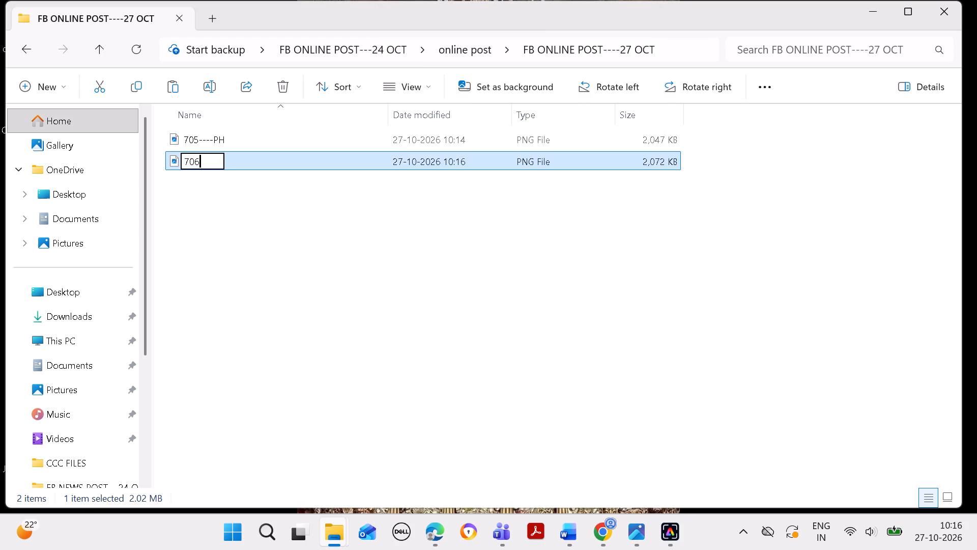
type("----")
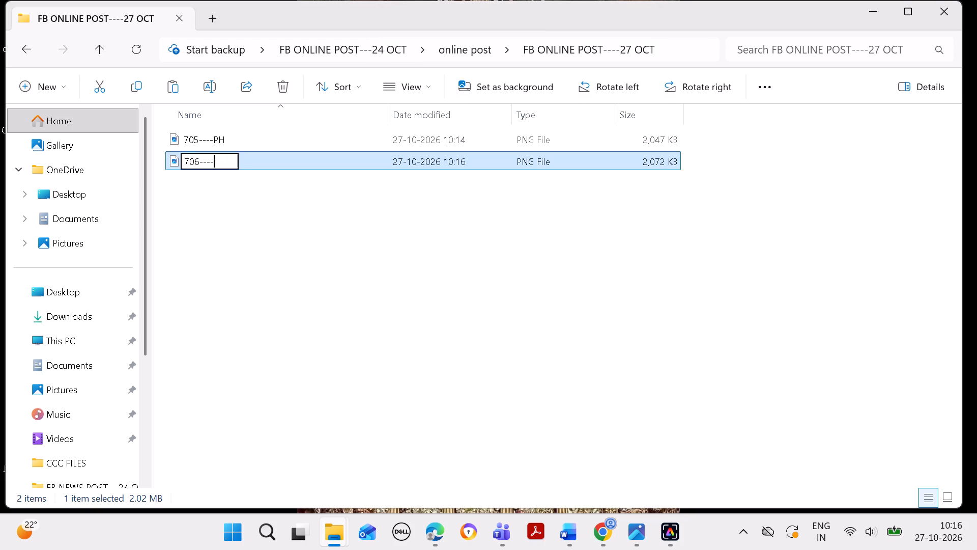
type("PH")
key("Return")
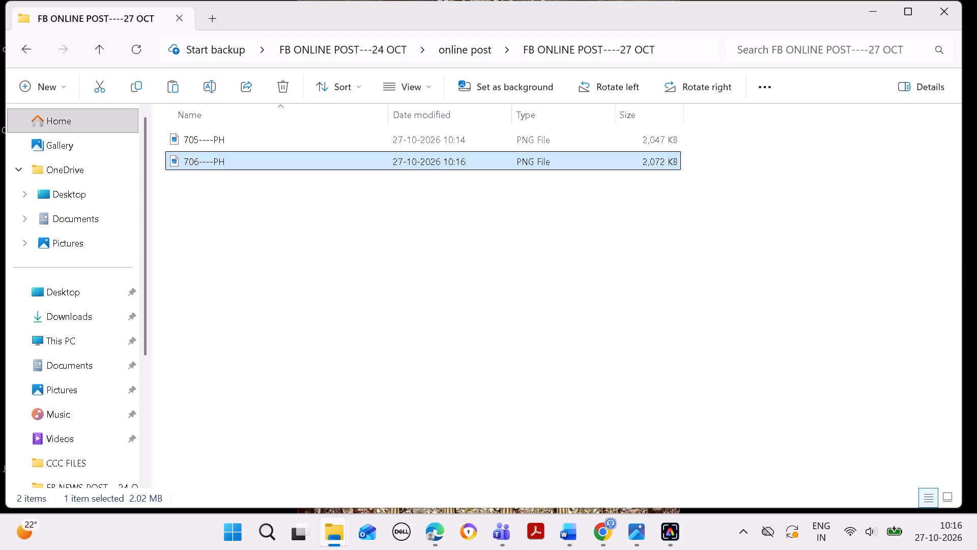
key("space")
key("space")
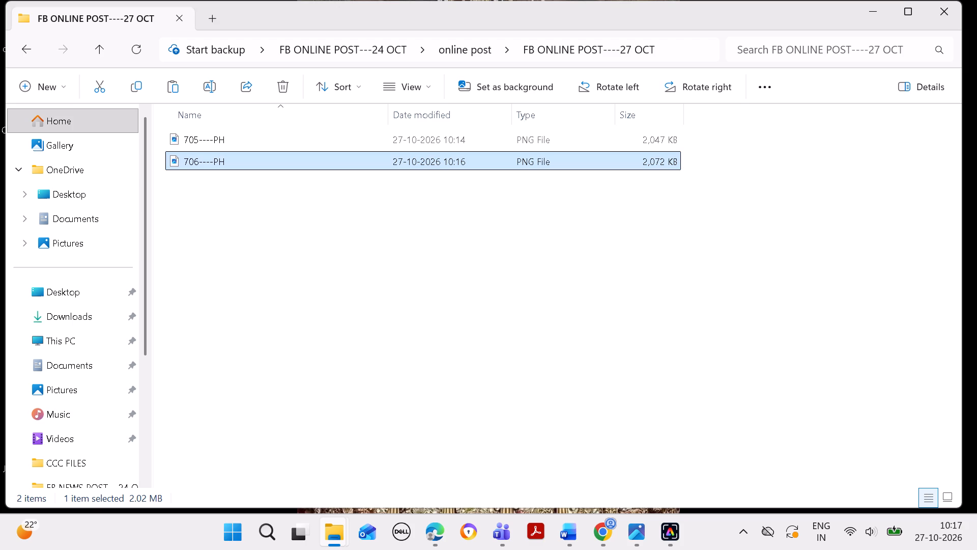
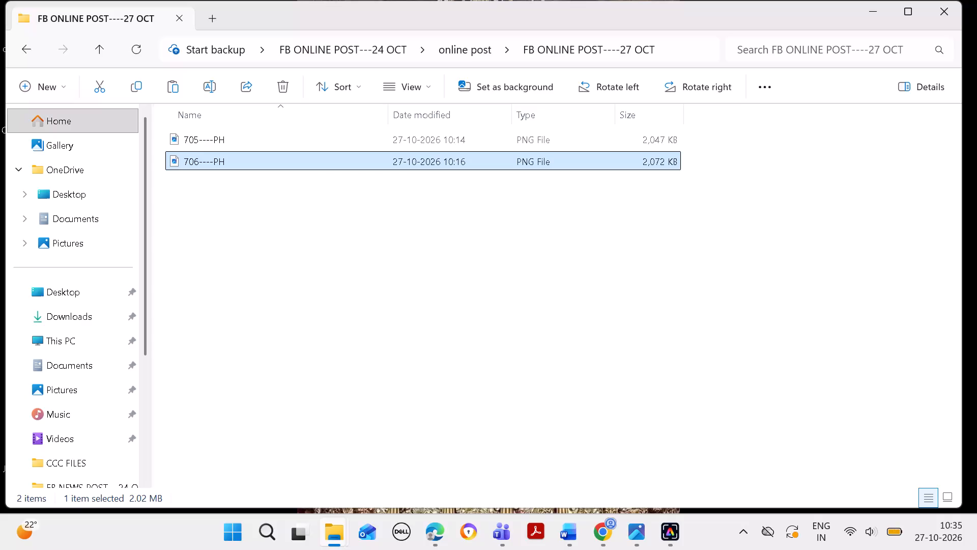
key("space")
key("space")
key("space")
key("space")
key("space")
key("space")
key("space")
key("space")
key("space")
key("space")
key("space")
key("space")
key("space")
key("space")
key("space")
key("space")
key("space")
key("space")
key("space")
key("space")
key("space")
Switch to Chrome, search Law Herald Online for 2026 citation number 709, and open its full judgment.
left_click(601, 532)
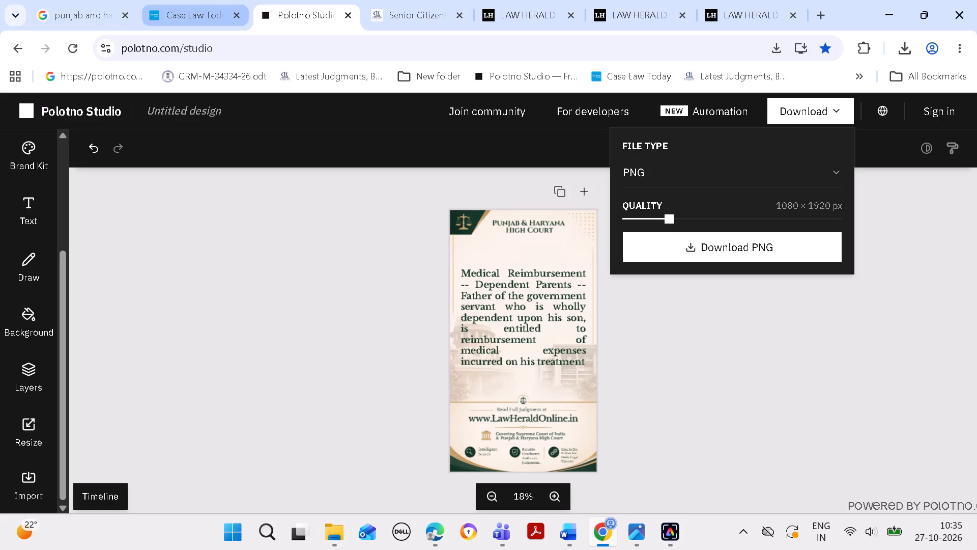
left_click(180, 11)
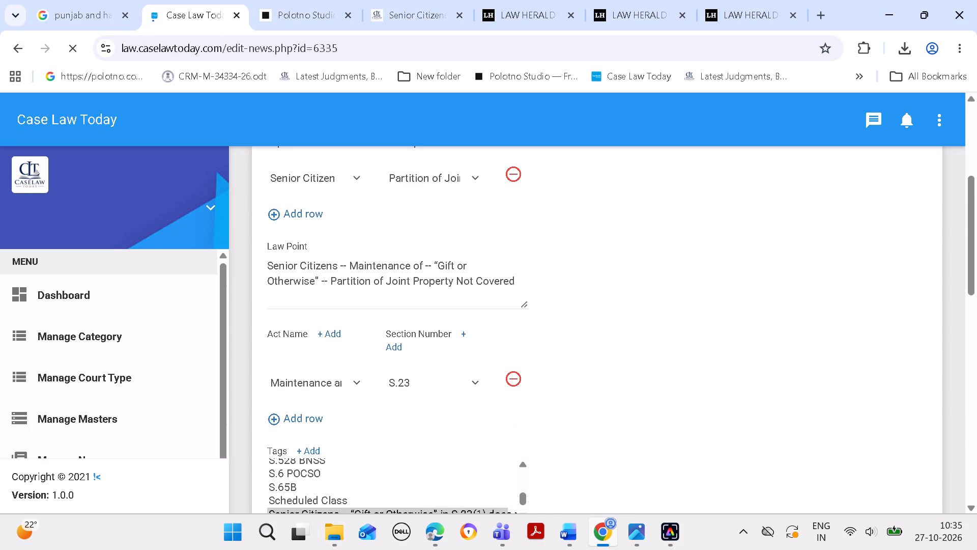
left_click(498, 10)
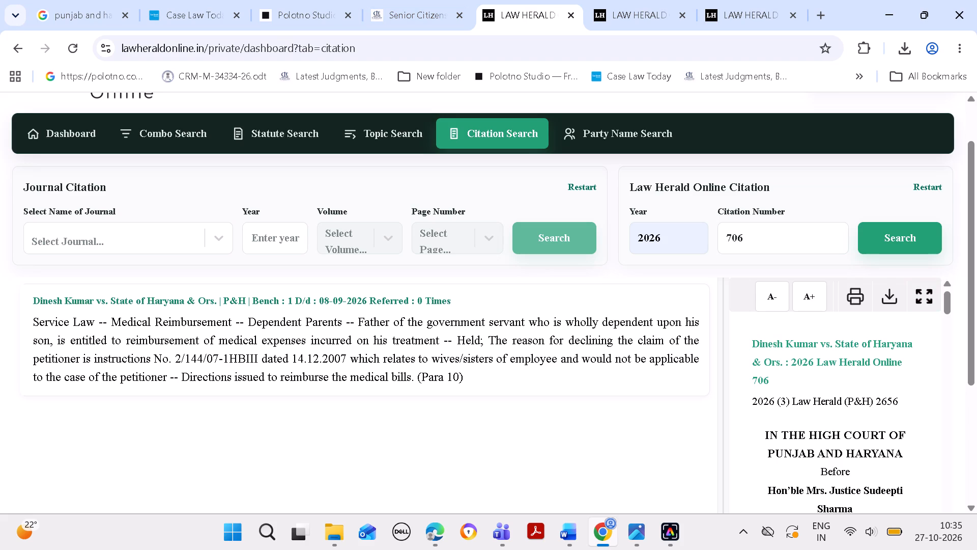
left_click(626, 19)
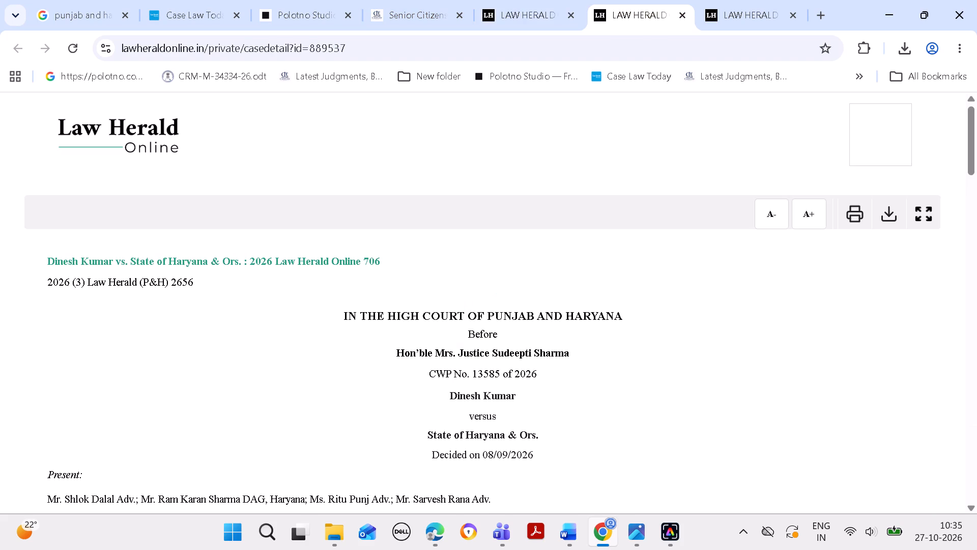
left_click_drag(976, 135, 976, 162)
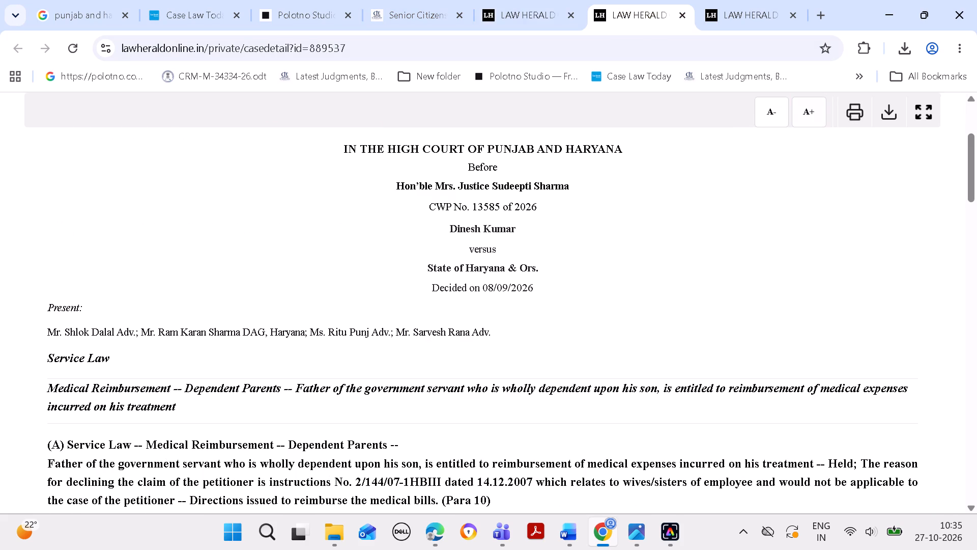
left_click_drag(975, 183, 976, 153)
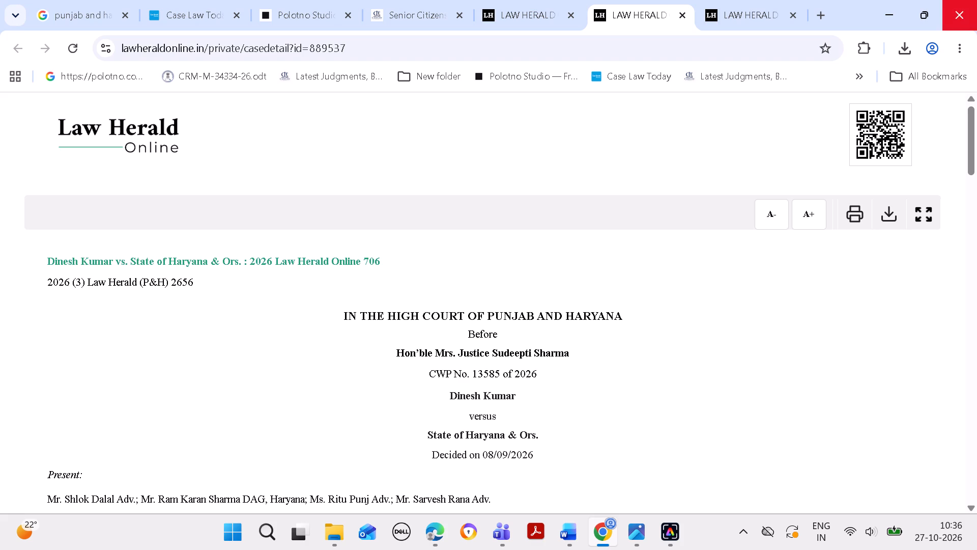
left_click(558, 11)
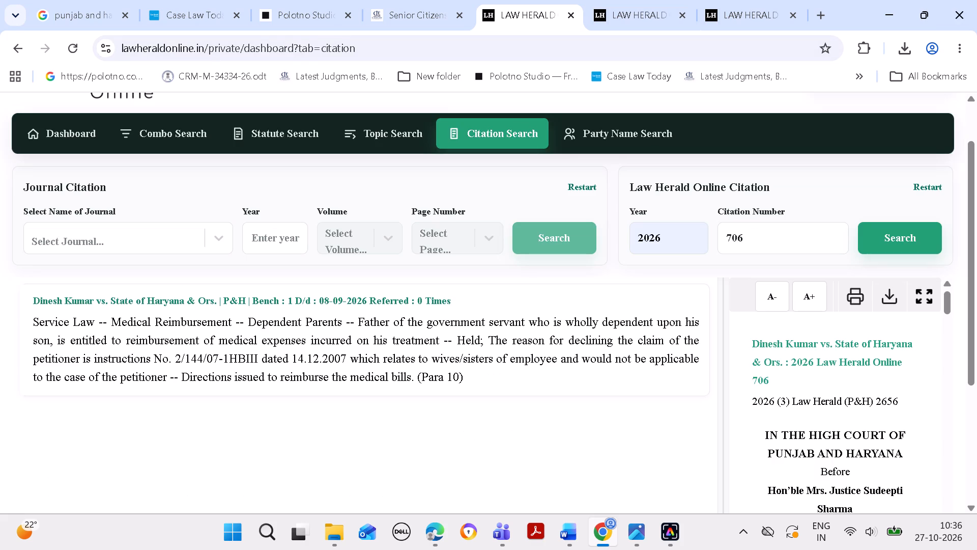
left_click(769, 226)
key("BackSpace")
key("9")
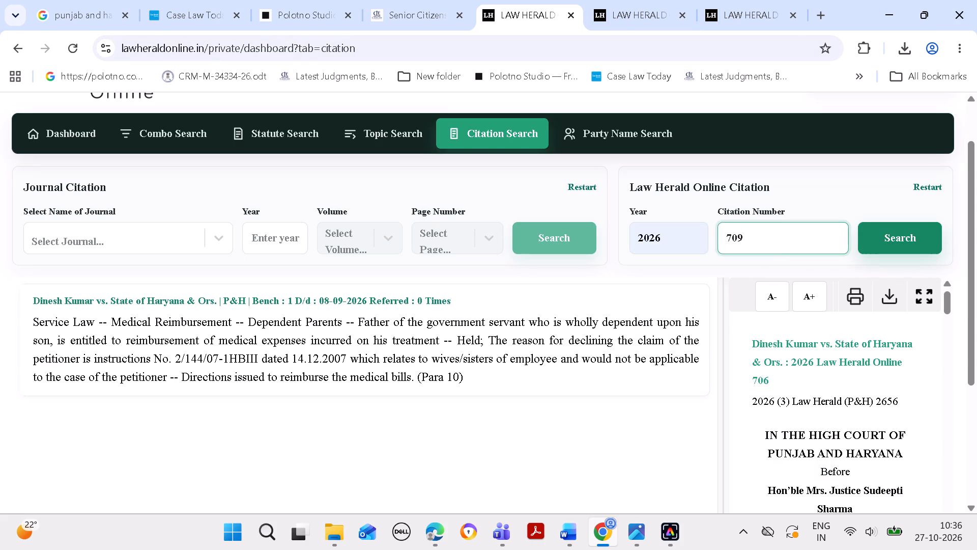
left_click(887, 243)
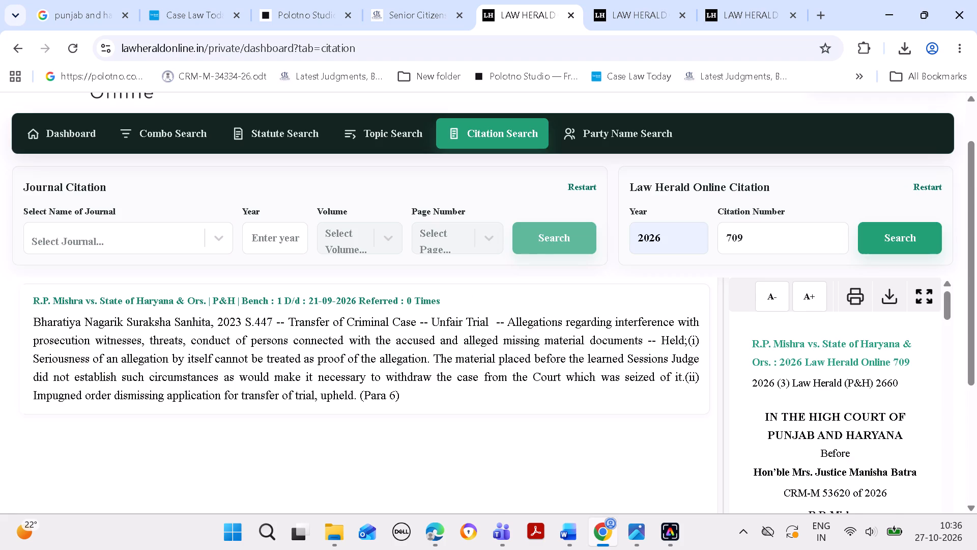
left_click(935, 299)
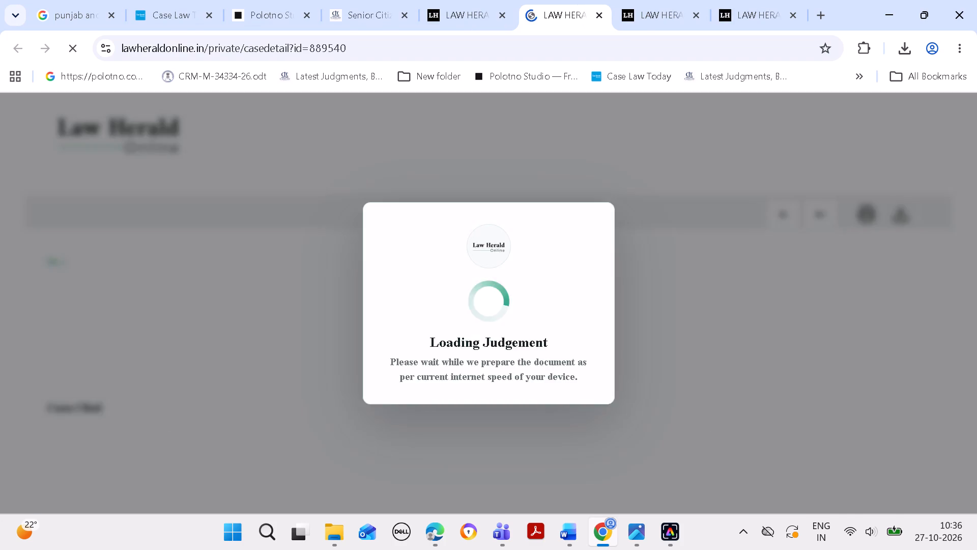
Copy the judgment's italic "Transfer of Criminal Case -- Unfair Trial -- Conduct of Court" headnote under Criminal Law.
left_click_drag(973, 182, 976, 222)
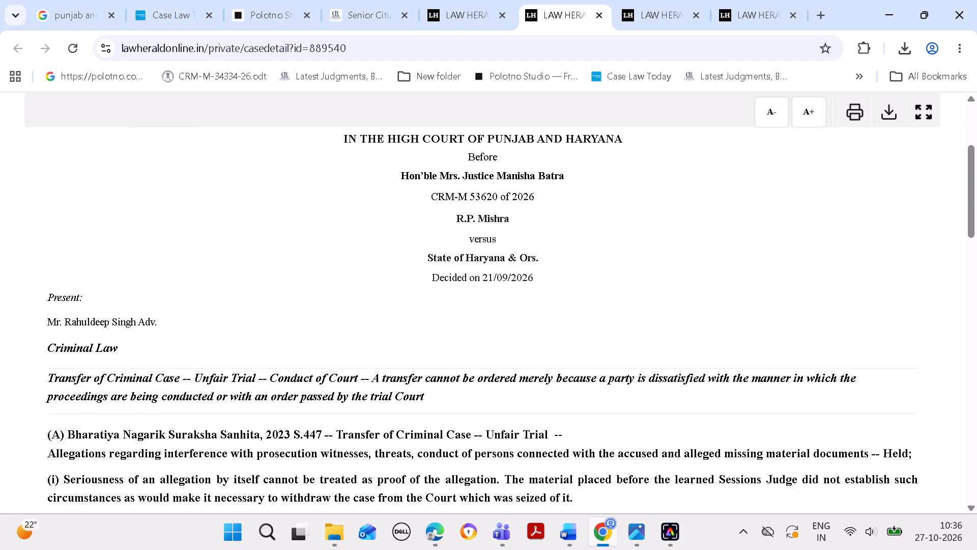
left_click_drag(51, 370, 180, 373)
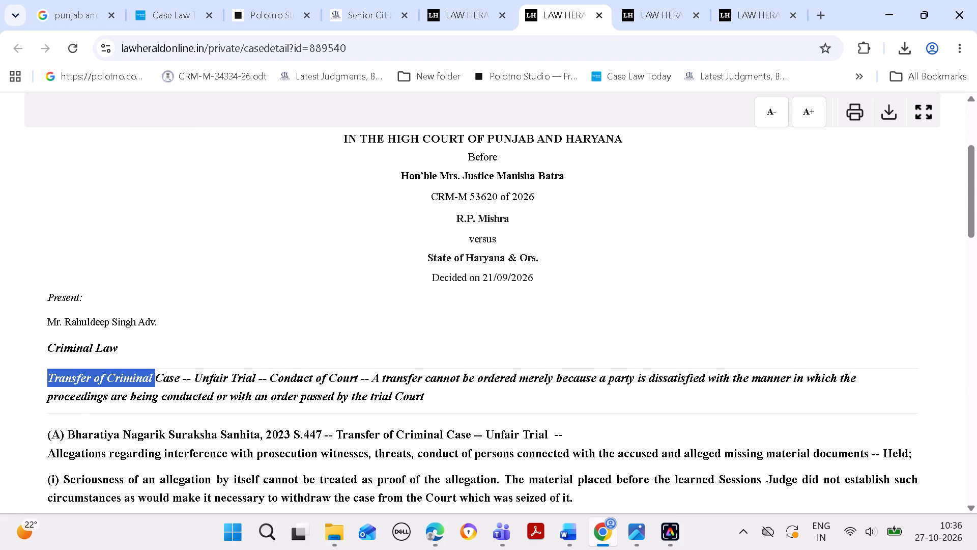
left_click_drag(180, 373, 442, 398)
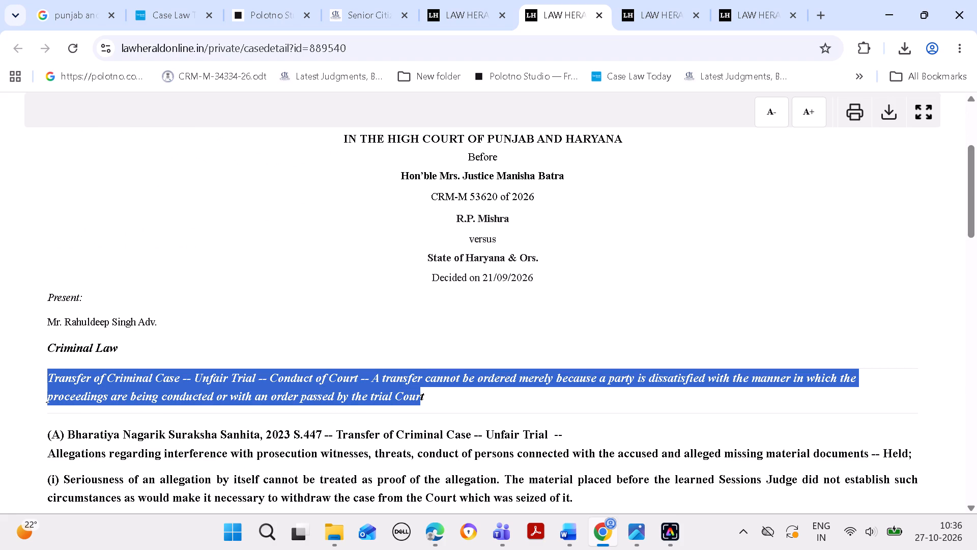
key("ctrl+c")
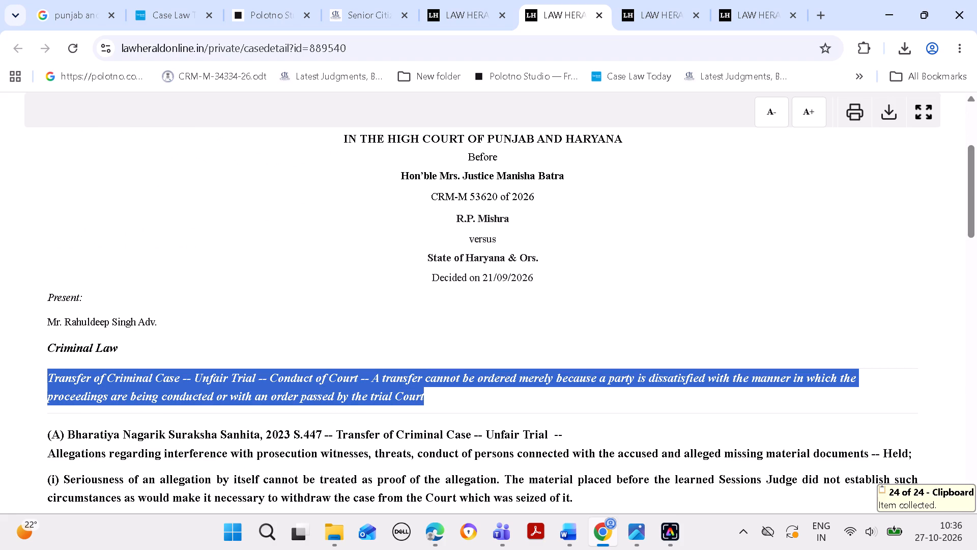
left_click_drag(976, 221, 976, 190)
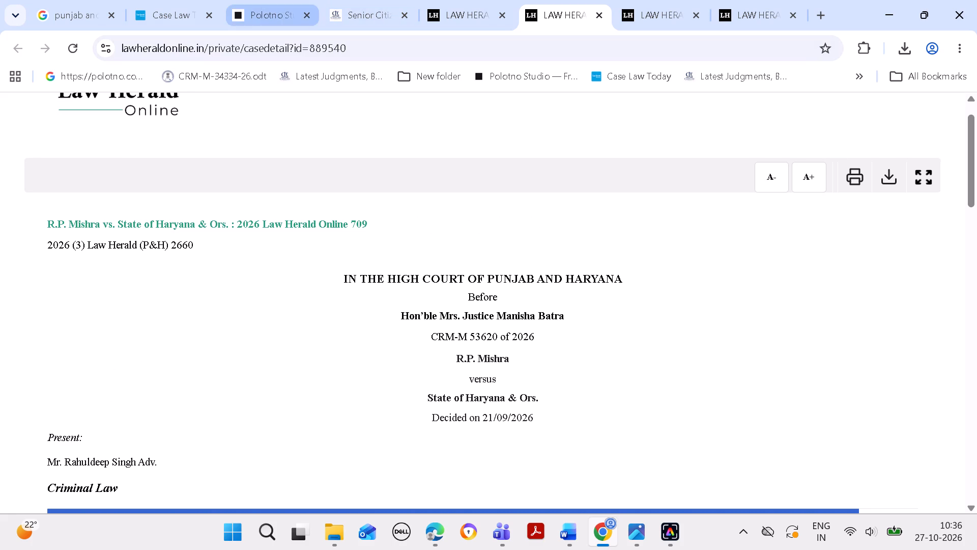
scroll(620, 347, "down", 2)
scroll(620, 348, "up", 2)
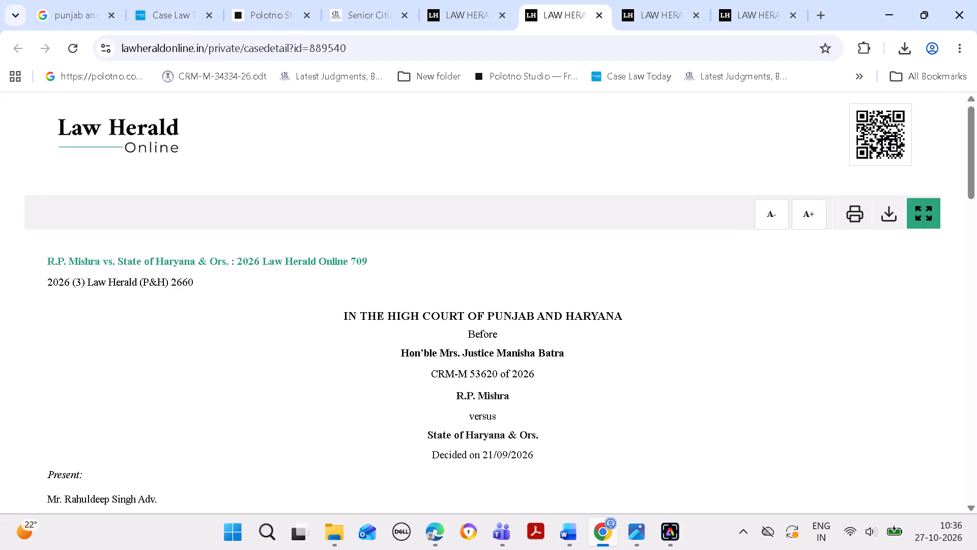
left_click_drag(975, 171, 975, 253)
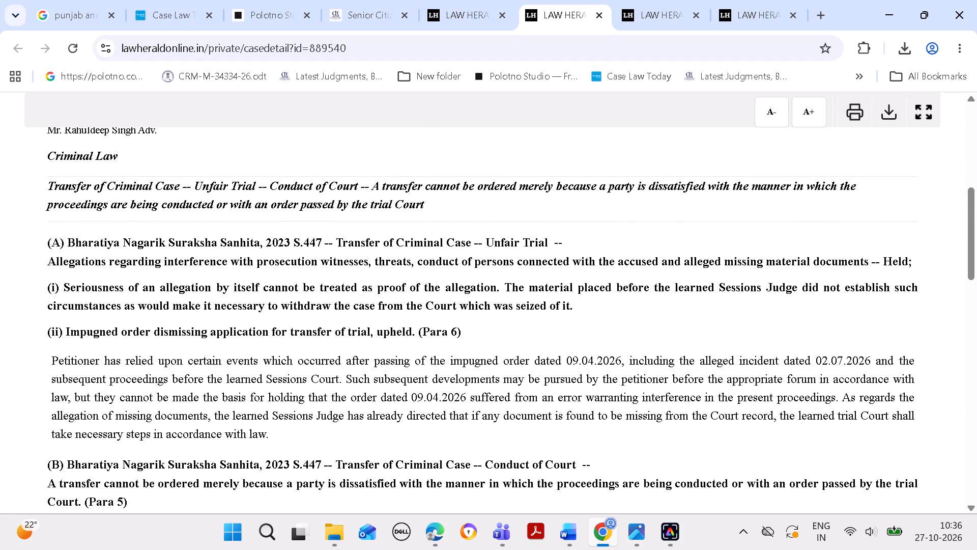
left_click_drag(56, 178, 471, 207)
key("ctrl+c")
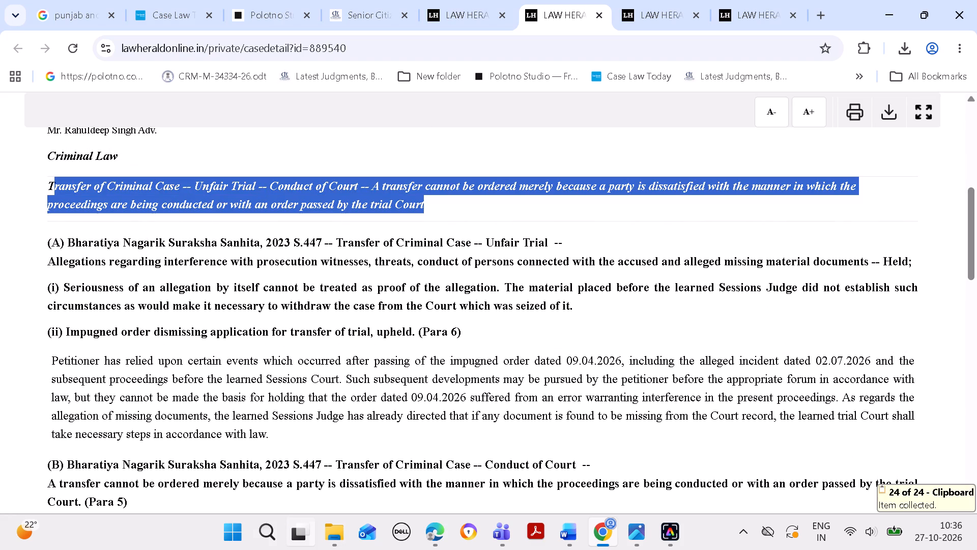
Paste the copied headnote into Windows Search and copy it again from there as plain text.
left_click(273, 528)
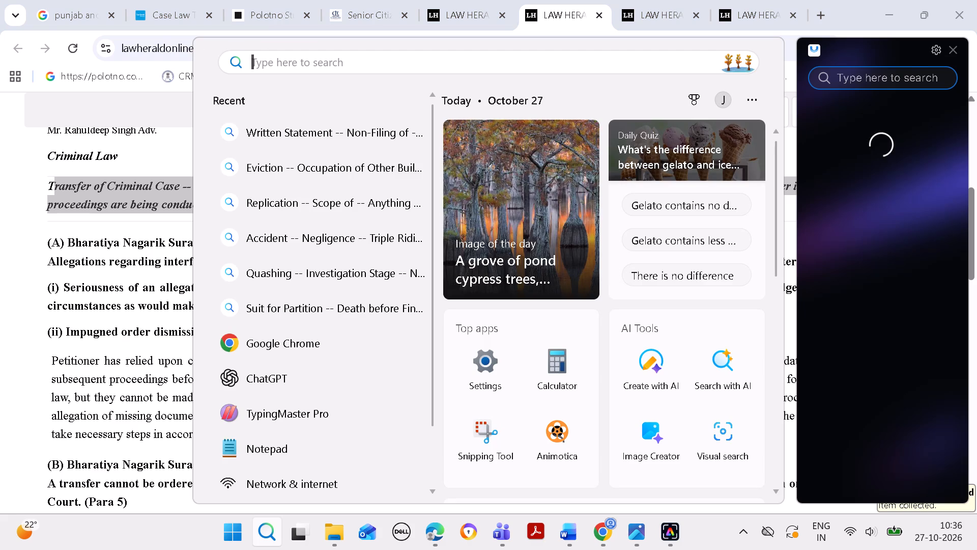
key("ctrl+v")
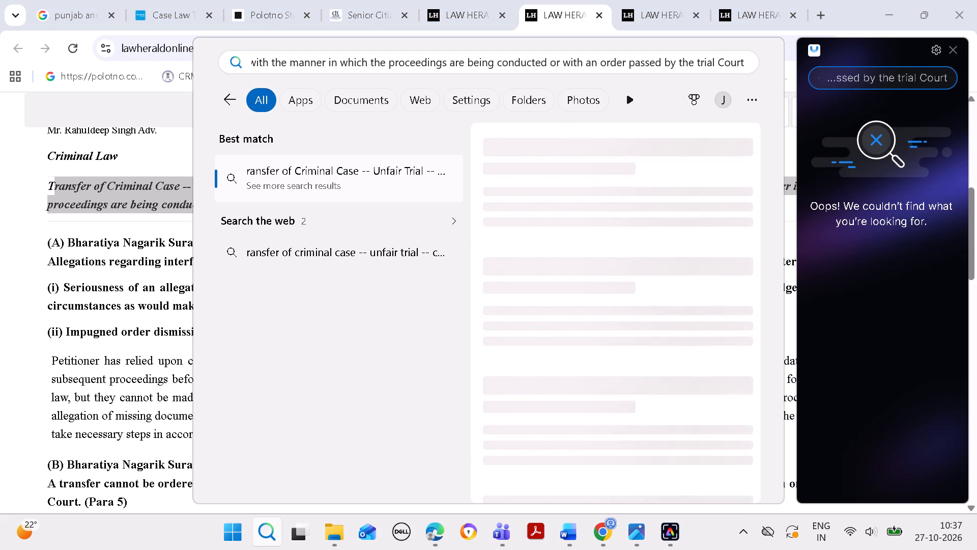
key("ctrl+a")
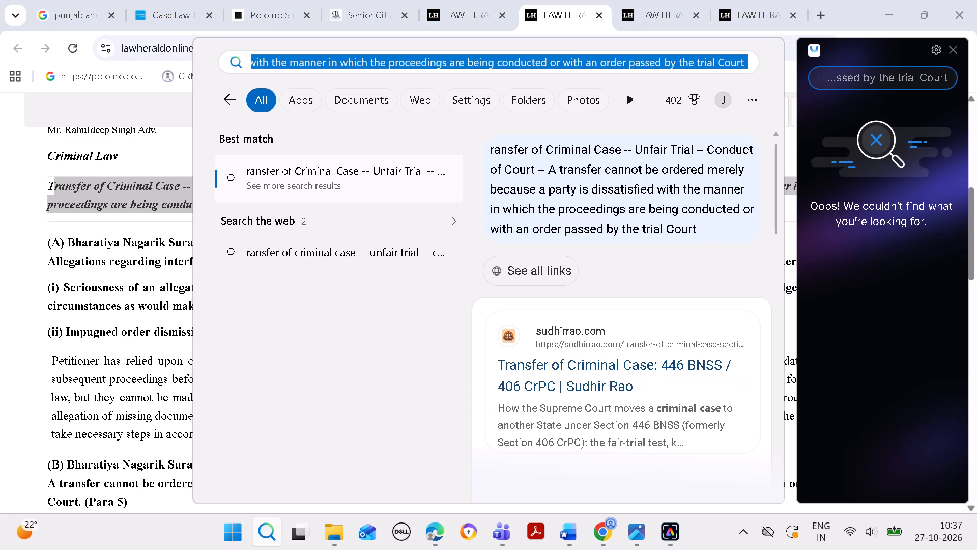
key("ctrl+c")
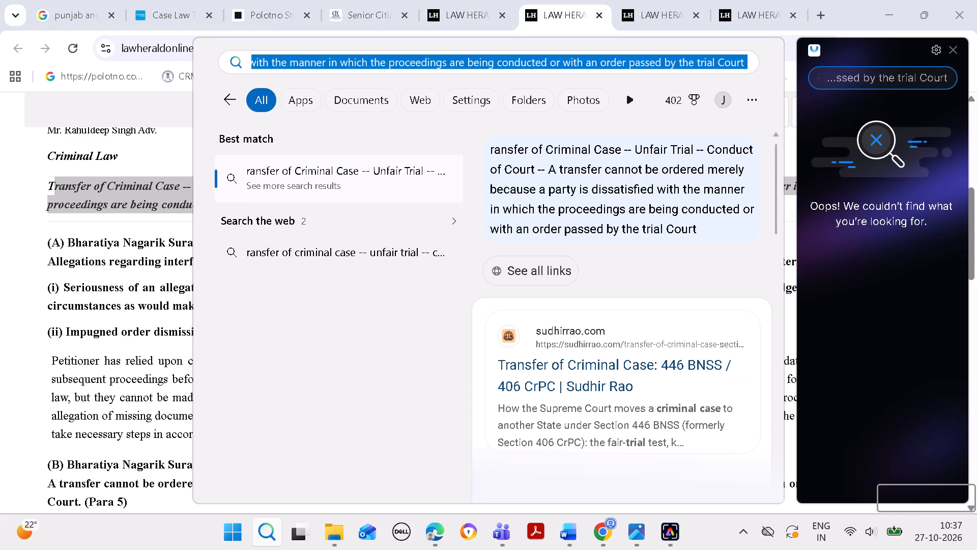
Replace the Medical Reimbursement headline in the Polotno design with the copied Transfer of Criminal Case text.
left_click(256, 4)
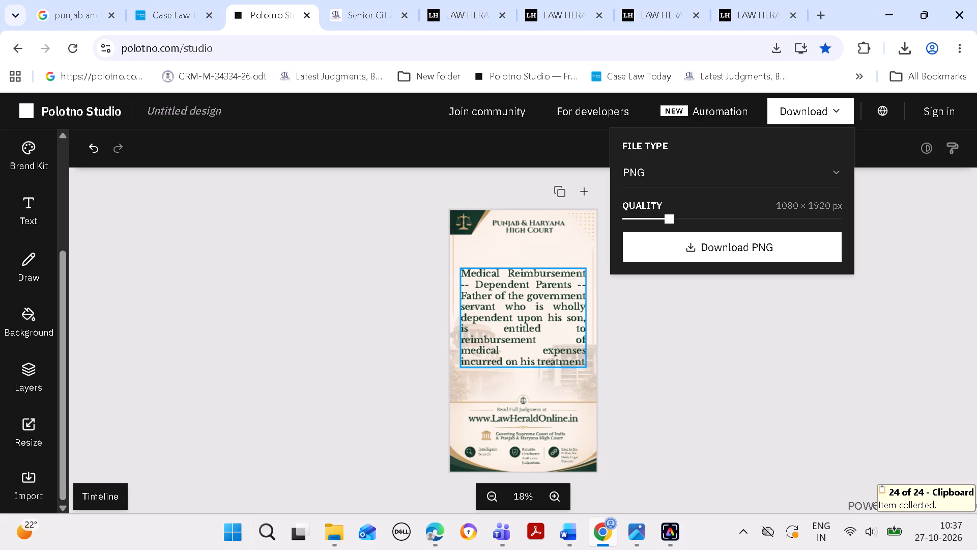
double_click(519, 321)
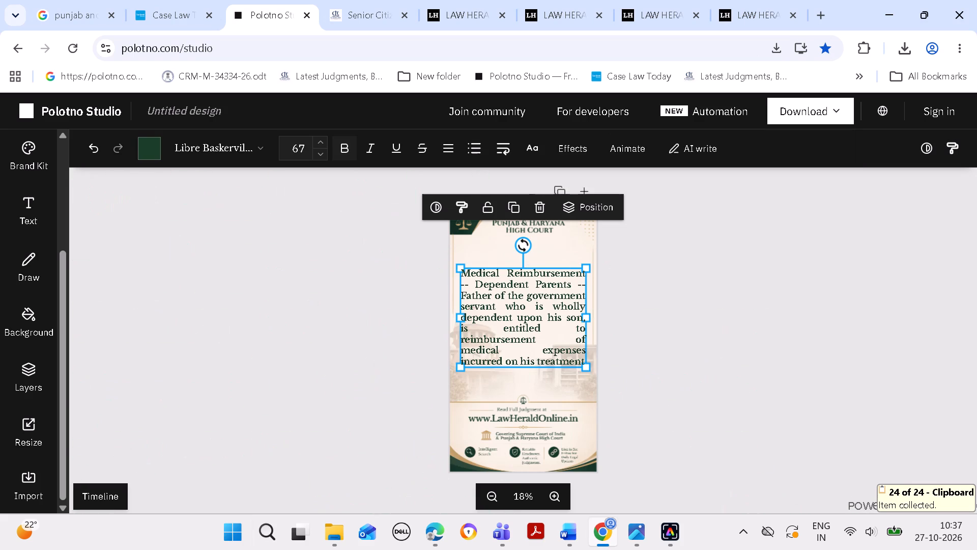
key("ctrl+a")
key("ctrl+v")
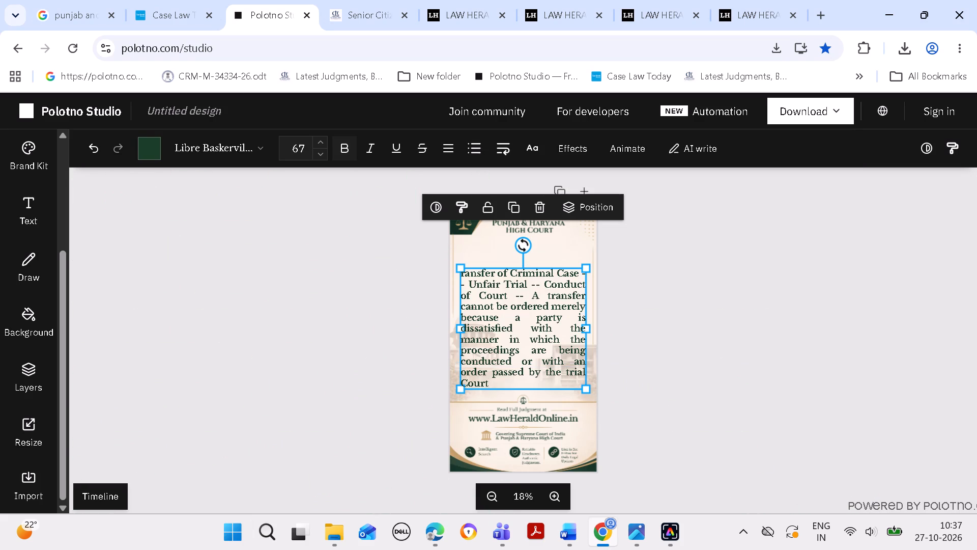
left_click(671, 282)
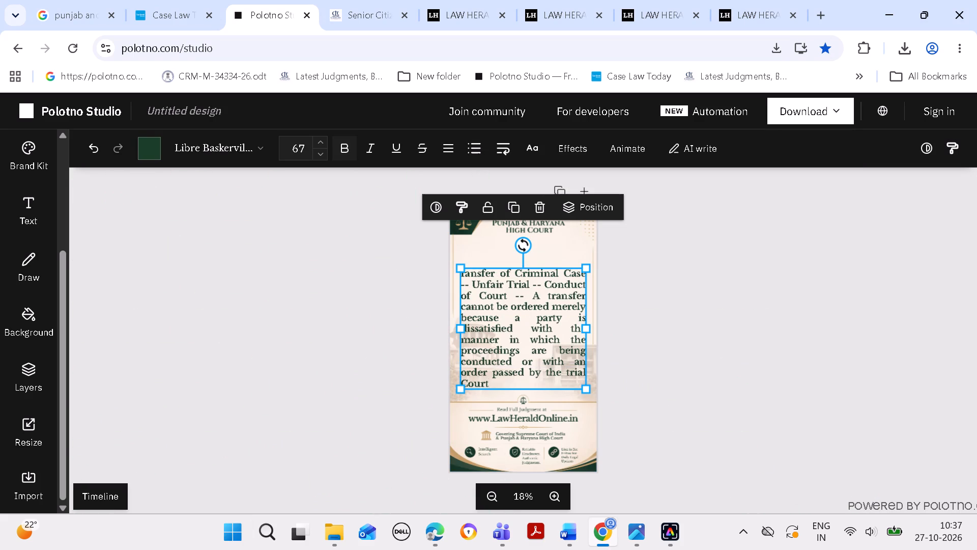
Return to the 709 judgment and recopy the whole Transfer of Criminal Case headnote, starting from its initial "T".
left_click(535, 311)
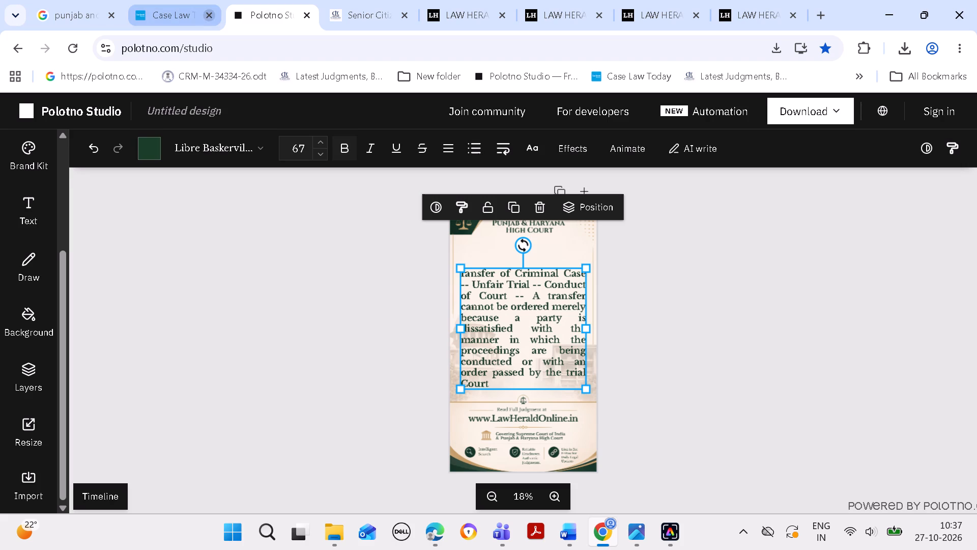
left_click(170, 20)
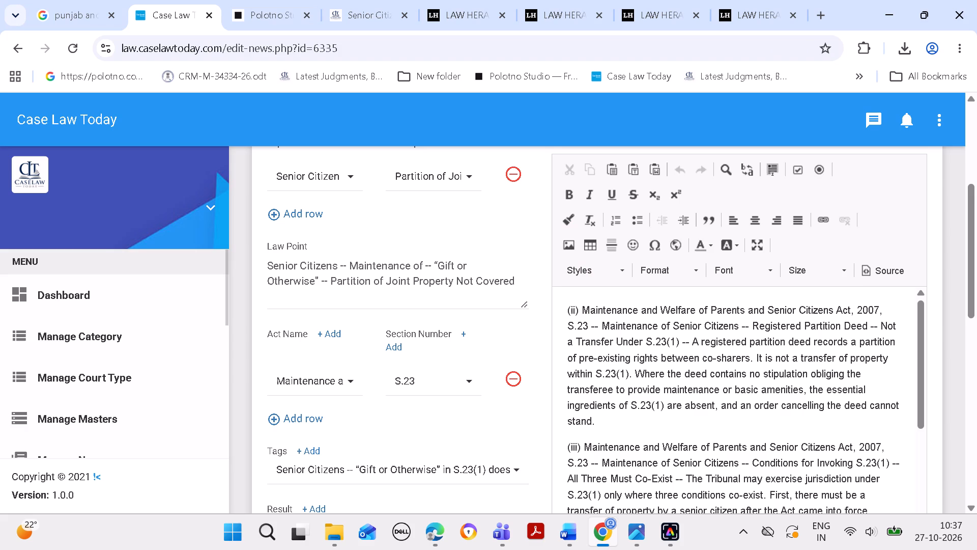
left_click(264, 11)
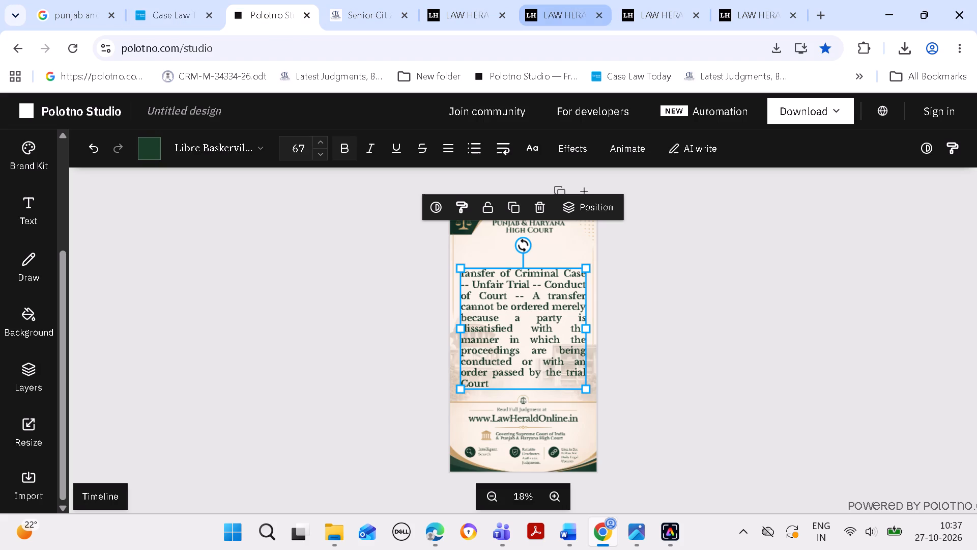
left_click(540, 15)
left_click(519, 188)
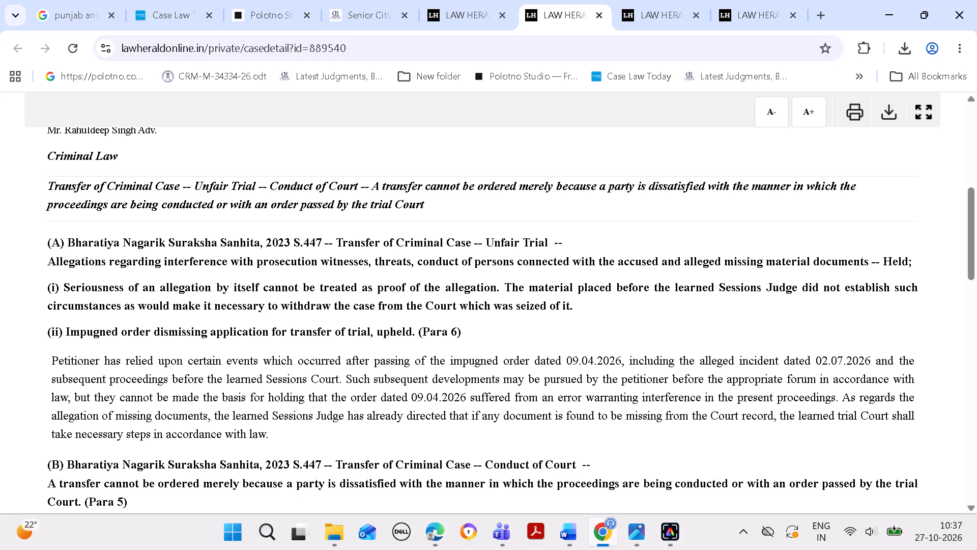
left_click_drag(53, 183, 219, 205)
left_click(54, 178)
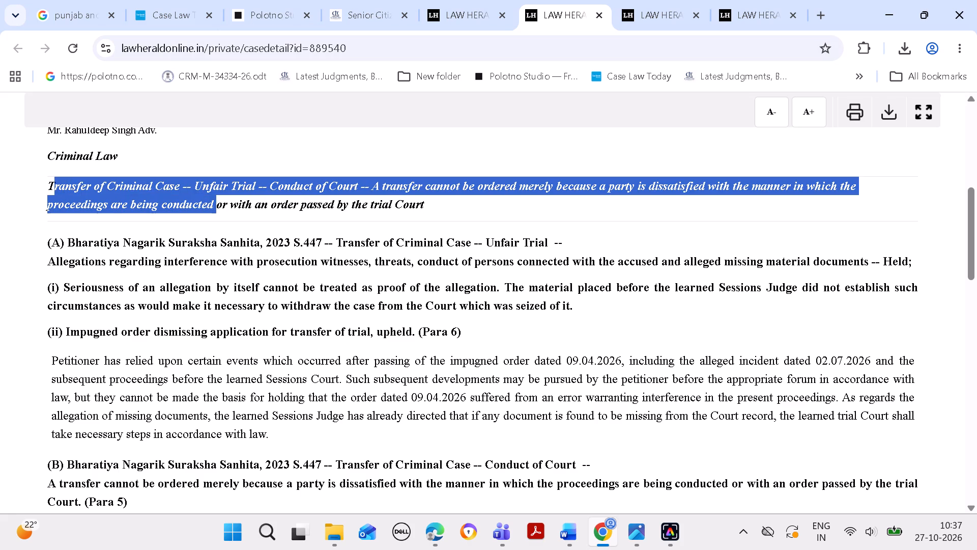
left_click(46, 182)
left_click_drag(51, 183, 369, 218)
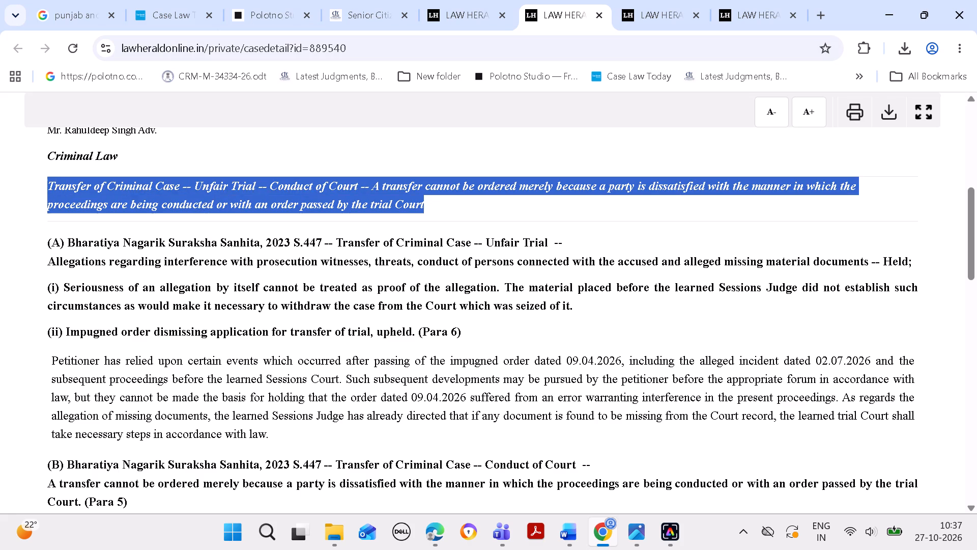
left_click_drag(369, 218, 485, 214)
key("ctrl+c")
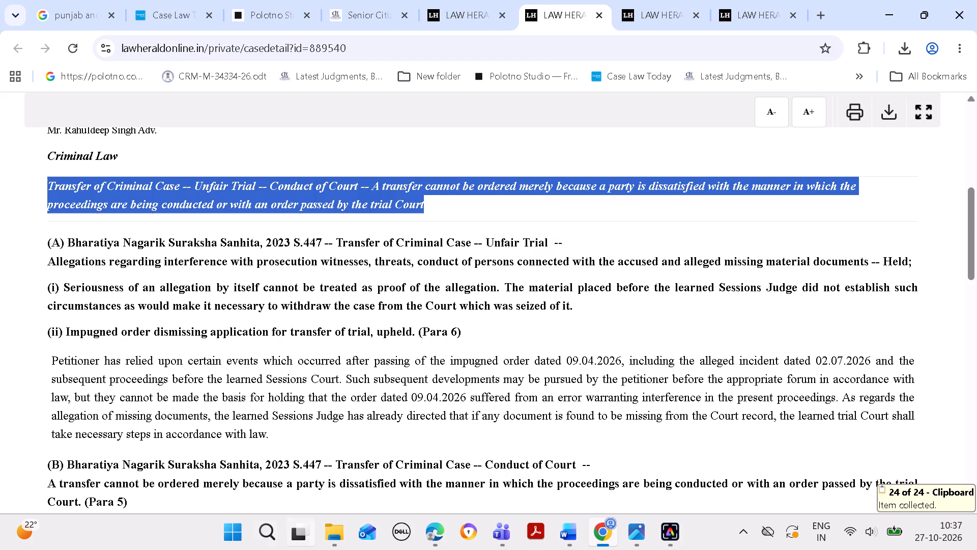
Paste the complete Transfer of Criminal Case headnote into Windows Search and recopy it from there as plain text.
left_click(273, 528)
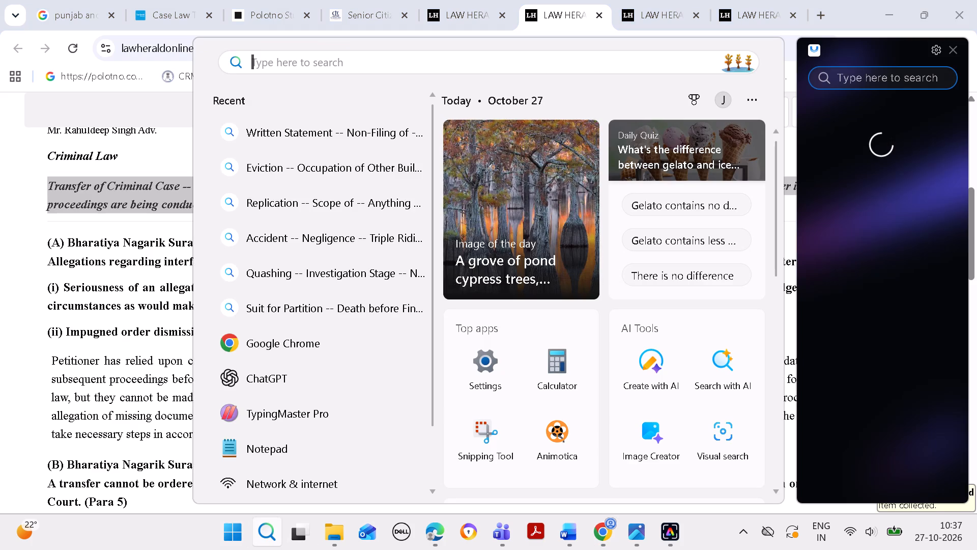
key("ctrl+v")
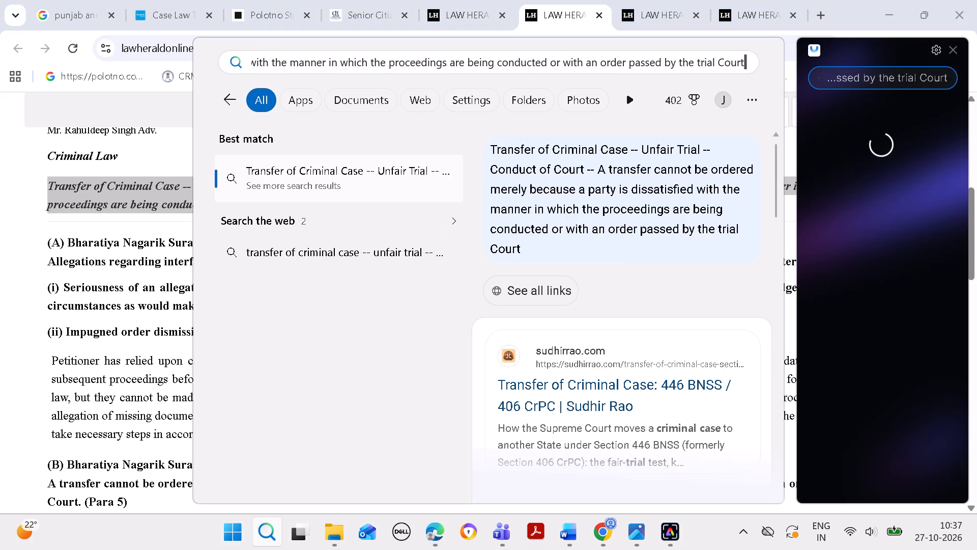
key("ctrl+a")
key("ctrl+c")
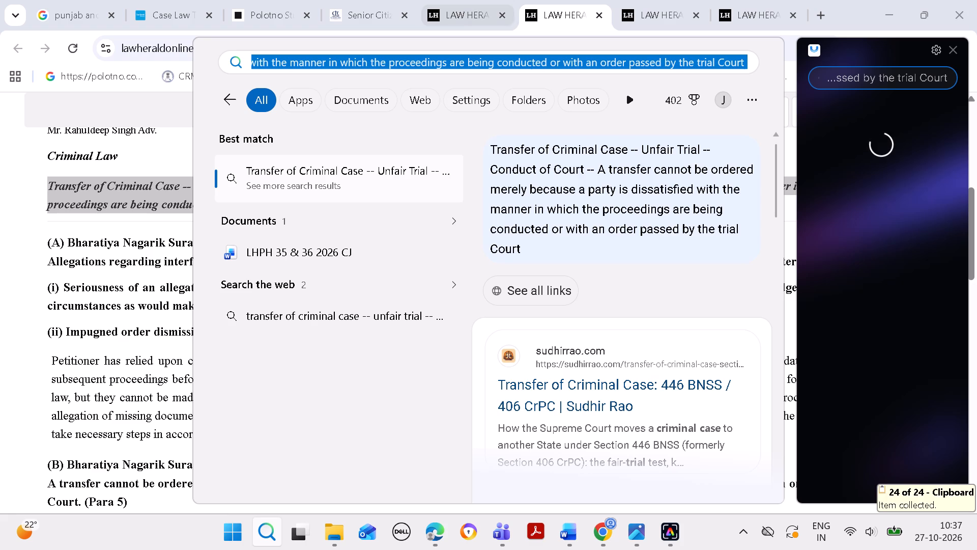
Replace the incomplete headline in the Polotno design with the full headnote beginning "Transfer of Criminal Case -- Unfair Trial".
left_click(256, 19)
left_click(646, 278)
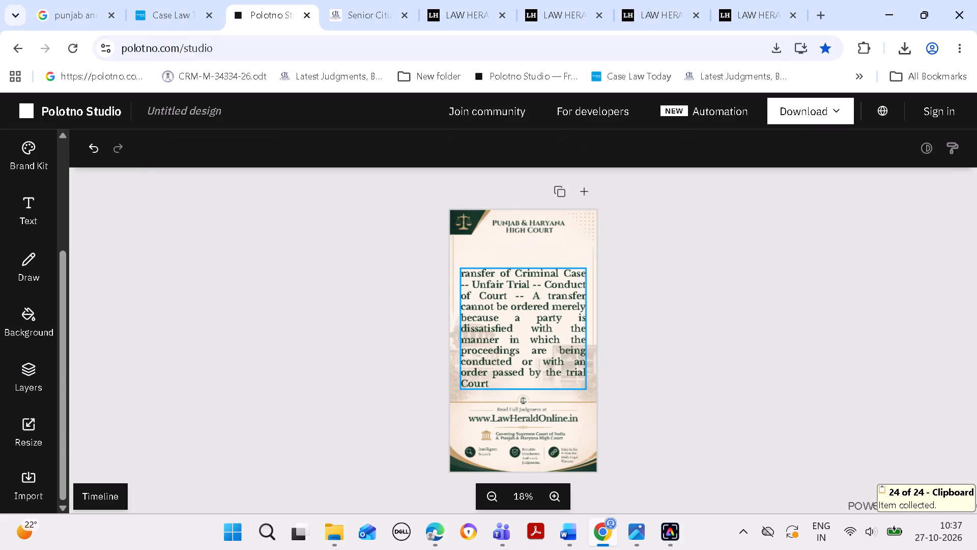
double_click(550, 320)
key("ctrl+a")
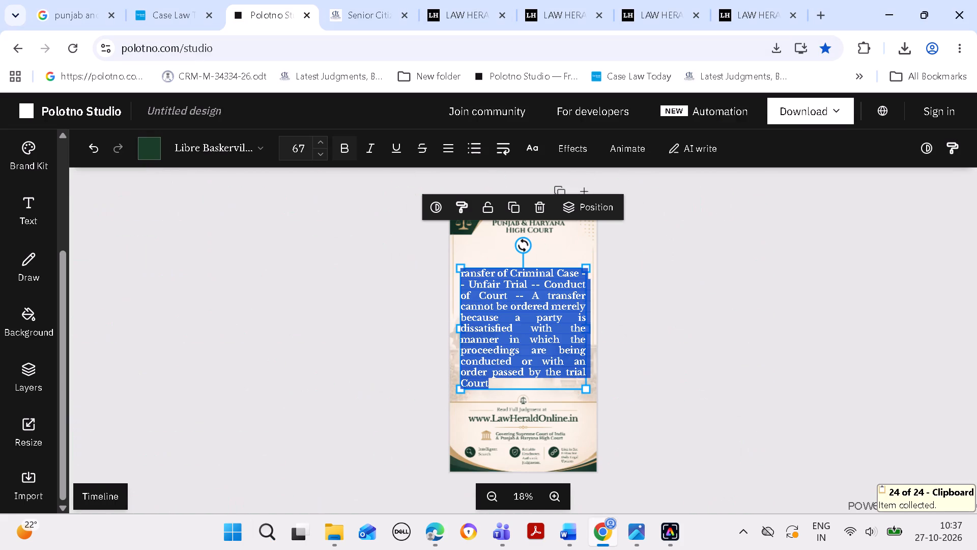
key("ctrl+v")
left_click(699, 302)
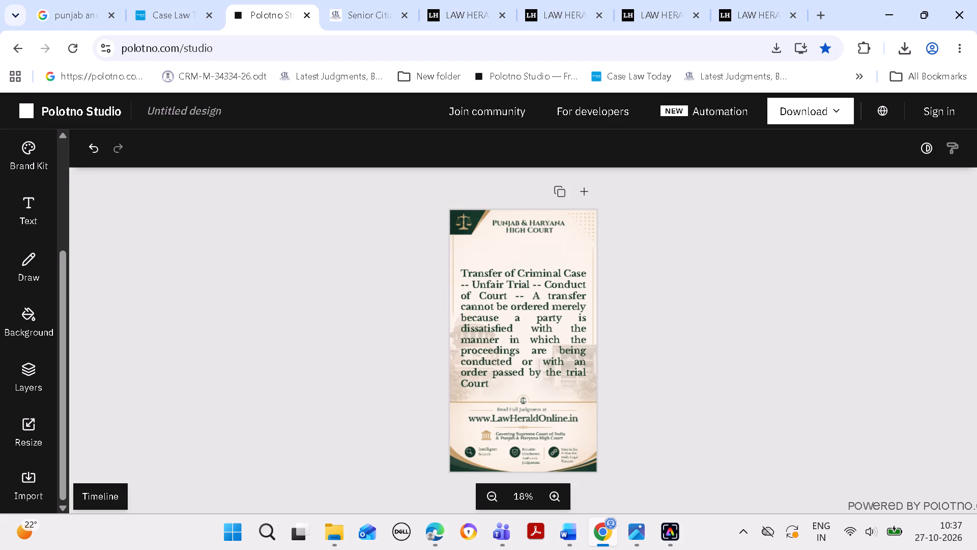
Move the headline text block slightly higher on the page, keeping it horizontally centred.
left_click_drag(547, 325, 547, 322)
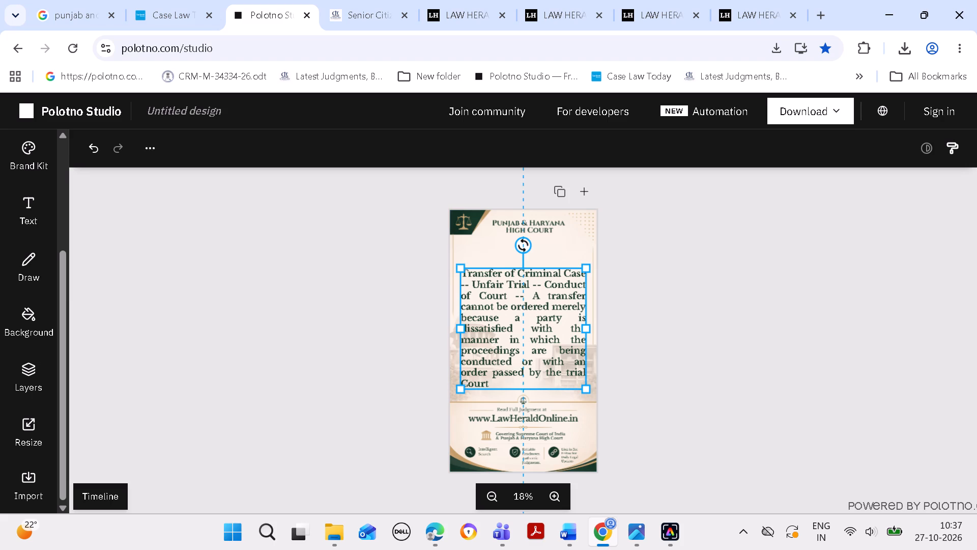
left_click_drag(547, 322, 543, 319)
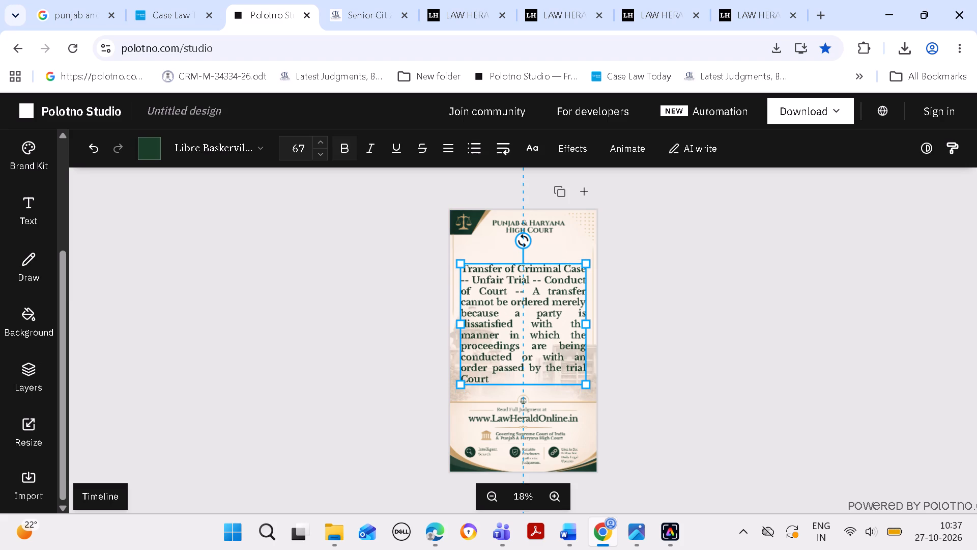
left_click_drag(543, 319, 547, 317)
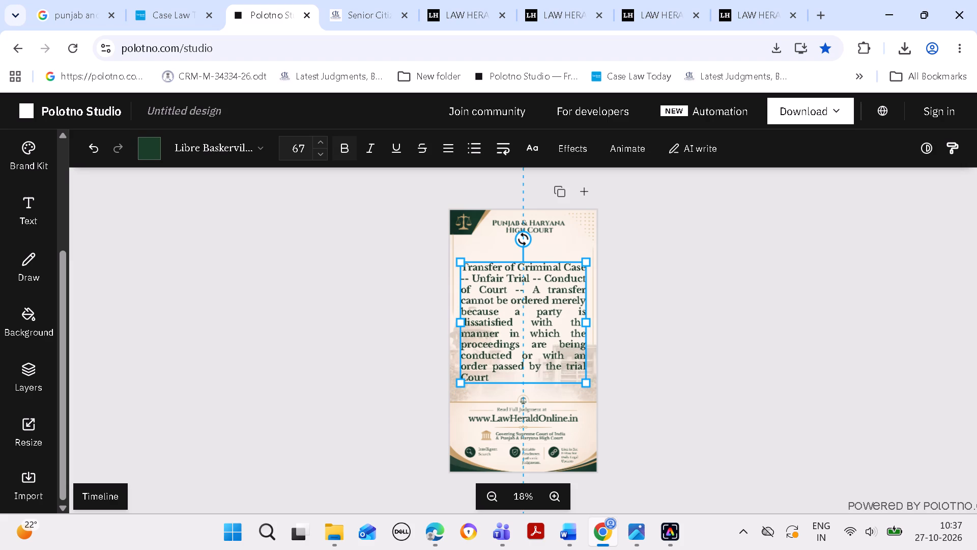
left_click_drag(547, 317, 544, 315)
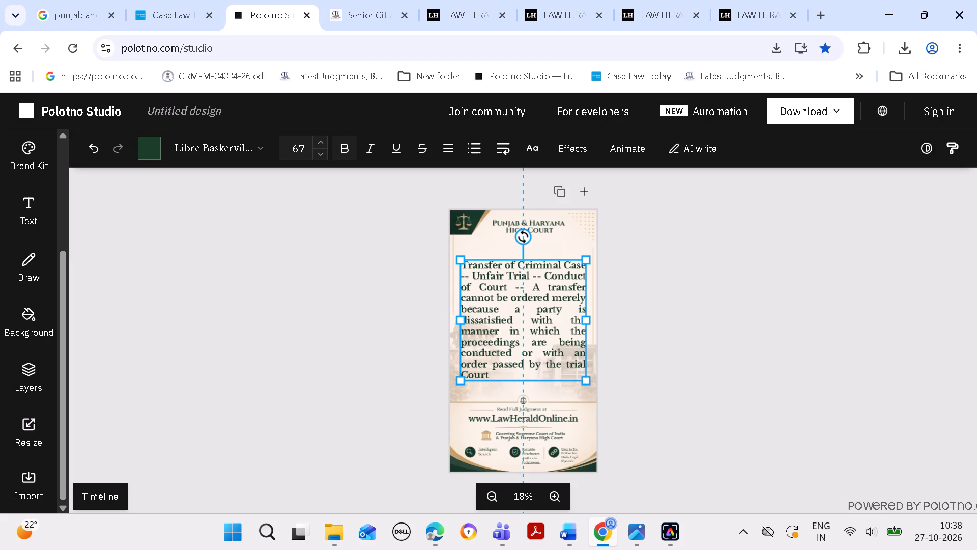
left_click_drag(544, 315, 543, 312)
left_click(753, 315)
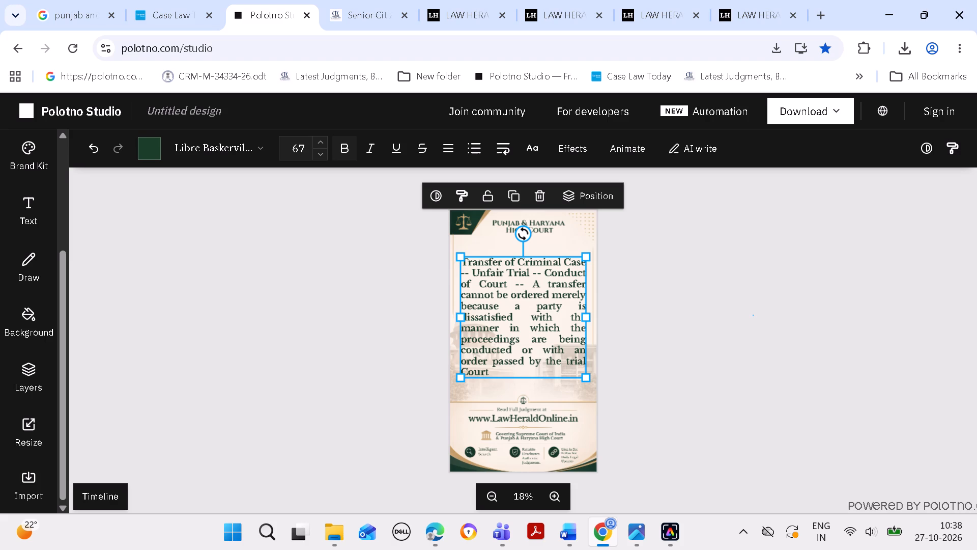
Download the Transfer of Criminal Case design as a PNG.
left_click(808, 120)
left_click(750, 243)
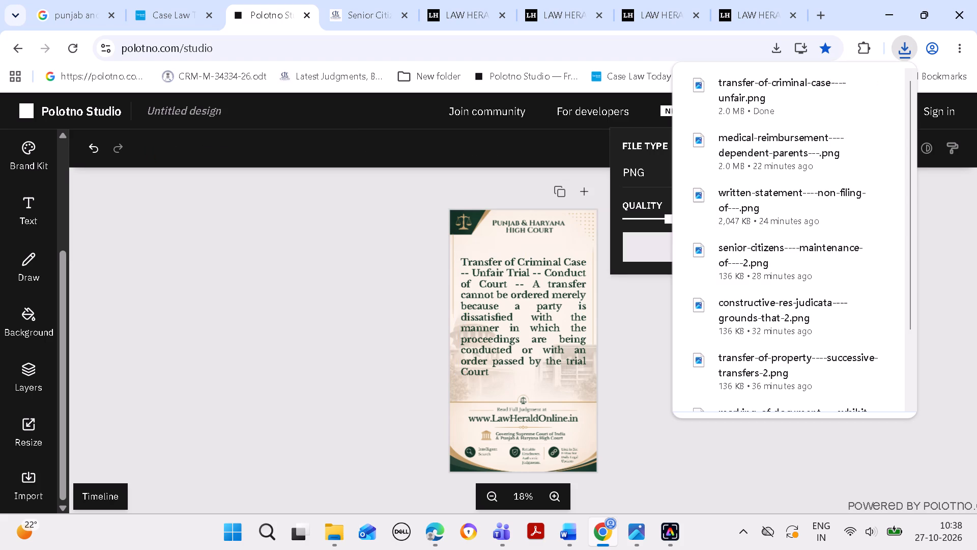
Copy the downloaded transfer-of-criminal-case----unfair image from Downloads into the FB ONLINE POST----27 OCT folder.
left_click(850, 90)
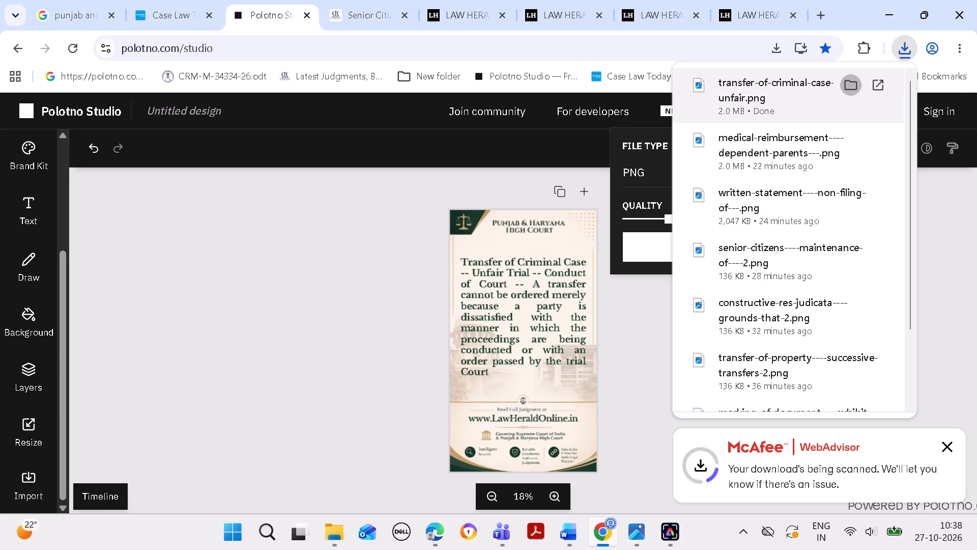
key("ctrl+c")
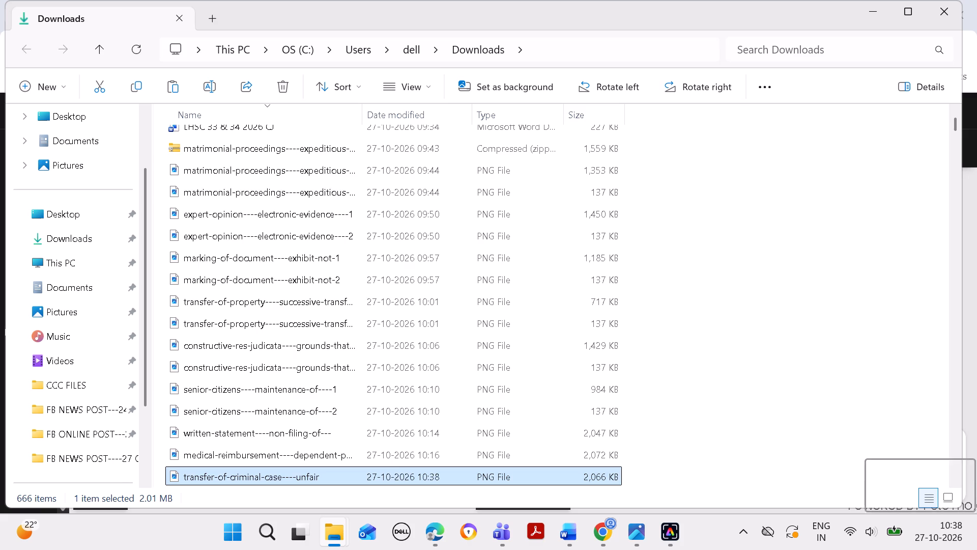
left_click(866, 8)
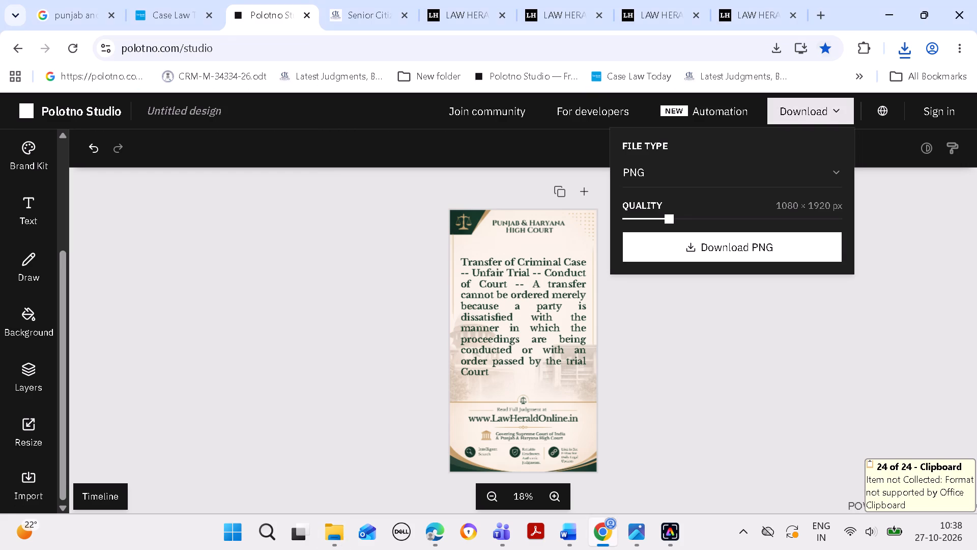
left_click(893, 15)
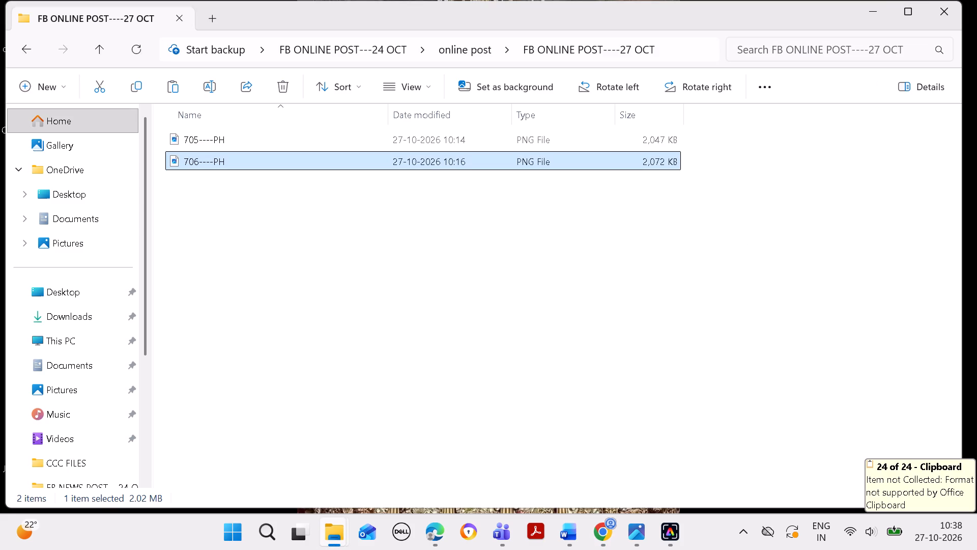
key("ctrl+v")
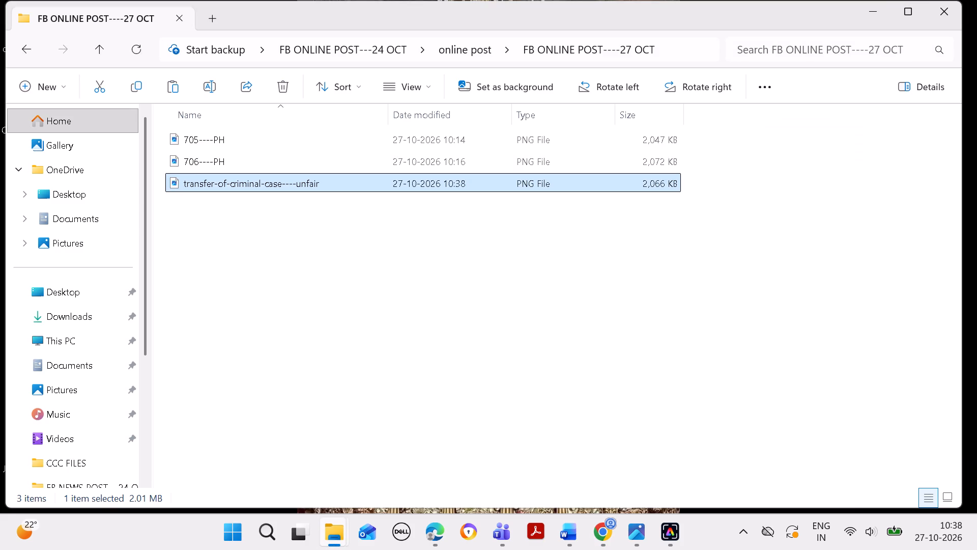
Rename the copied transfer-of-criminal-case----unfair image as 709----PH.
right_click(357, 187)
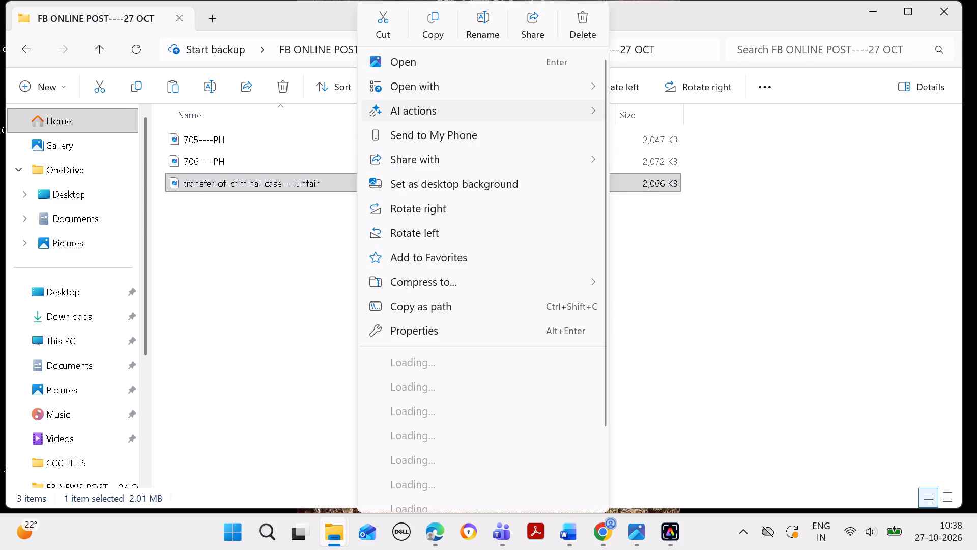
left_click(481, 28)
key("BackSpace")
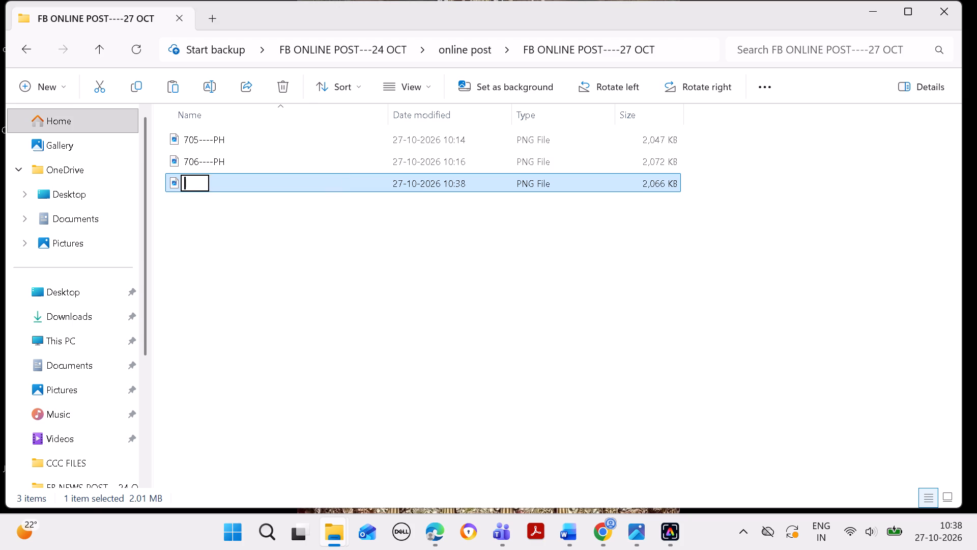
type("707")
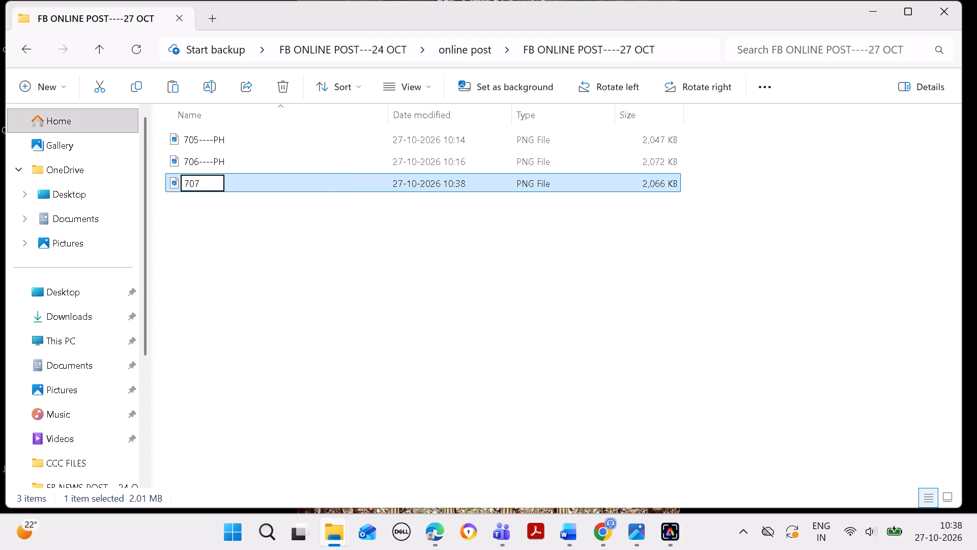
type("--")
key("BackSpace")
key("BackSpace")
key("BackSpace")
key("9")
type("----")
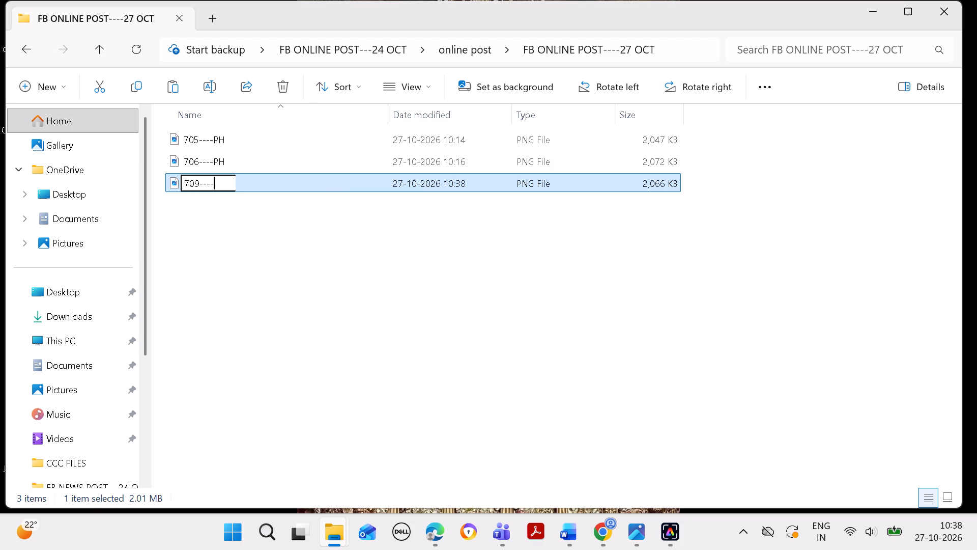
type("PH")
key("Return")
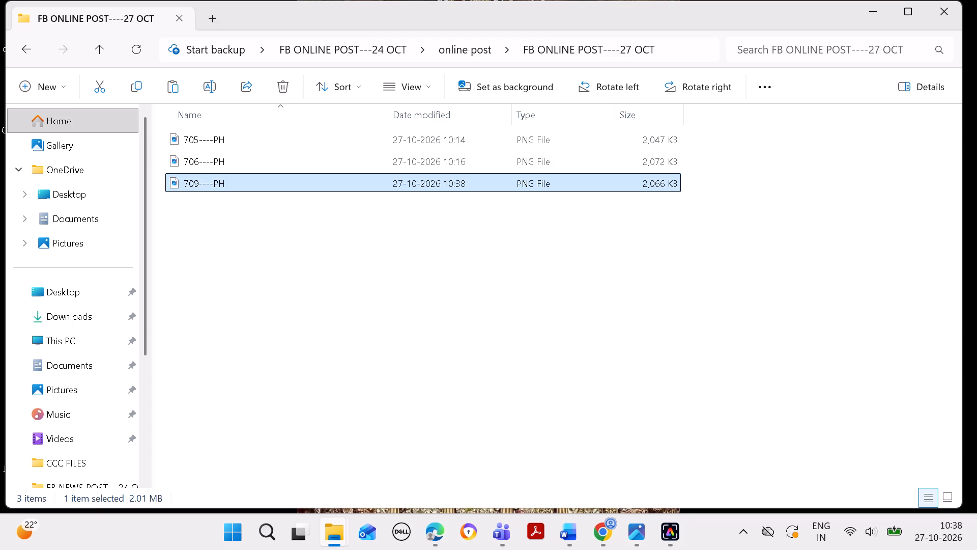
Search Law Herald Online for 2026 citation number 712 and open its judgment in full view.
left_click(604, 533)
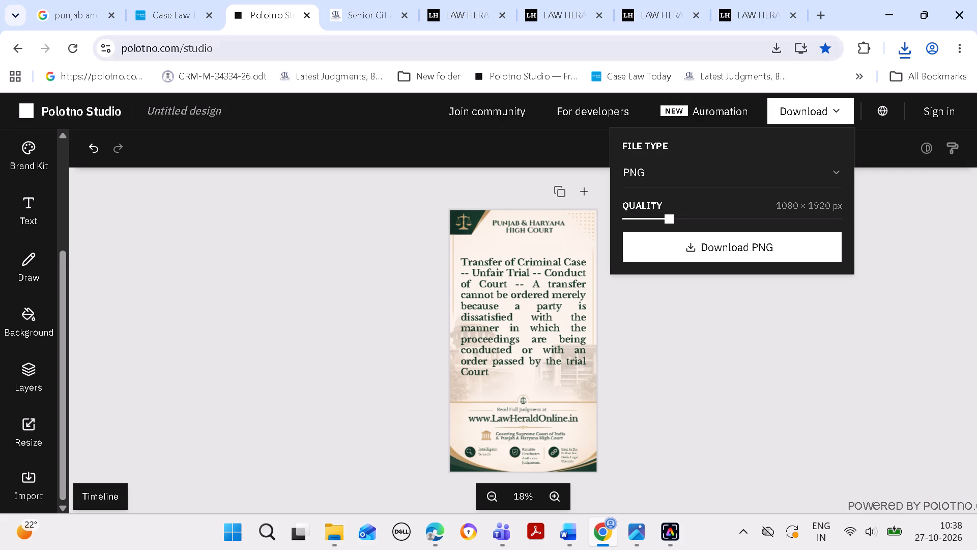
left_click(458, 11)
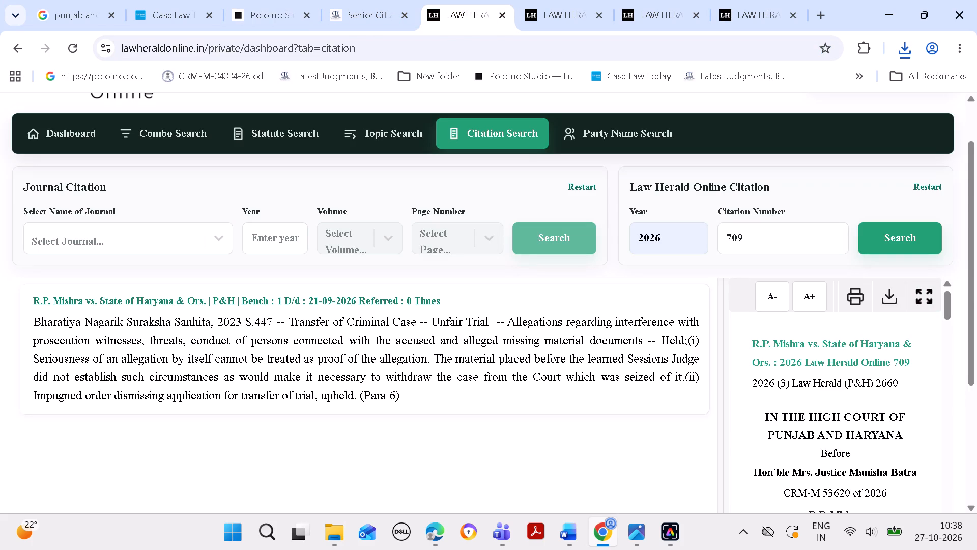
left_click(785, 238)
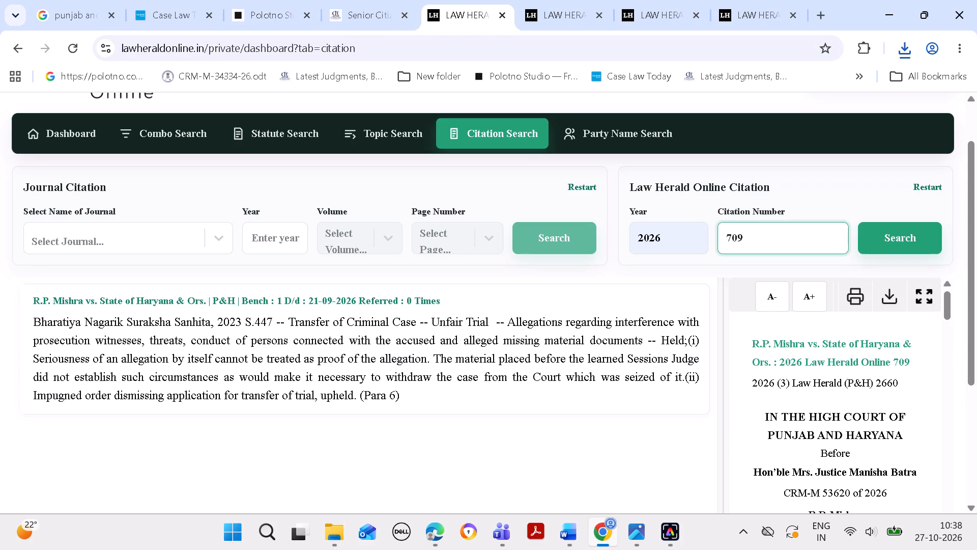
key("BackSpace")
type("12")
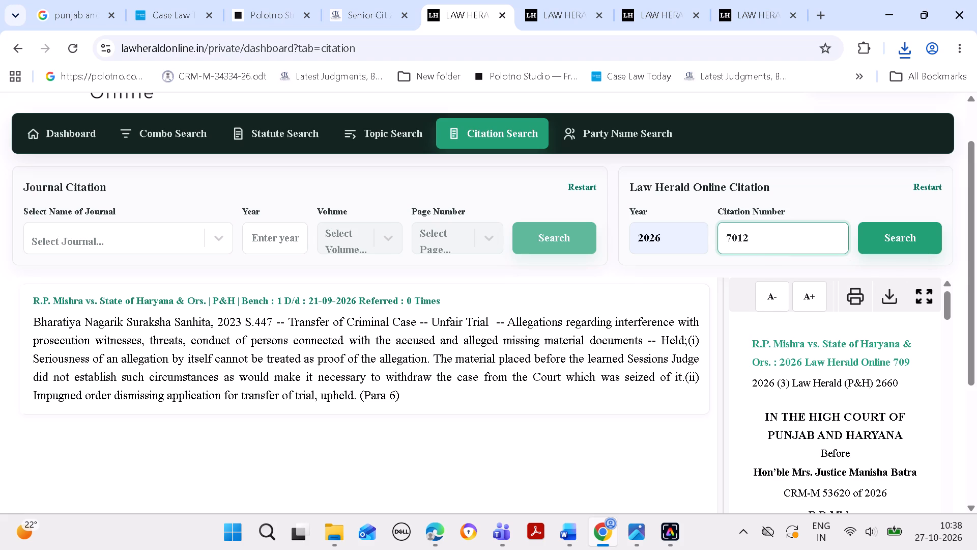
key("BackSpace")
key("BackSpace")
key("BackSpace")
type("12")
left_click(886, 238)
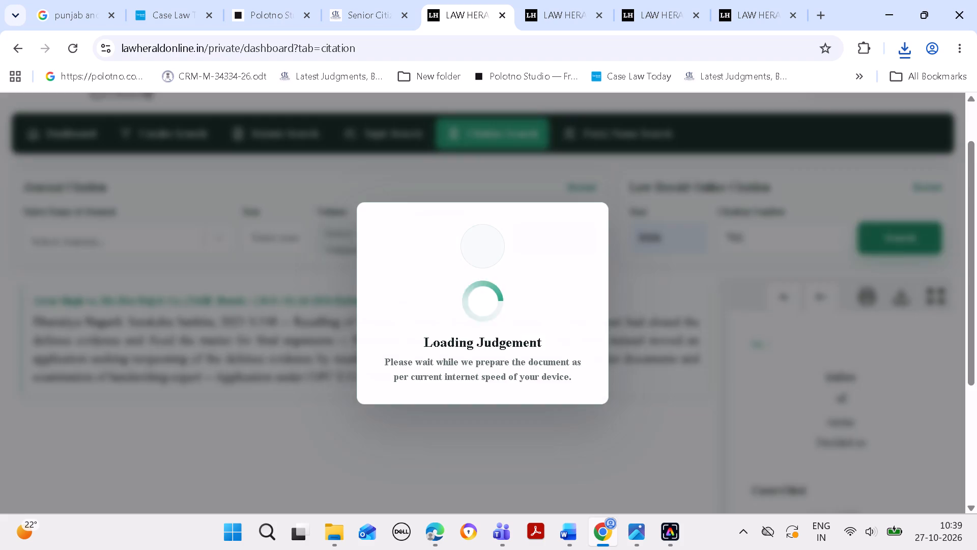
left_click(921, 300)
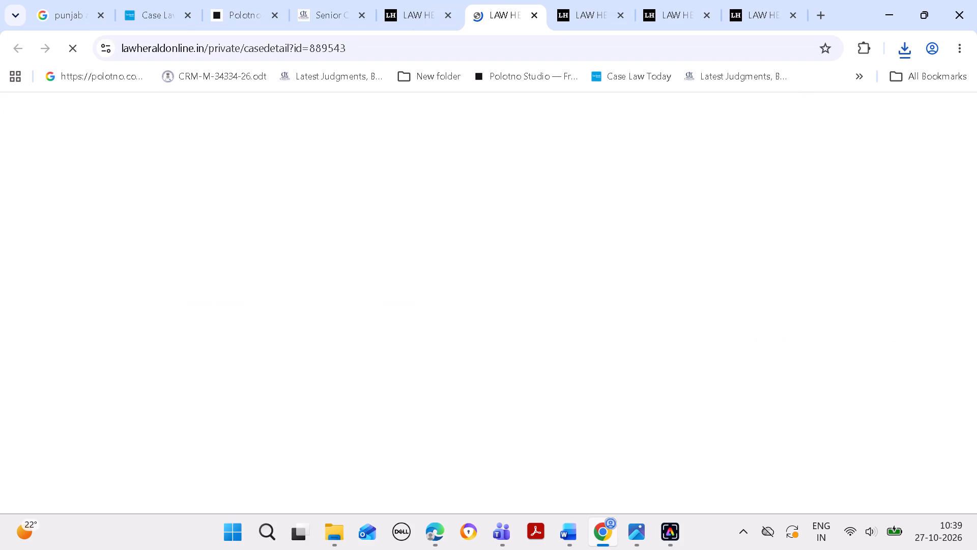
Copy the judgment's italic "Recalling of Witness -- After Closing of Evidence" headnote under Criminal Law.
left_click_drag(976, 147, 976, 189)
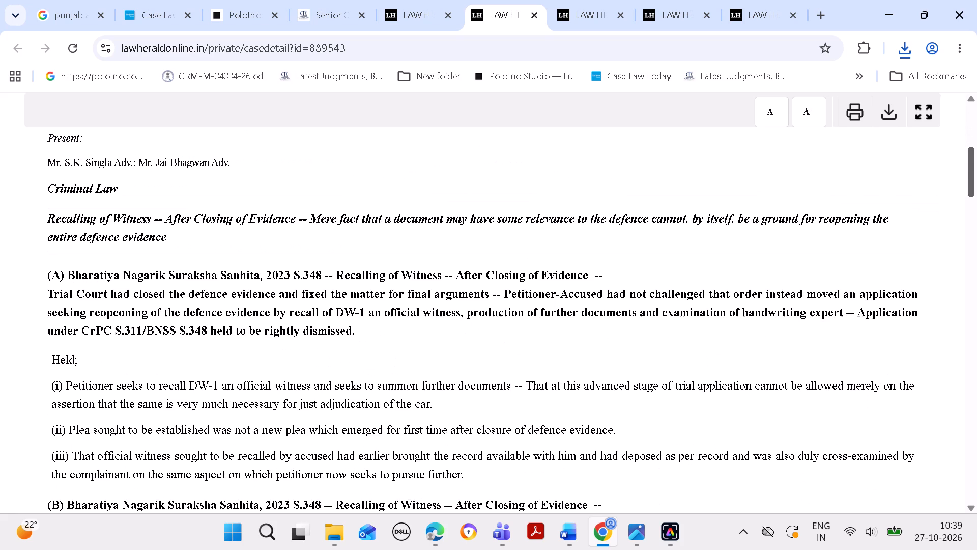
left_click_drag(976, 189, 976, 190)
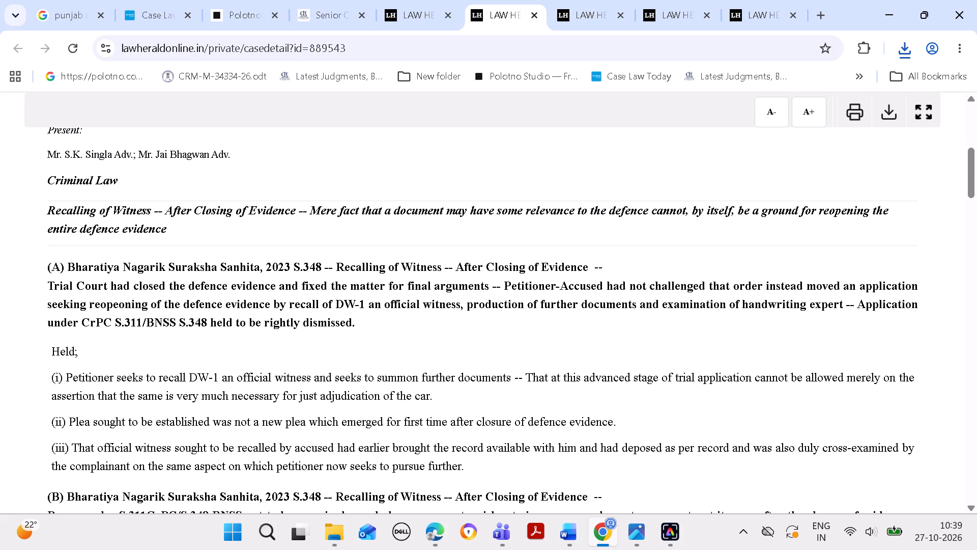
left_click_drag(48, 204, 171, 238)
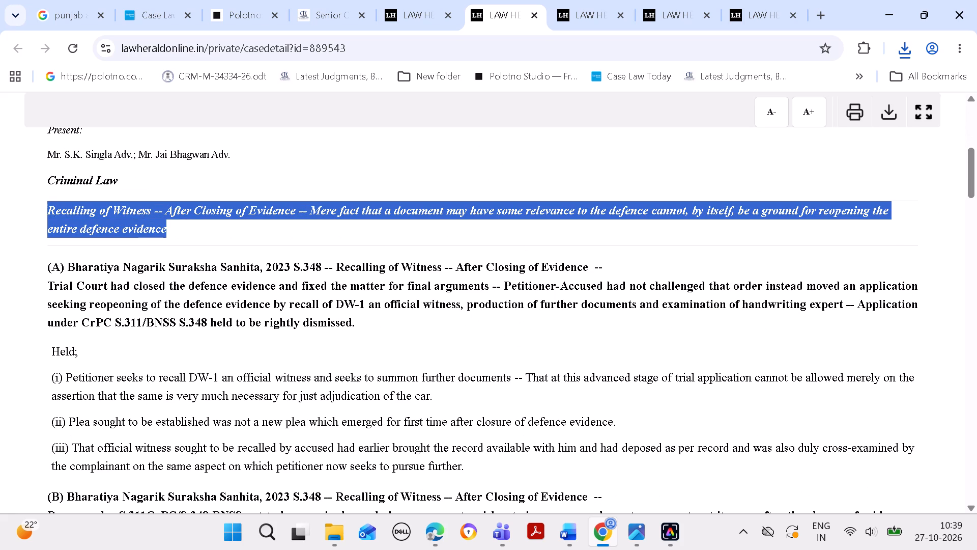
key("ctrl+c")
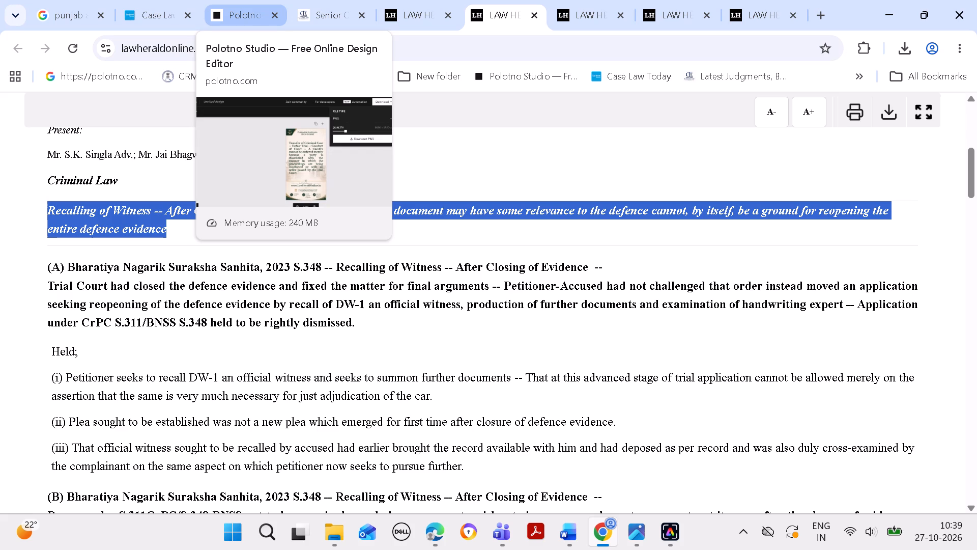
Pass the copied "Recalling of Witness" headnote through the Windows search box and copy it again as plain text.
left_click(246, 16)
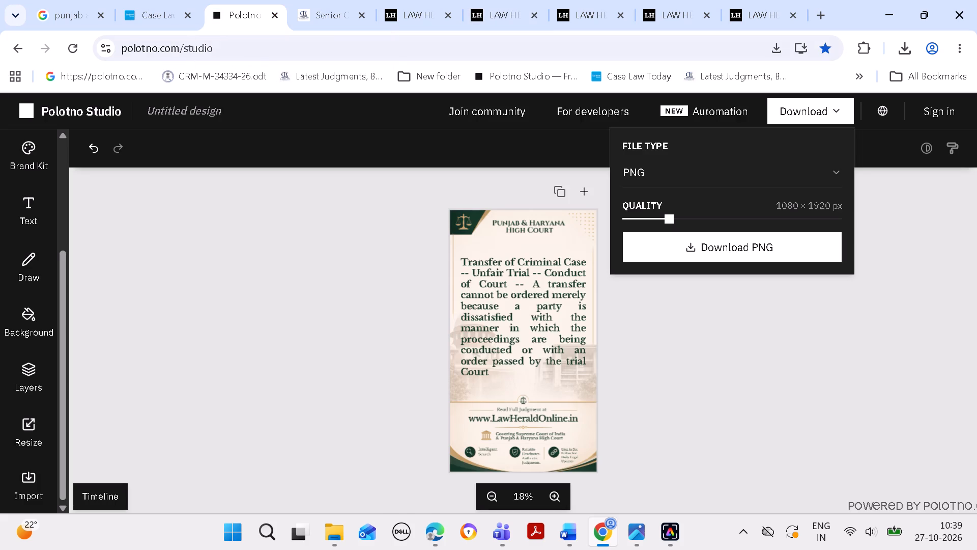
left_click(272, 538)
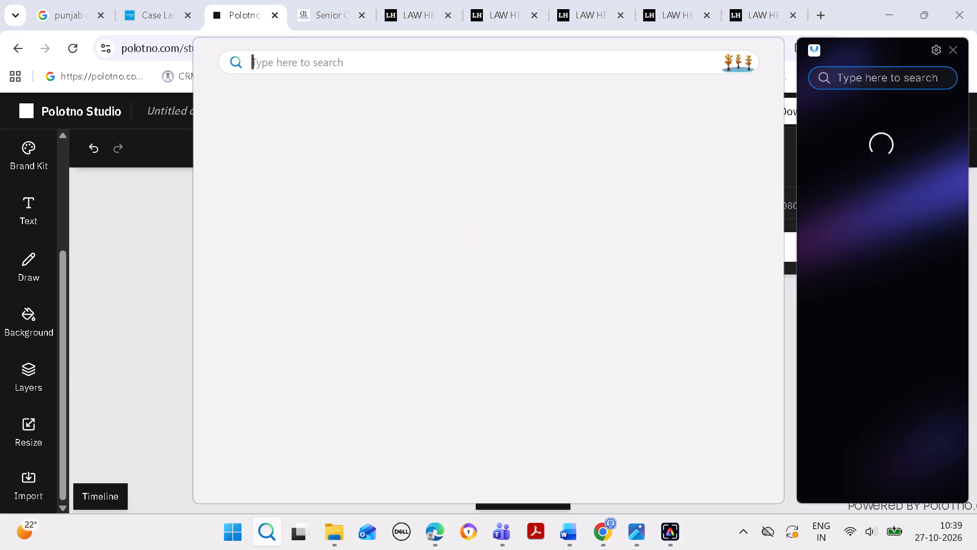
key("ctrl+v")
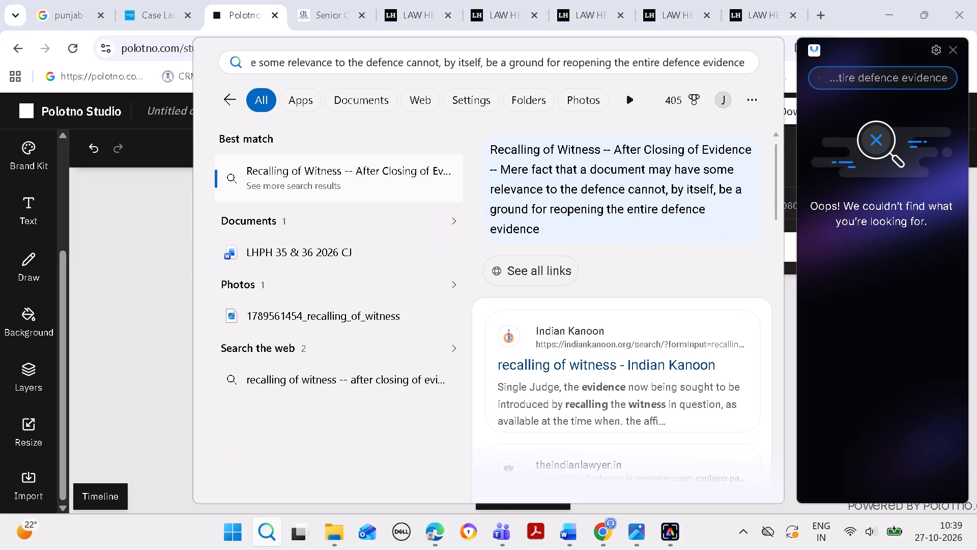
key("ctrl+a")
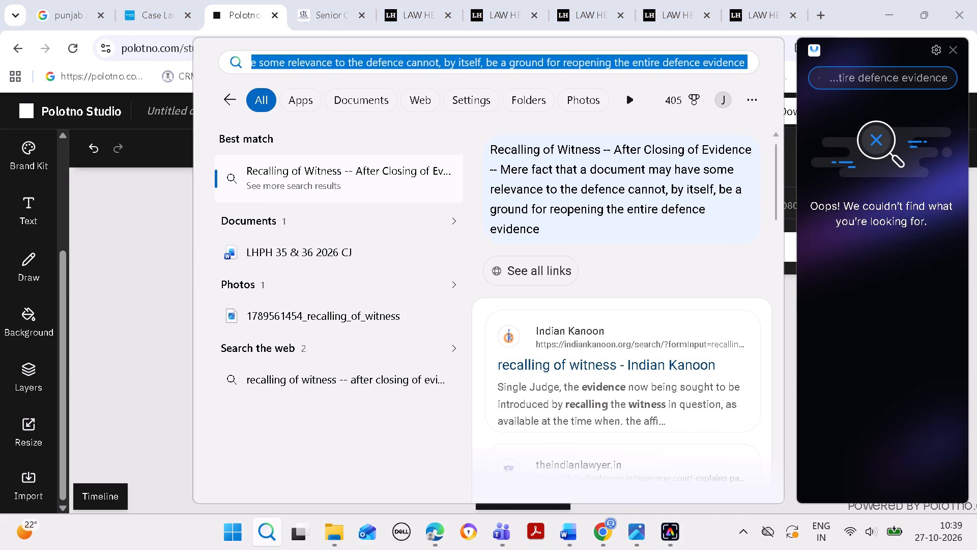
key("ctrl+c")
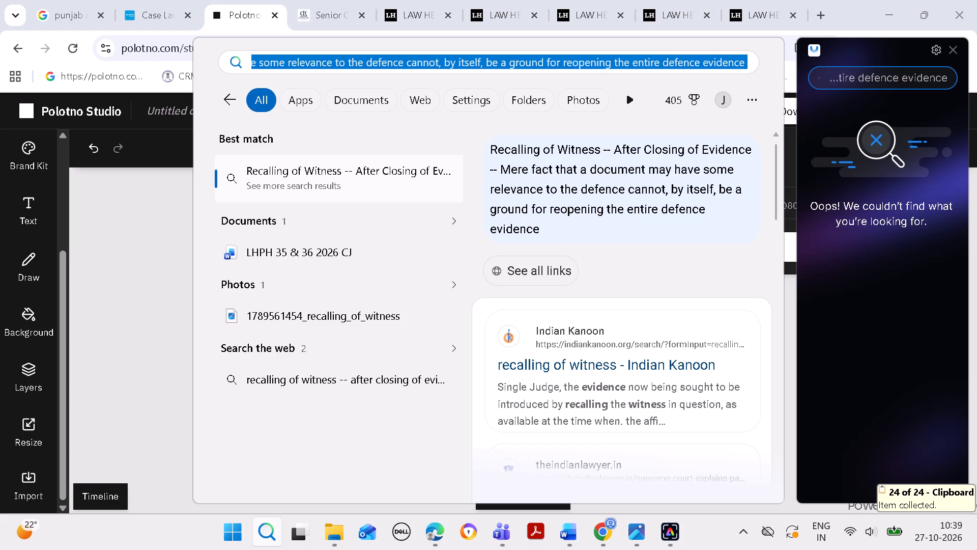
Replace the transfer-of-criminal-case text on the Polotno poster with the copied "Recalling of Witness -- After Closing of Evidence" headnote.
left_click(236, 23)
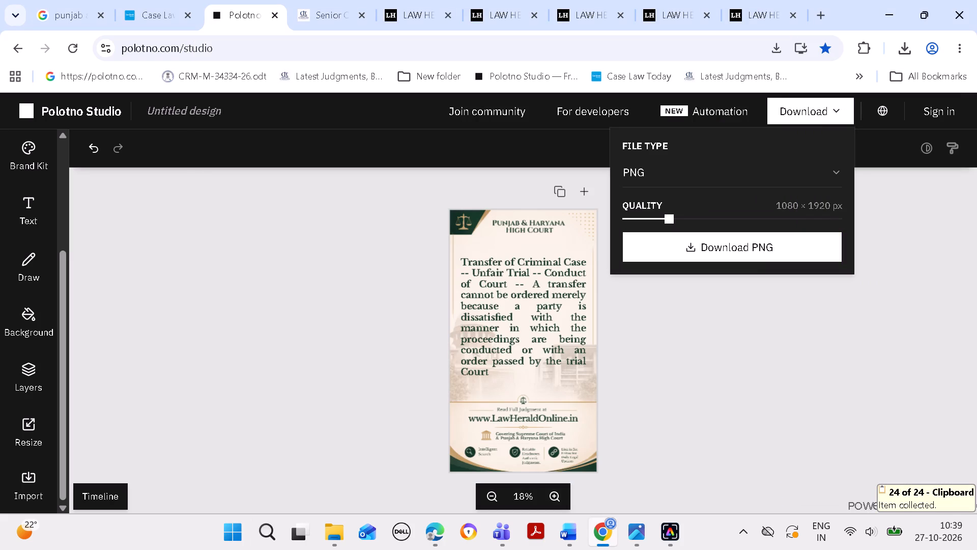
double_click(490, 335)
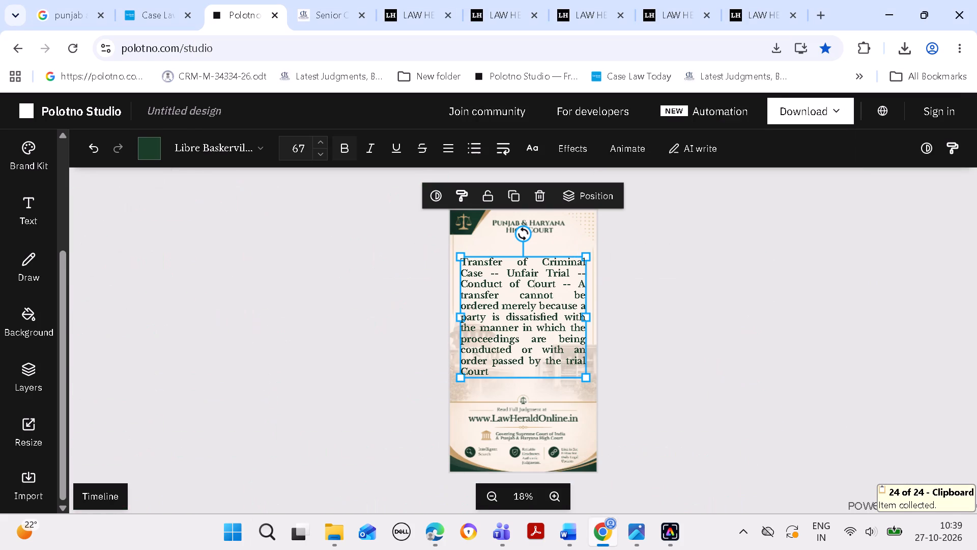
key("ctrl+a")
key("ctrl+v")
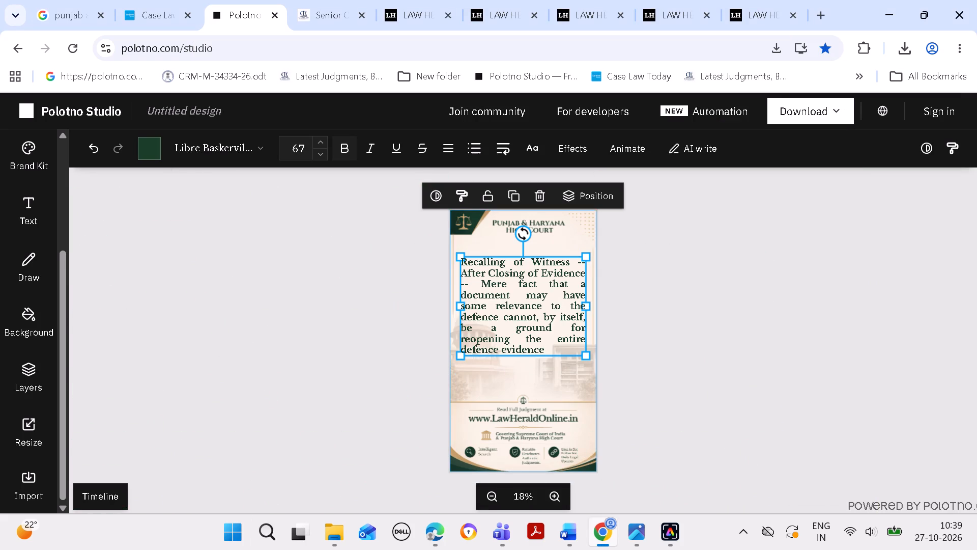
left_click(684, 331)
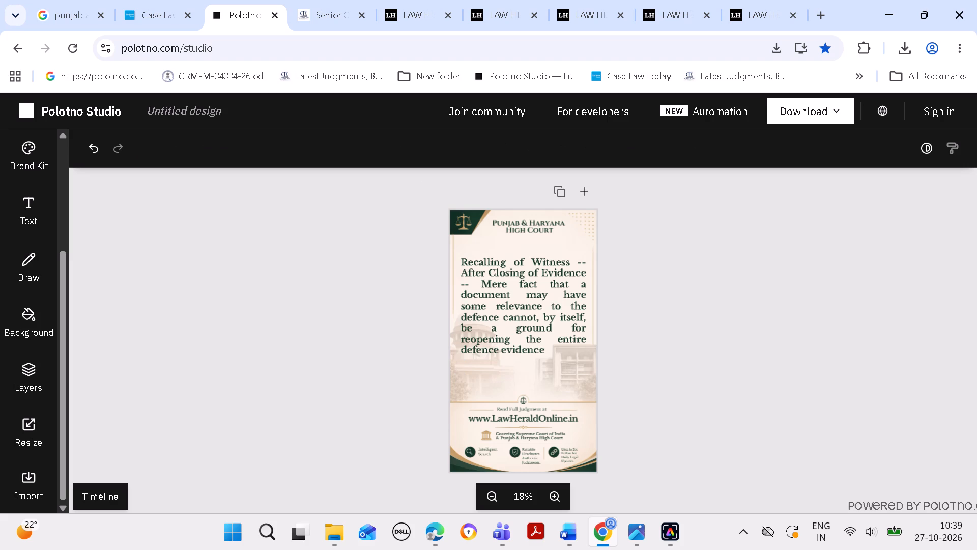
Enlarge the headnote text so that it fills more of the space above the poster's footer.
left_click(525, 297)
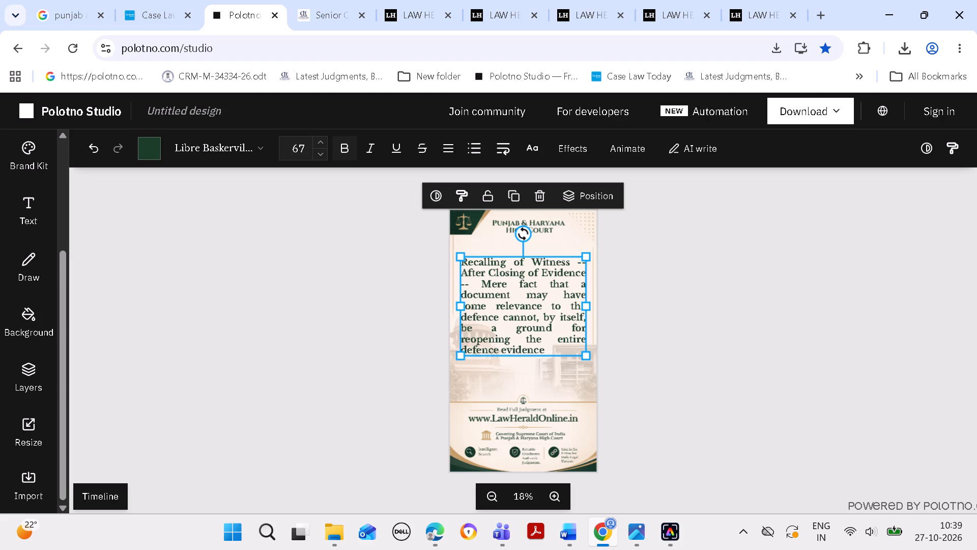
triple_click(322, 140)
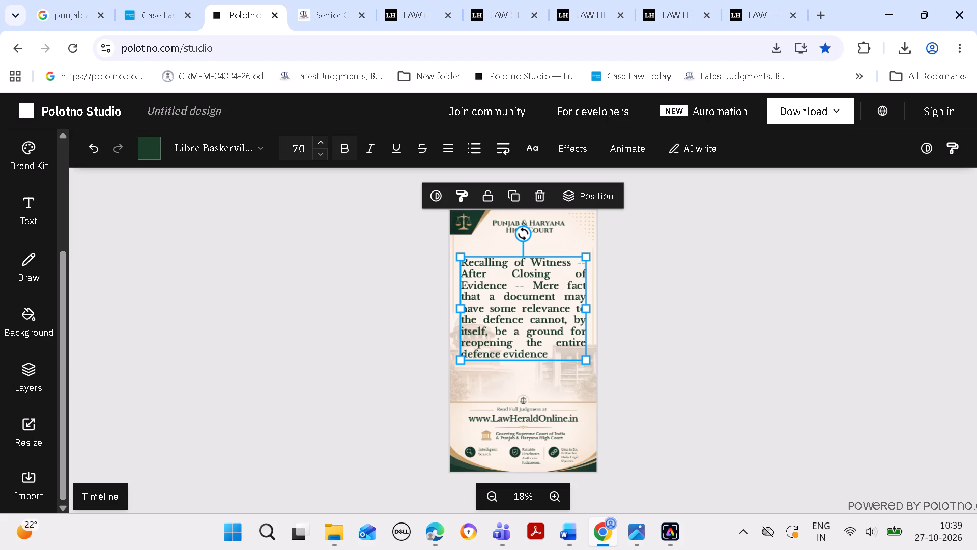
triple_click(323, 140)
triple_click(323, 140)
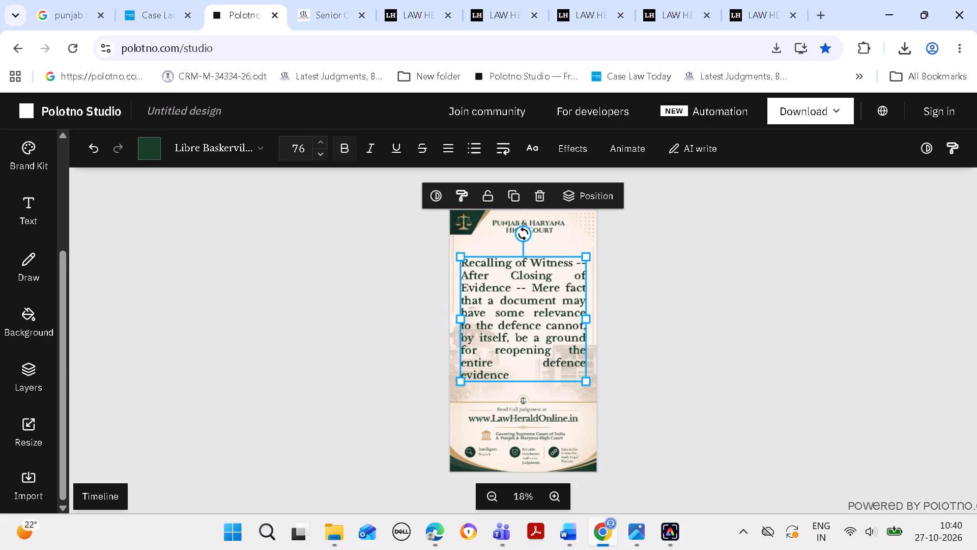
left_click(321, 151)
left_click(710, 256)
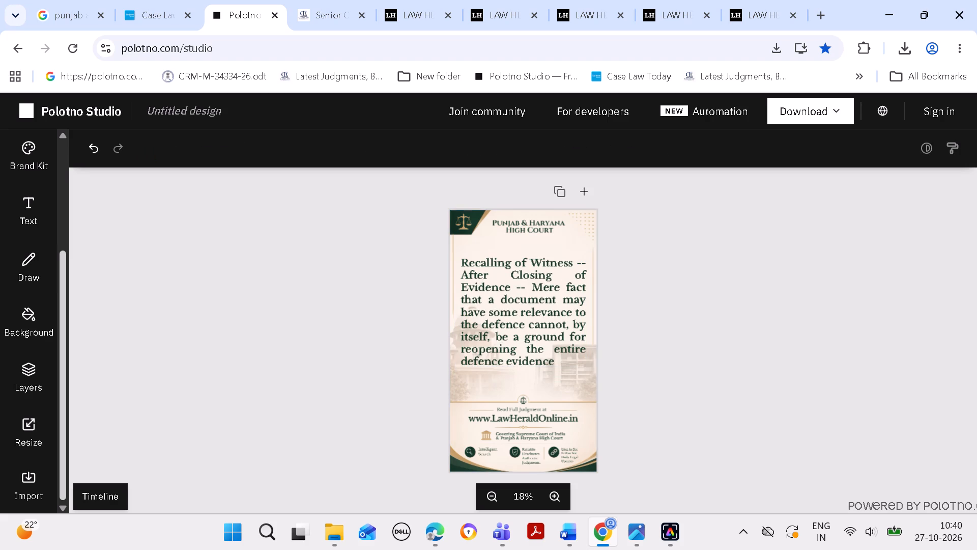
Import the Polotno project file PH Online New 1 (1).json from Downloads as a fresh poster template.
scroll(63, 437, "down", 3)
left_click(31, 483)
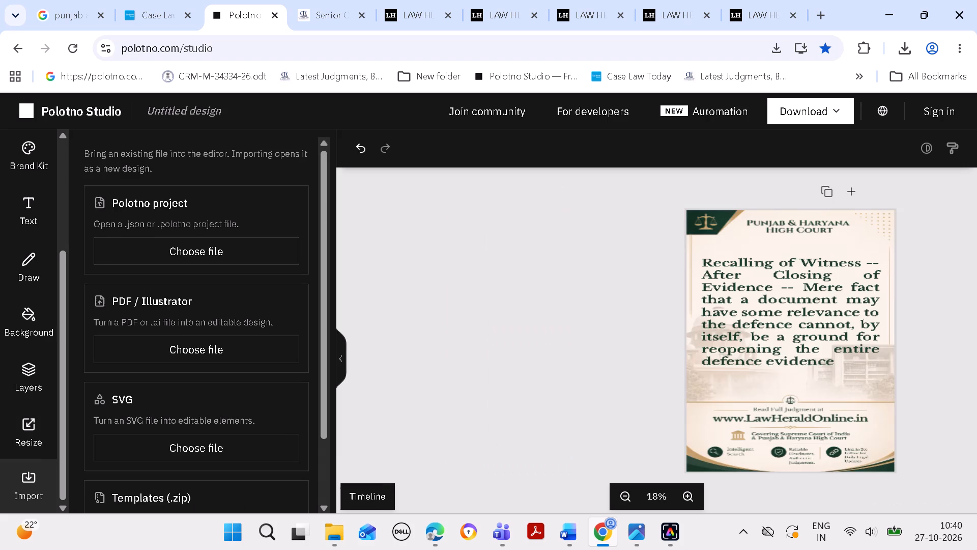
left_click(195, 252)
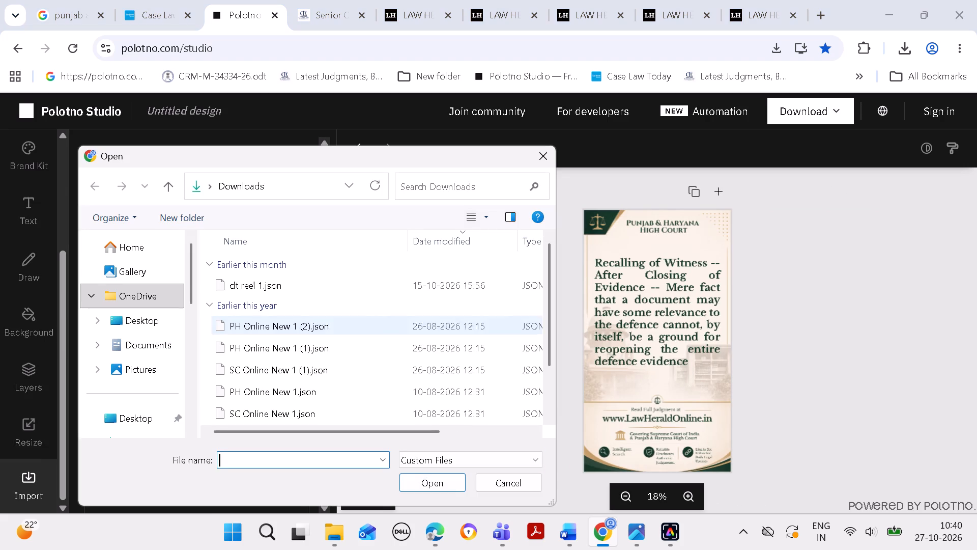
left_click(293, 344)
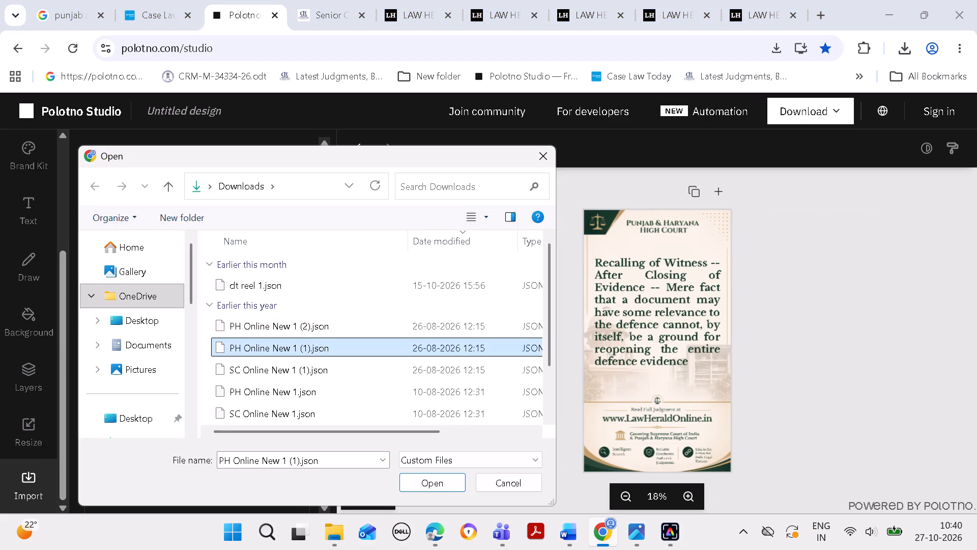
left_click(427, 475)
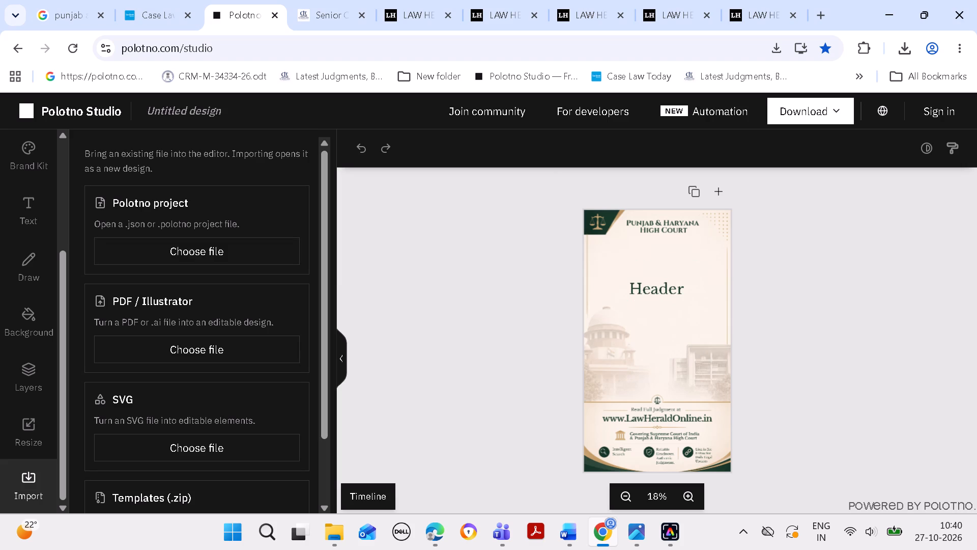
Replace the "Header" placeholder in the template with the copied "Recalling of Witness -- After Closing of Evidence" headnote.
left_click(342, 360)
double_click(509, 288)
left_click(554, 284)
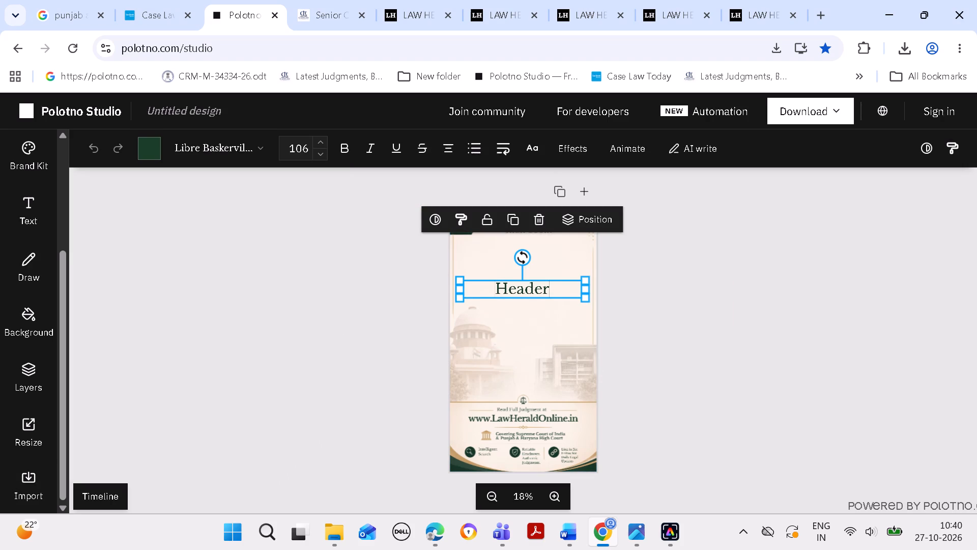
key("BackSpace")
key("BackSpace")
key("BackSpace")
key("BackSpace")
key("BackSpace")
key("BackSpace")
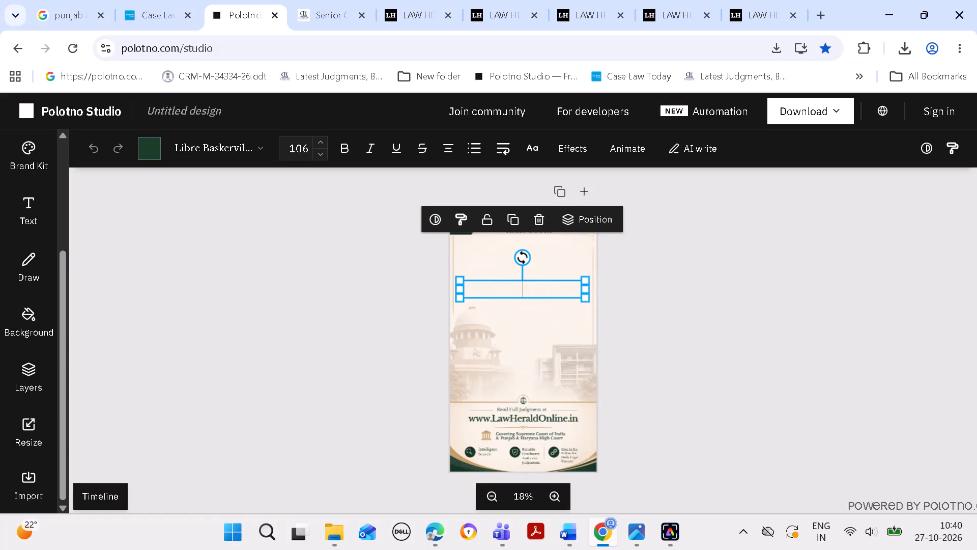
key("ctrl+v")
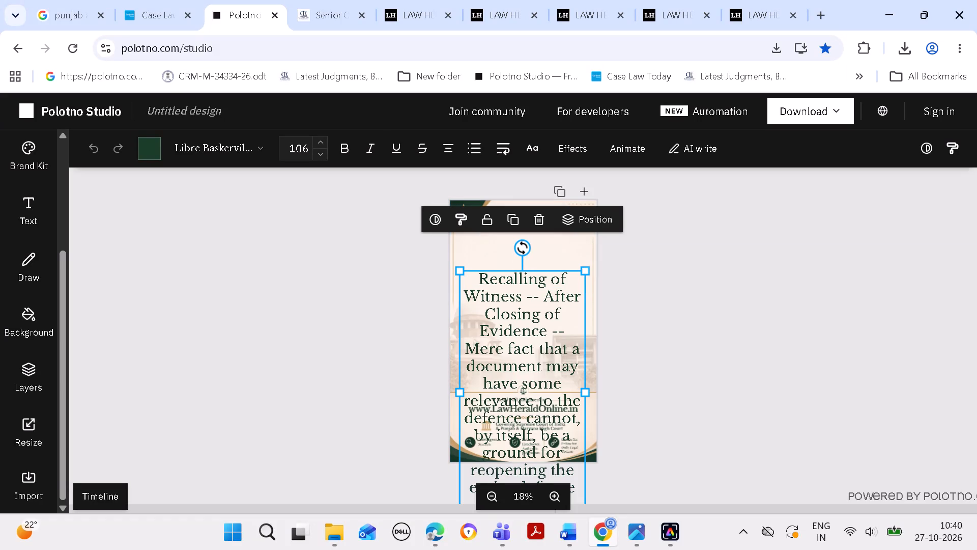
Reduce the headnote text's font size to 81.
triple_click(324, 153)
left_click(324, 151)
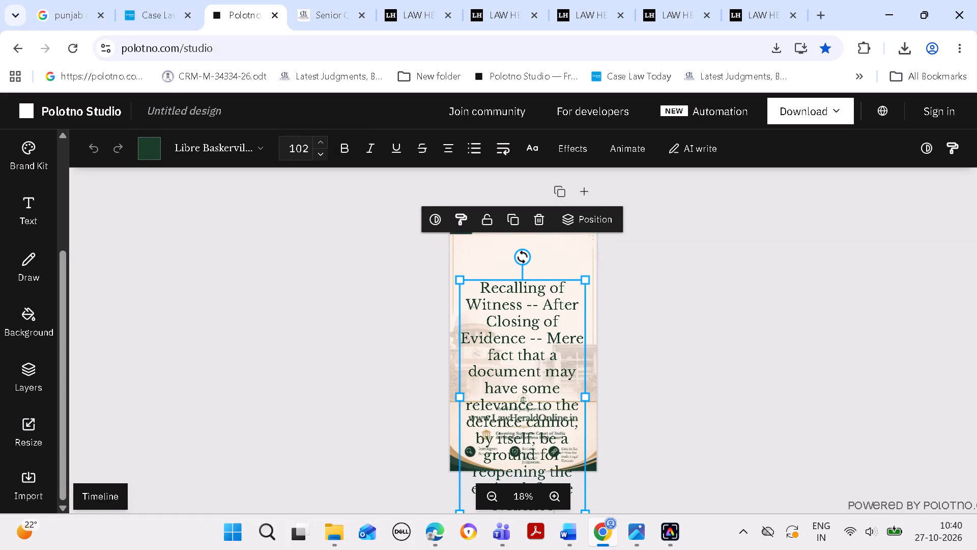
triple_click(319, 154)
triple_click(318, 153)
triple_click(317, 152)
triple_click(315, 151)
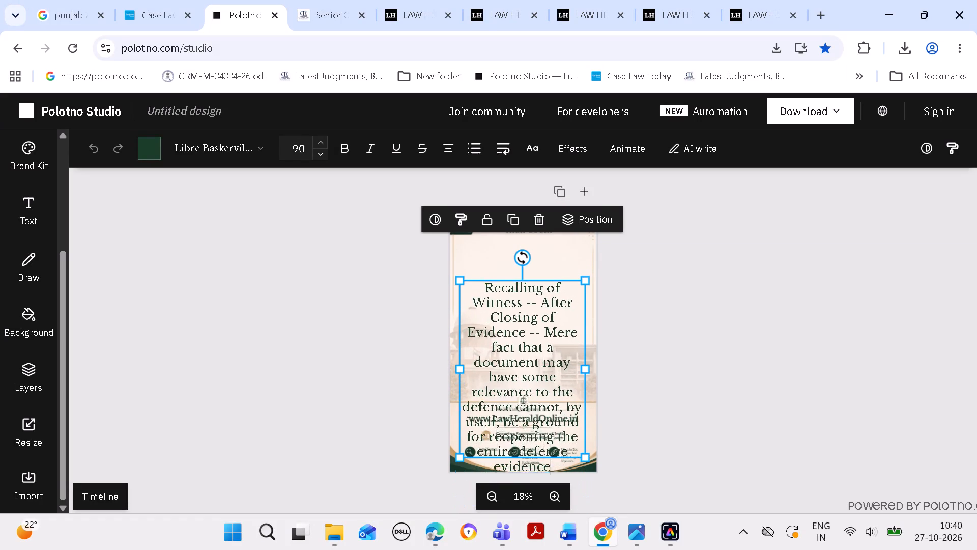
triple_click(315, 150)
triple_click(315, 148)
triple_click(315, 148)
double_click(315, 147)
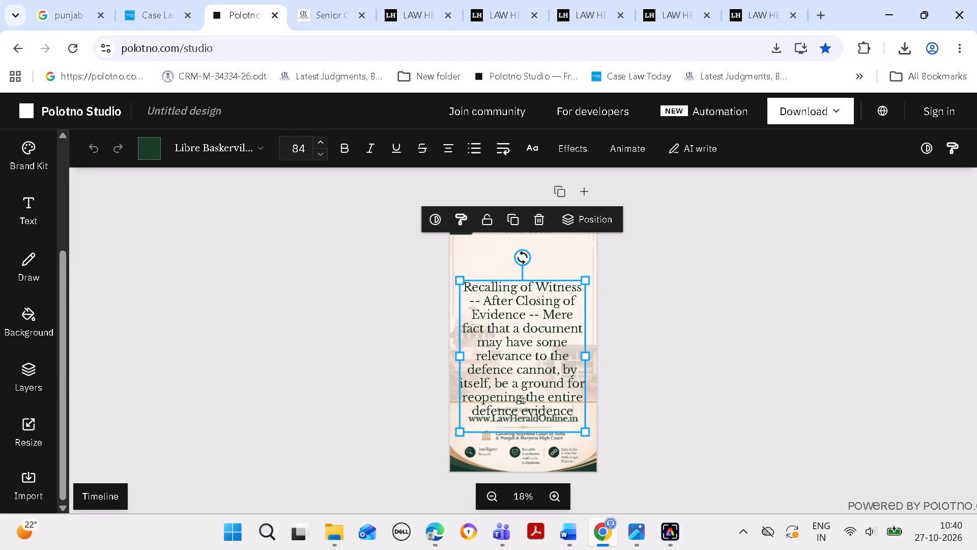
triple_click(315, 156)
left_click(315, 155)
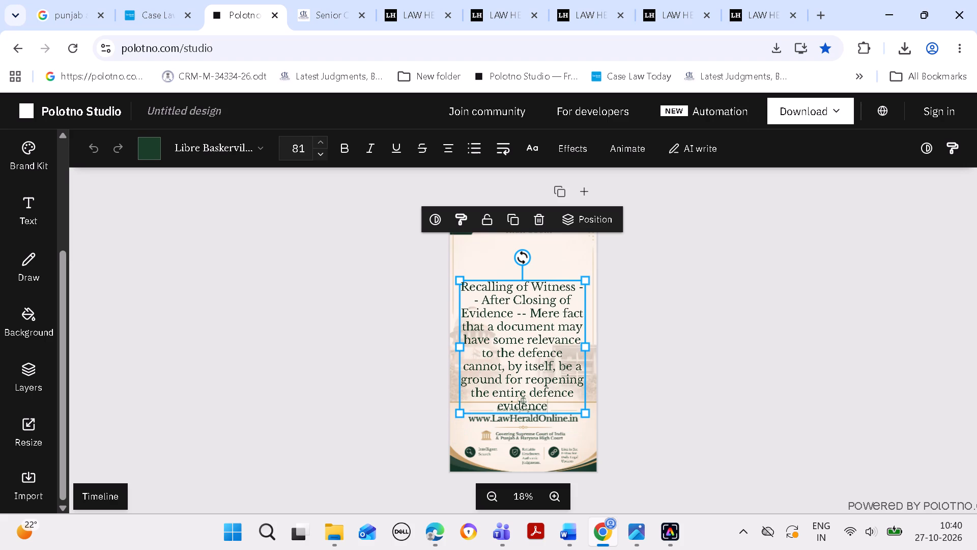
Justify the headnote text and make it bold.
left_click(441, 149)
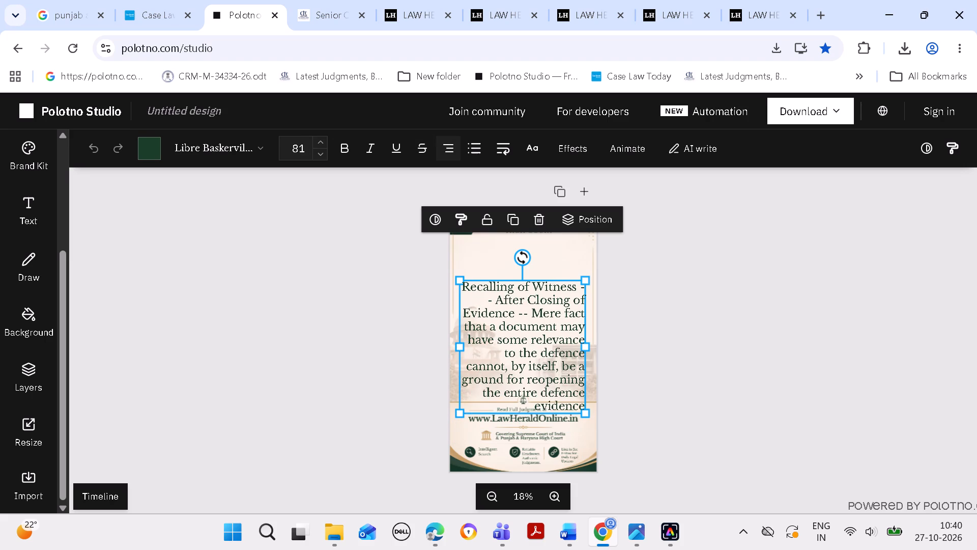
left_click(441, 148)
left_click(347, 148)
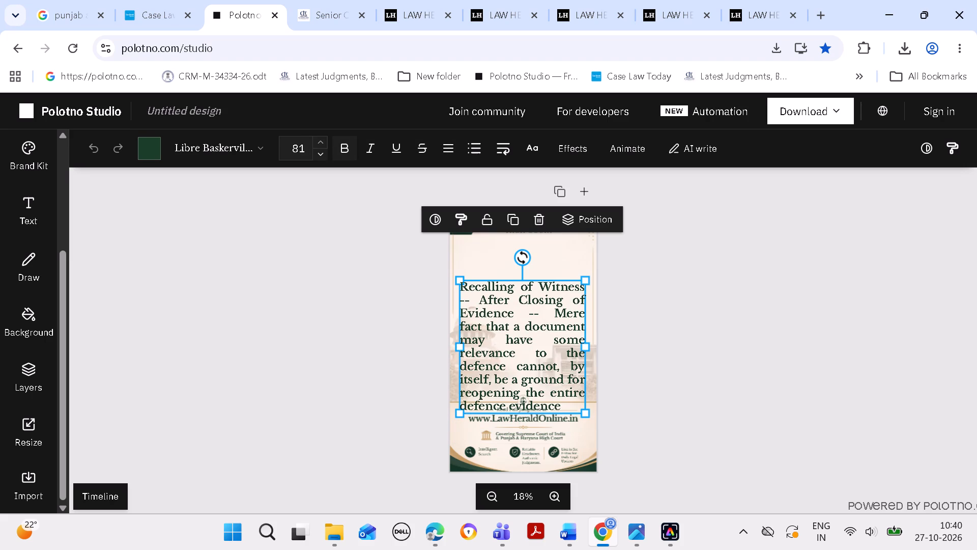
Set the bold headnote text's font size to 79.
double_click(320, 151)
left_click(320, 150)
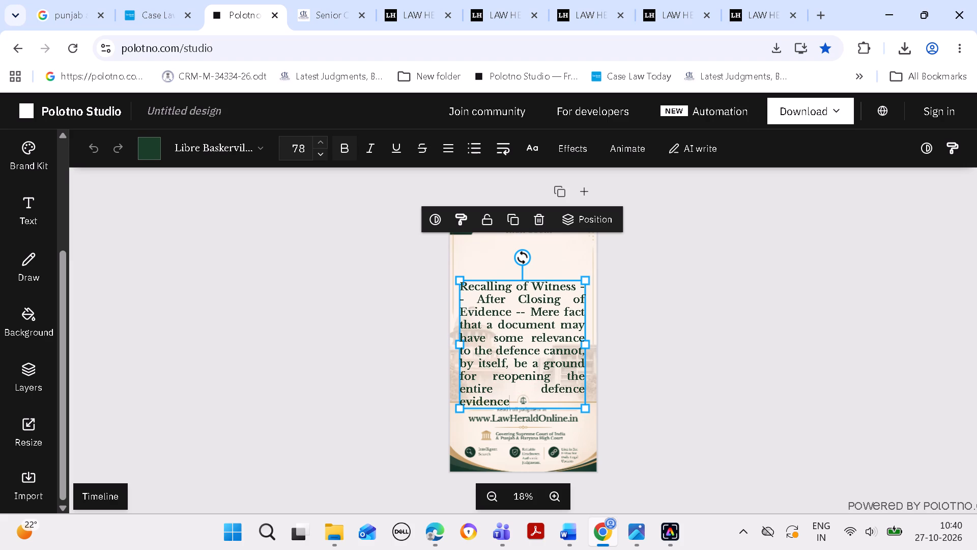
left_click(324, 147)
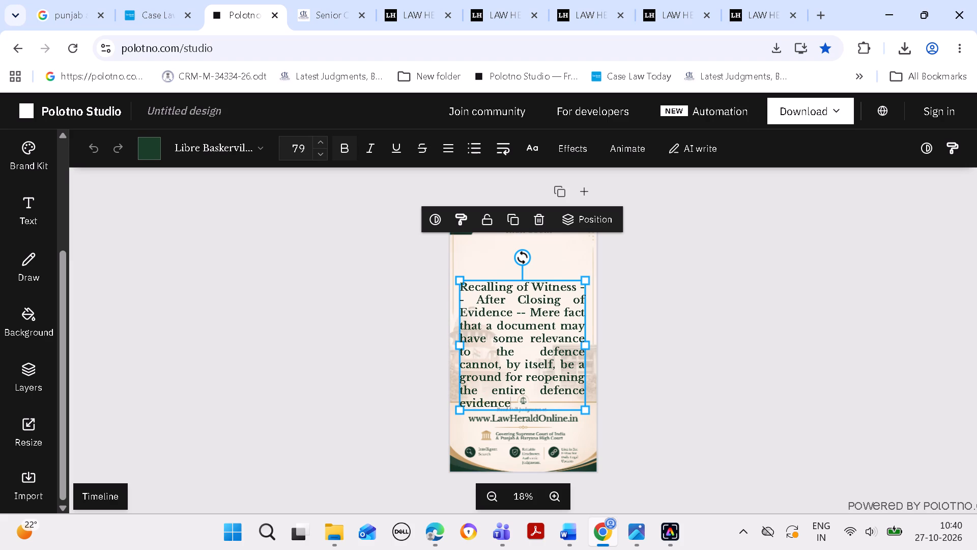
left_click(690, 290)
Move the headnote text block up so it sits centred between the Punjab & Haryana High Court heading and the footer.
left_click(541, 352)
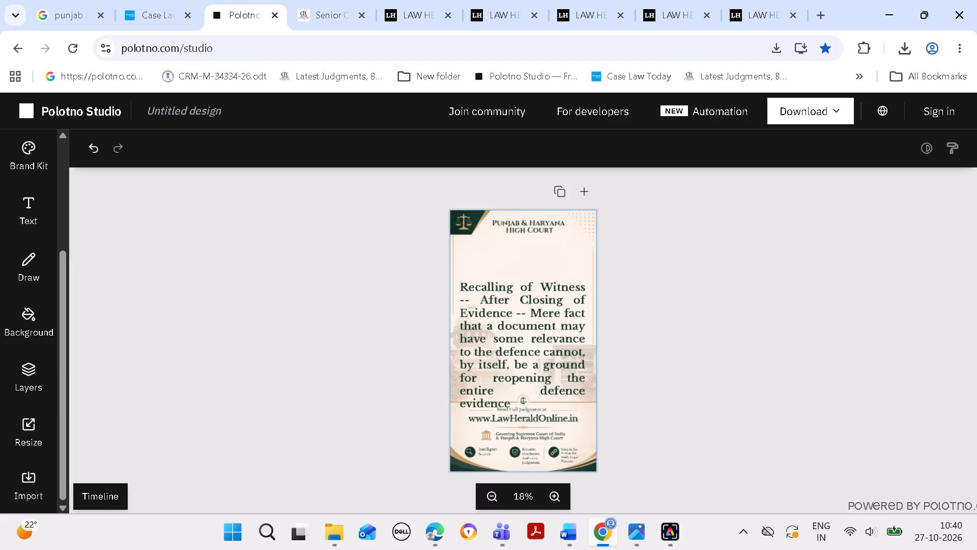
left_click(700, 343)
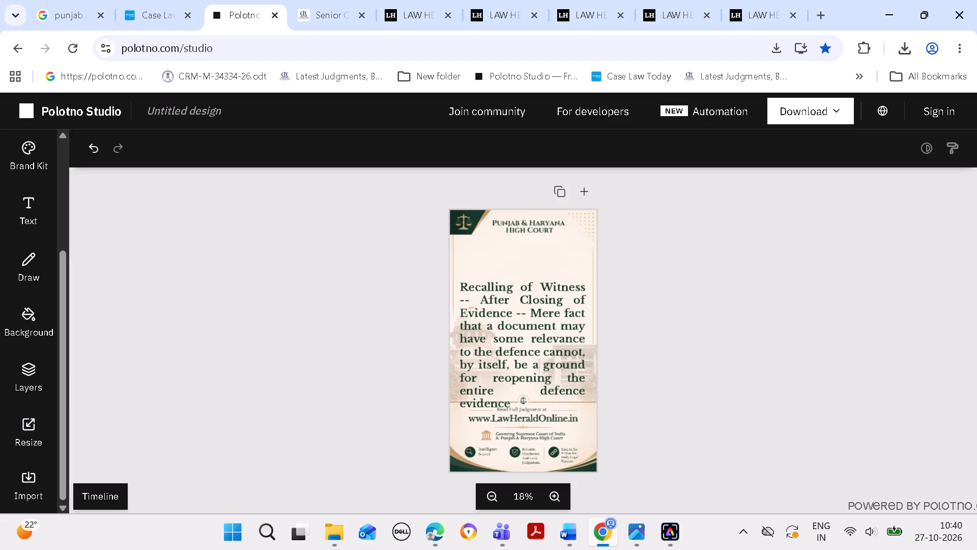
left_click_drag(549, 356, 544, 337)
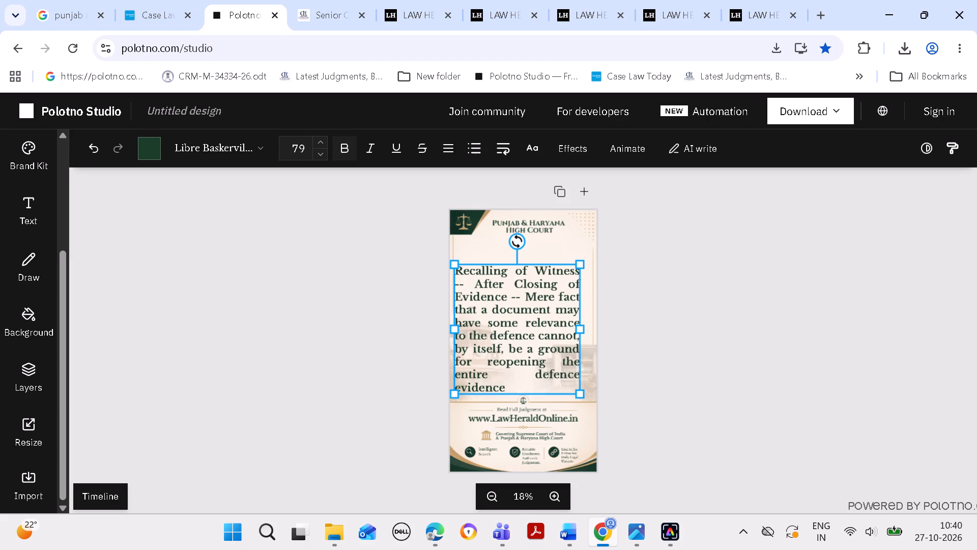
left_click_drag(544, 337, 547, 335)
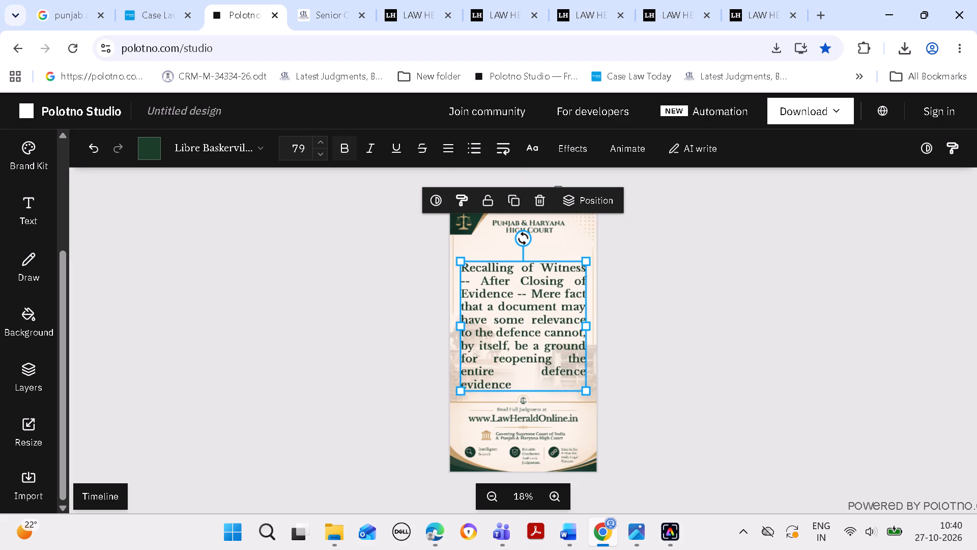
Set the headnote text's font size to 75.
left_click(323, 154)
left_click(323, 154)
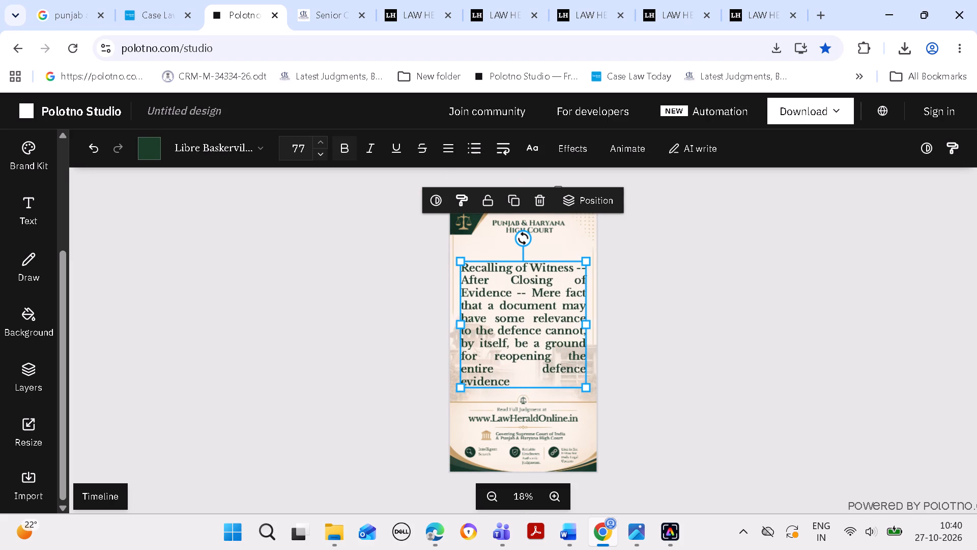
left_click(323, 154)
left_click(323, 154)
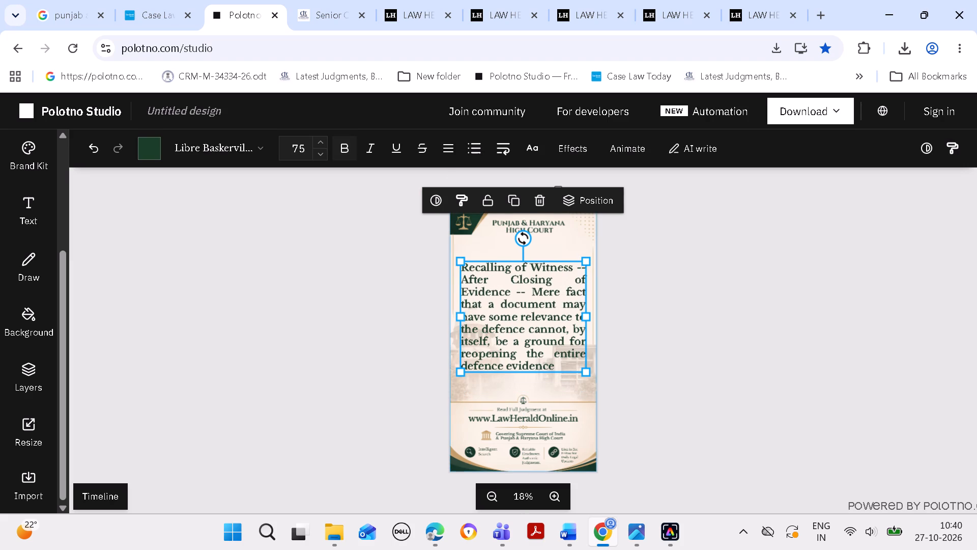
left_click(692, 325)
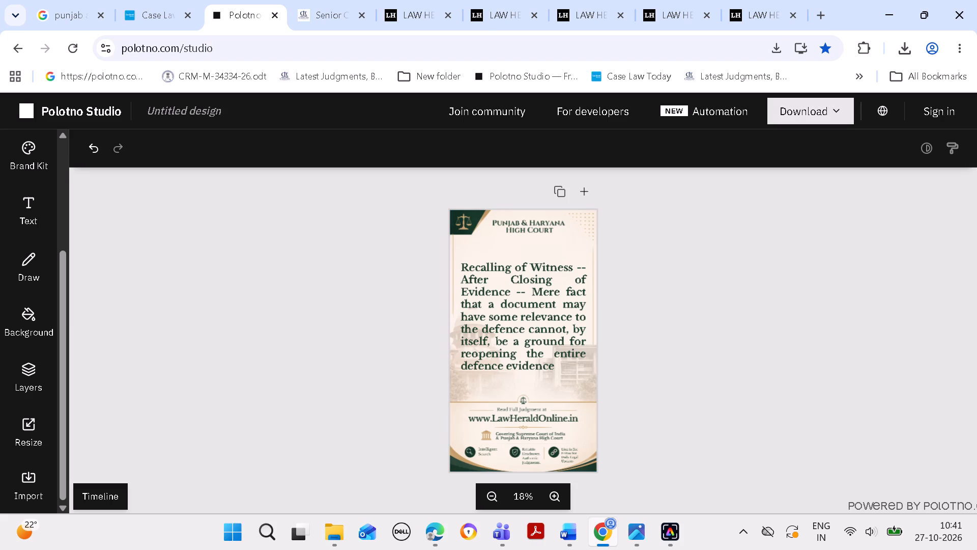
Download the finished Recalling of Witness judgment post as a PNG.
left_click(791, 112)
left_click(740, 240)
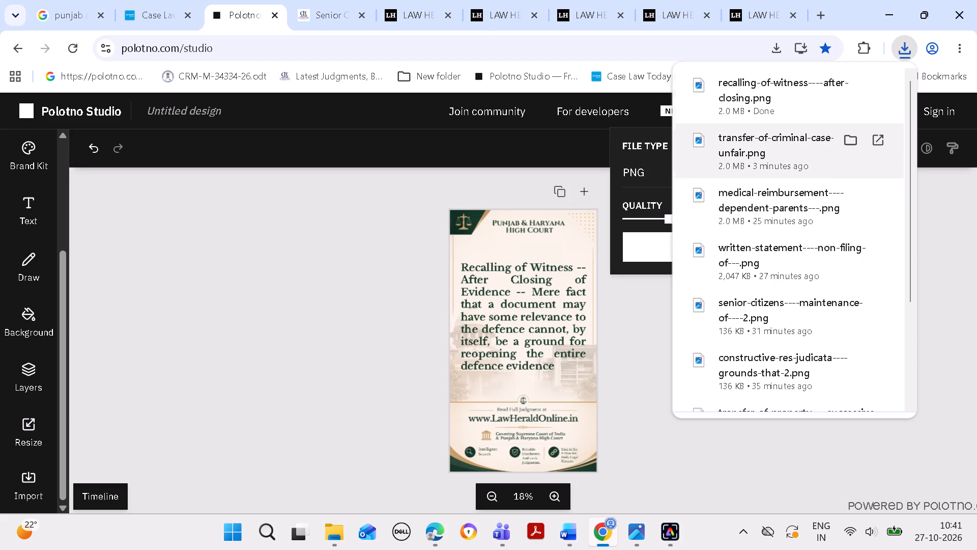
Copy the downloaded recalling-of-witness PNG from Downloads into the FB ONLINE POST----27 OCT folder.
left_click(855, 78)
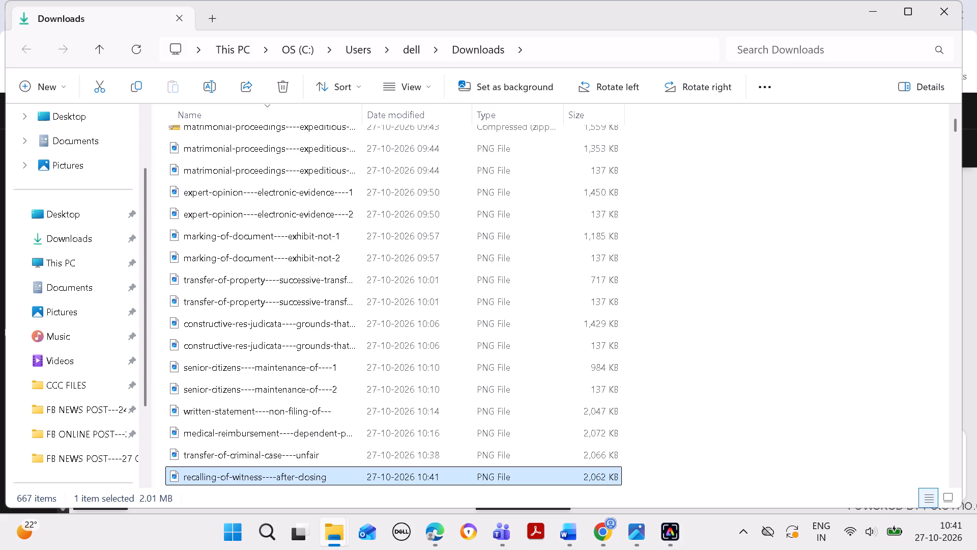
key("ctrl+c")
left_click(868, 13)
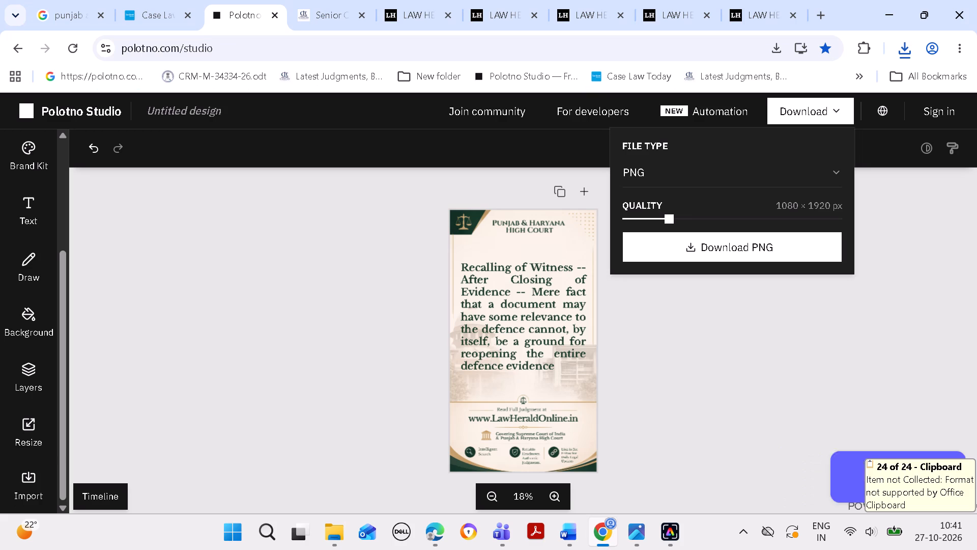
left_click(868, 13)
left_click(879, 19)
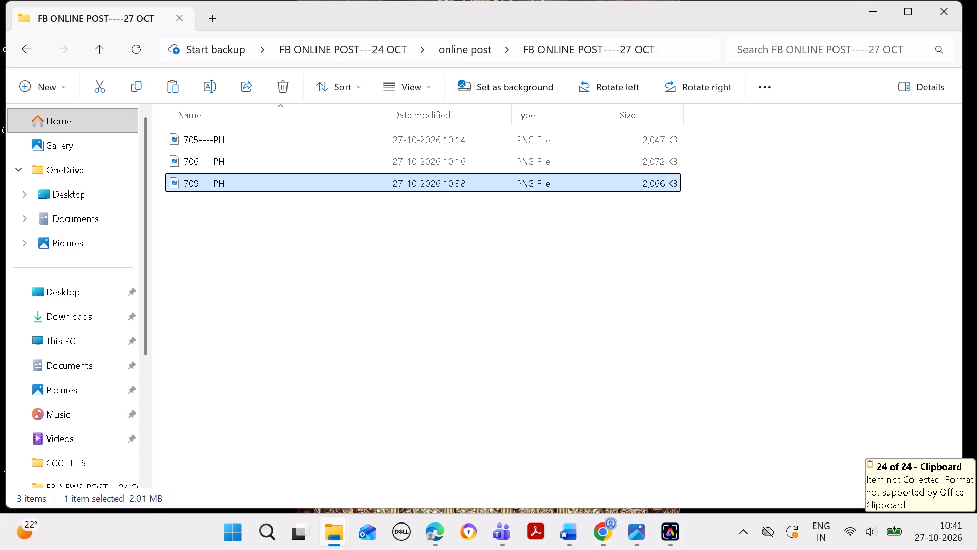
key("ctrl+v")
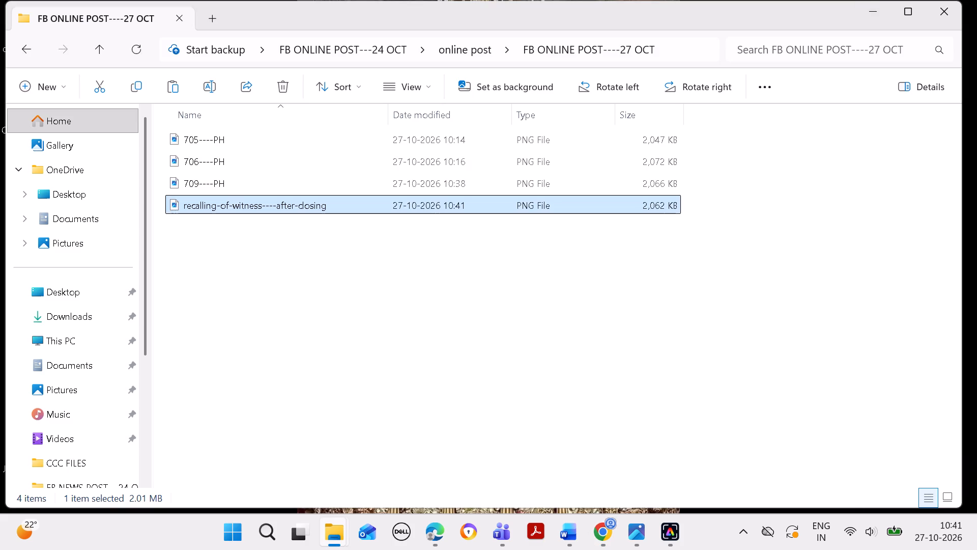
Rename the copied recalling-of-witness image as 712---PH.
right_click(338, 206)
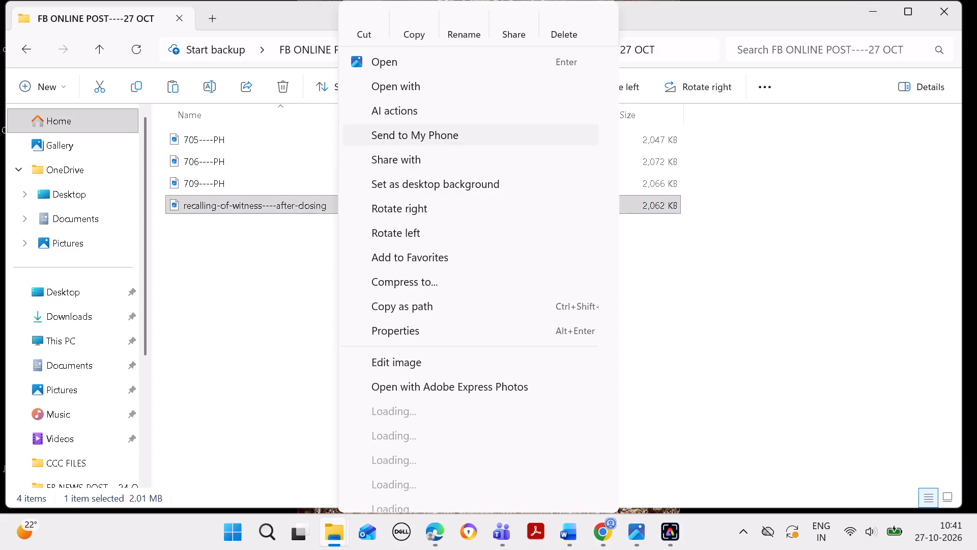
left_click(458, 22)
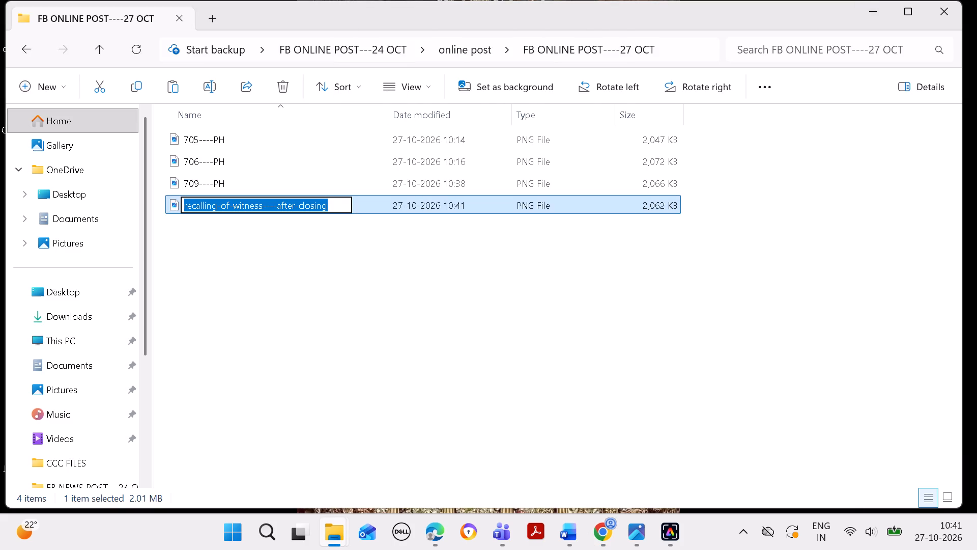
key("BackSpace")
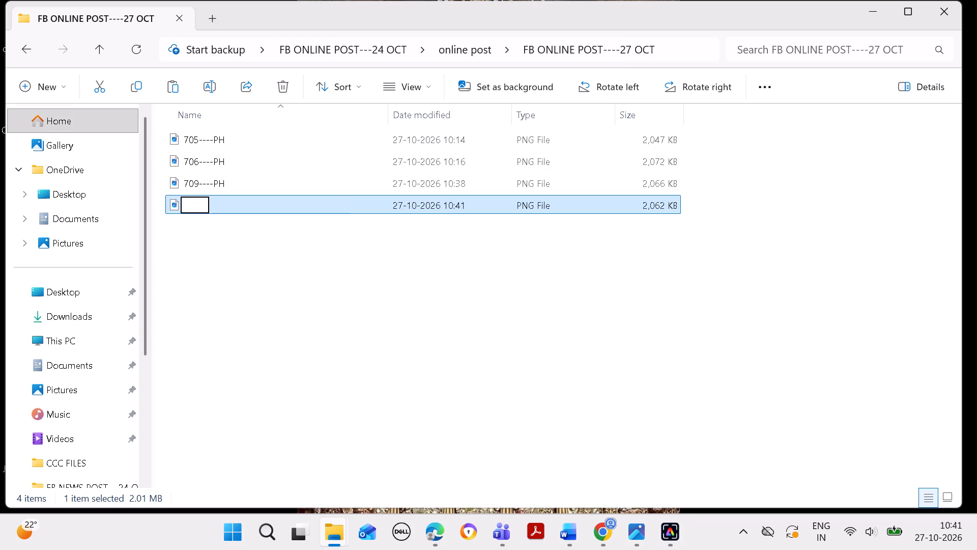
type("71")
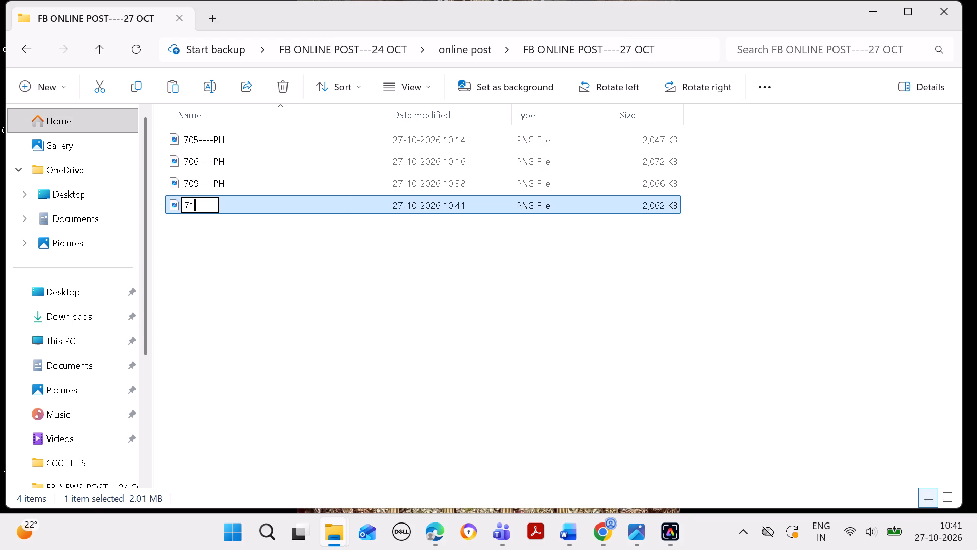
key("2")
key("Return")
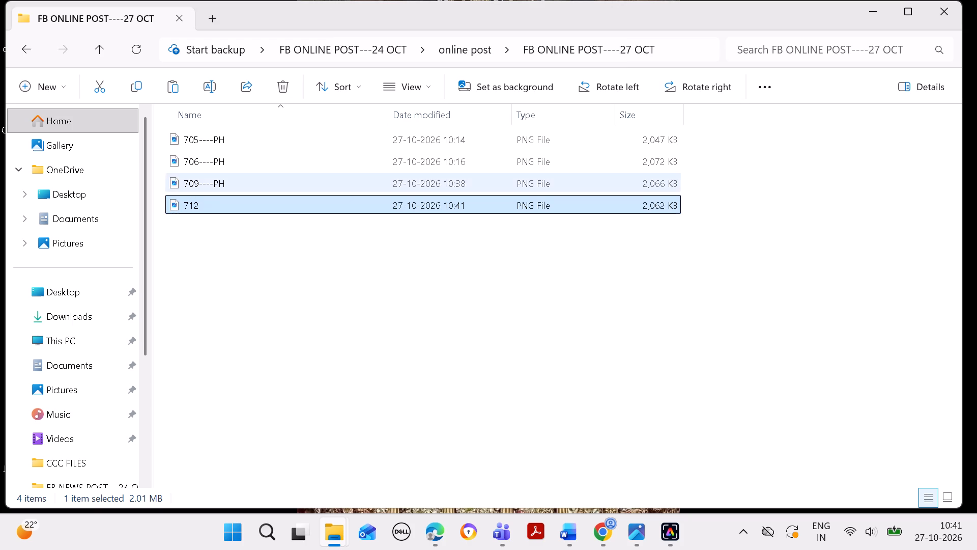
right_click(281, 201)
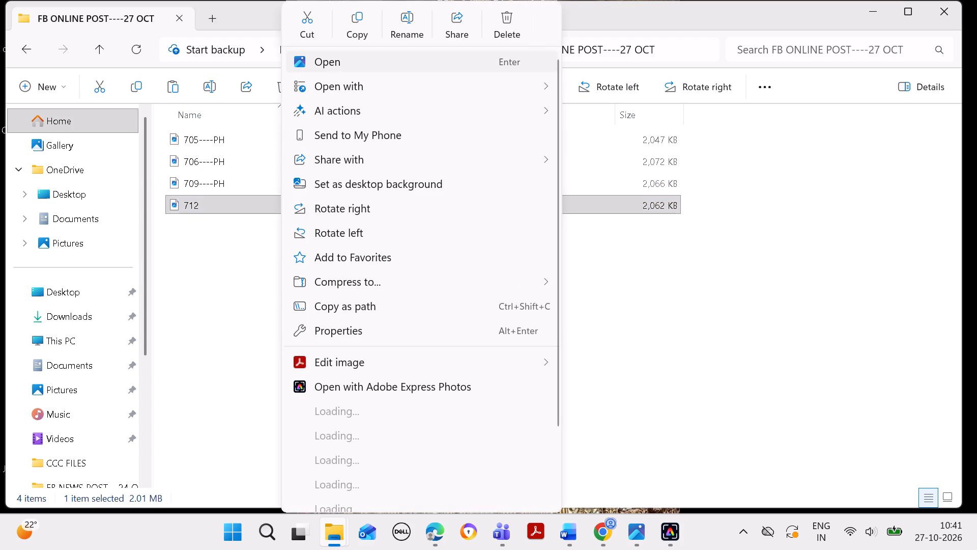
left_click(401, 17)
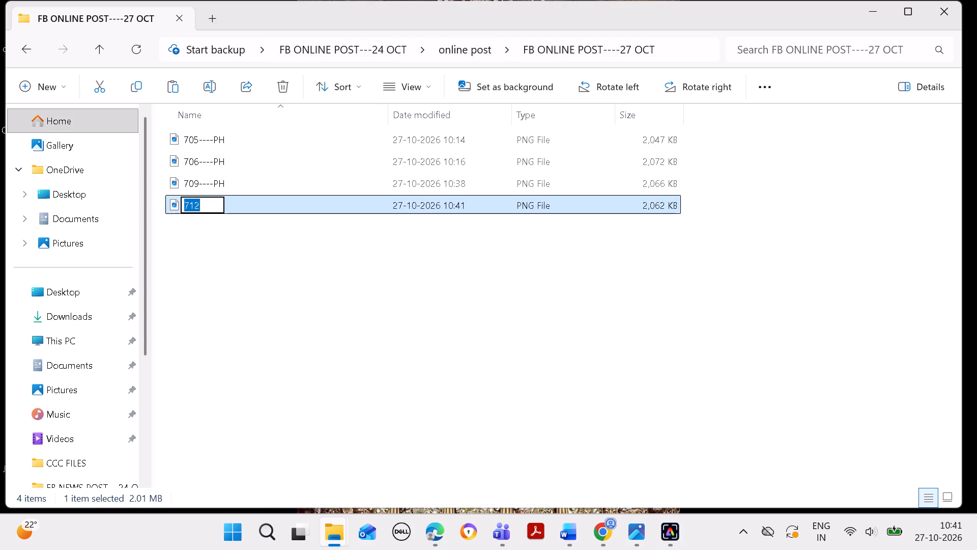
left_click(212, 207)
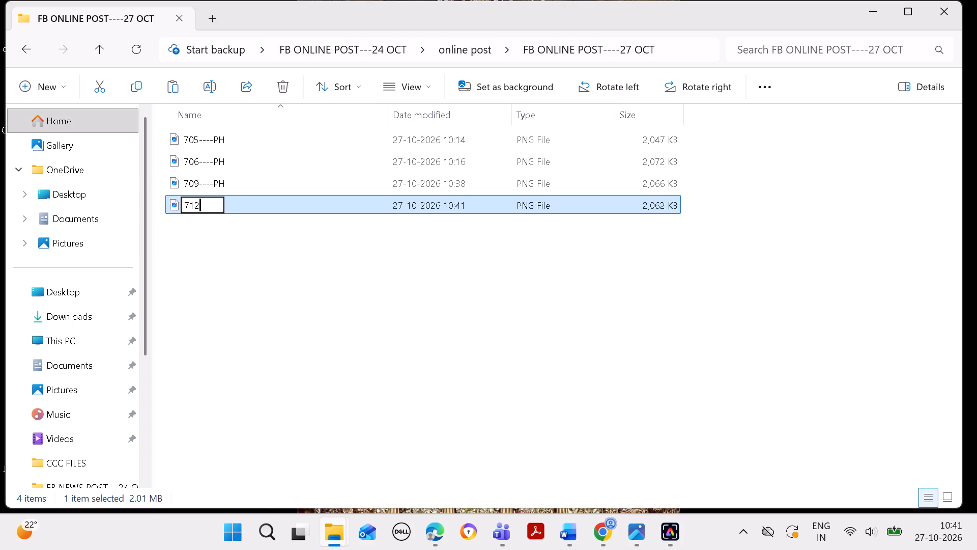
type("---")
type("PH")
key("Return")
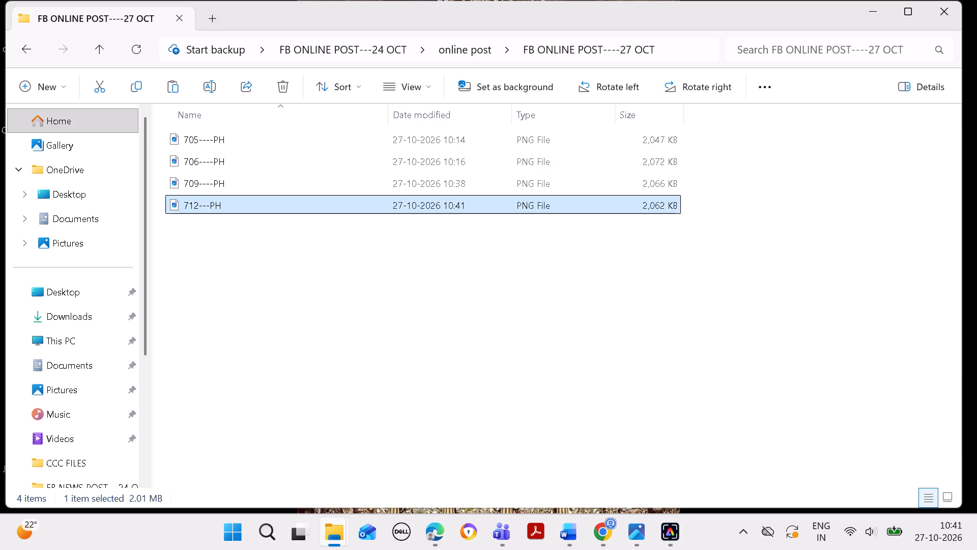
Switch to Chrome, check the citation heading of judgment 712, and return to the Law Herald Online citation search.
left_click(611, 528)
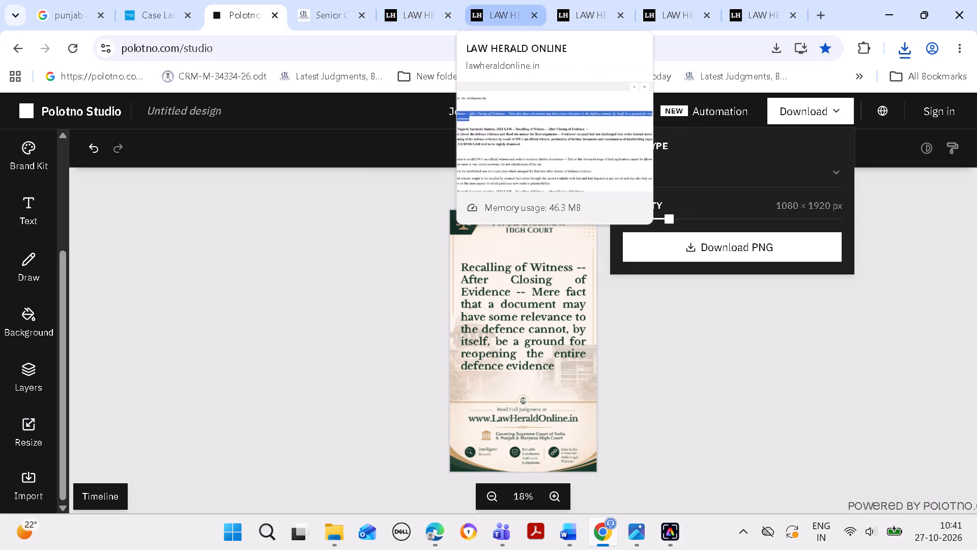
left_click(499, 15)
scroll(545, 189, "up", 1)
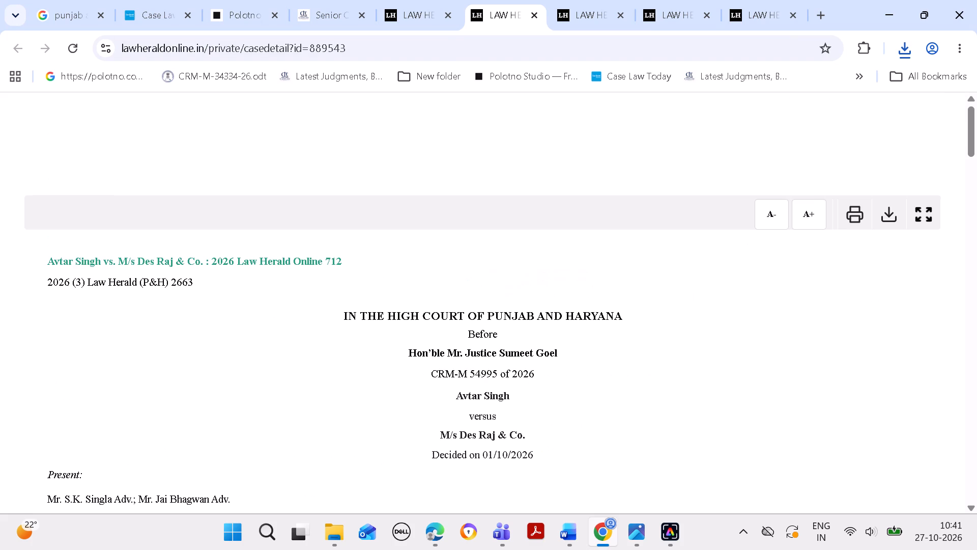
left_click(422, 24)
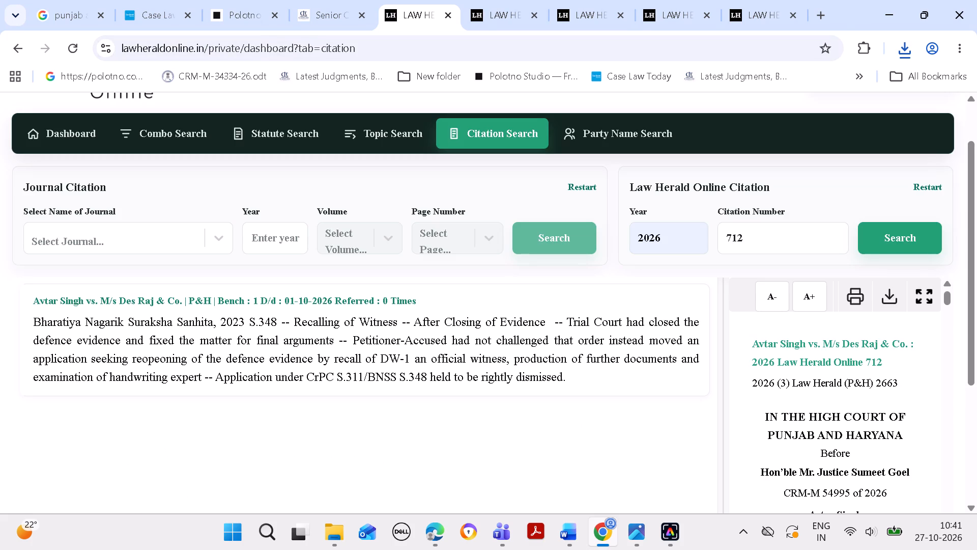
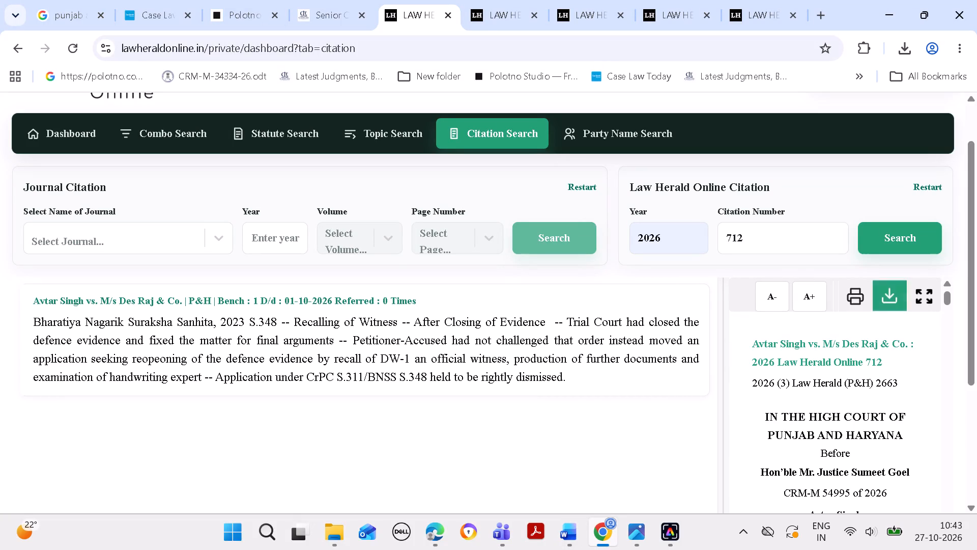
View judgment 712 on its own page, and return to the Law Herald Online citation search.
left_click(928, 298)
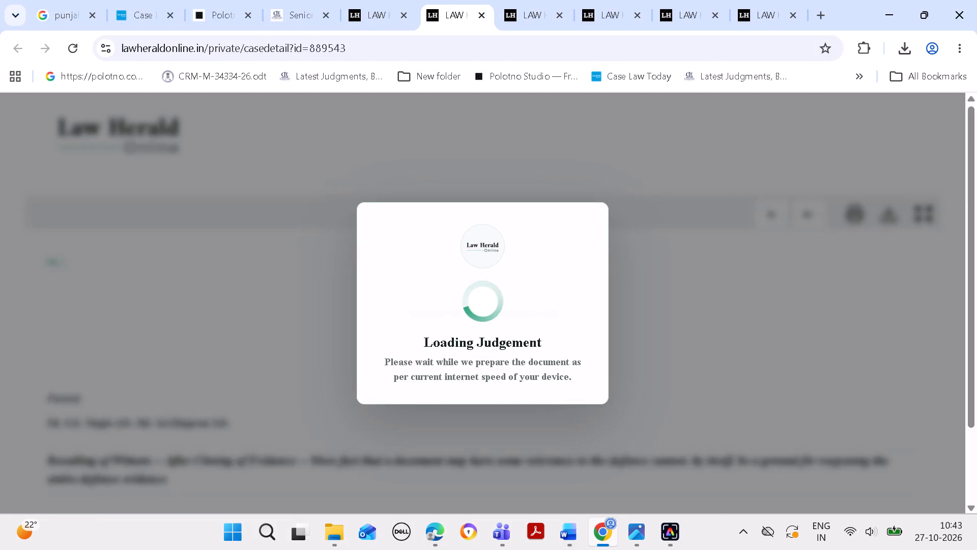
left_click_drag(968, 150, 971, 172)
left_click(372, 18)
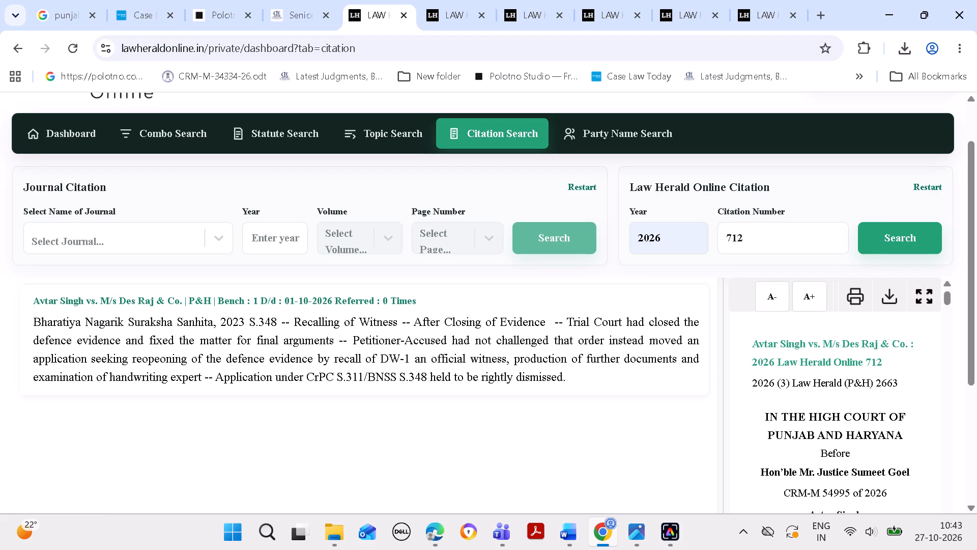
Search Law Herald Online for 2026 citation number 622 and open that judgment on its own page.
left_click(761, 226)
key("BackSpace")
key("BackSpace")
key("BackSpace")
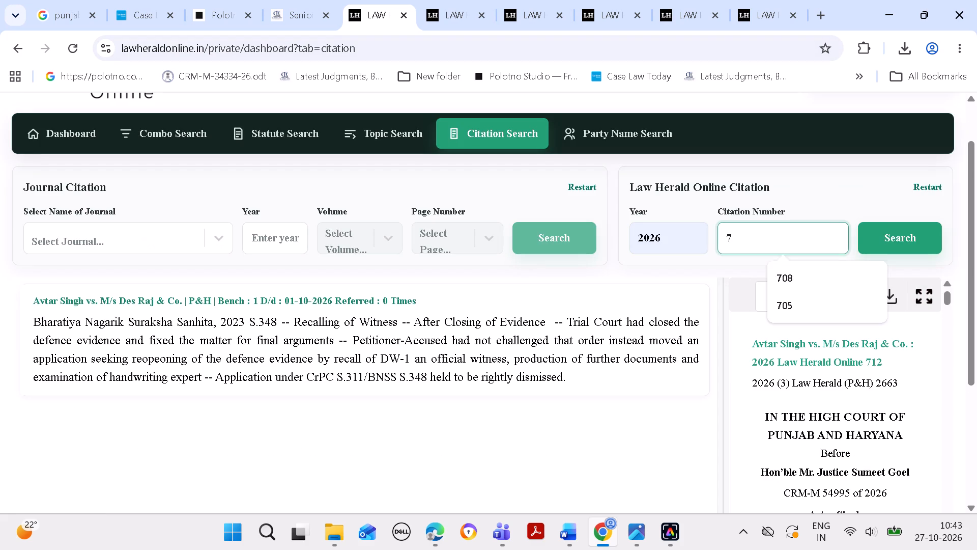
type("62")
key("2")
left_click(900, 240)
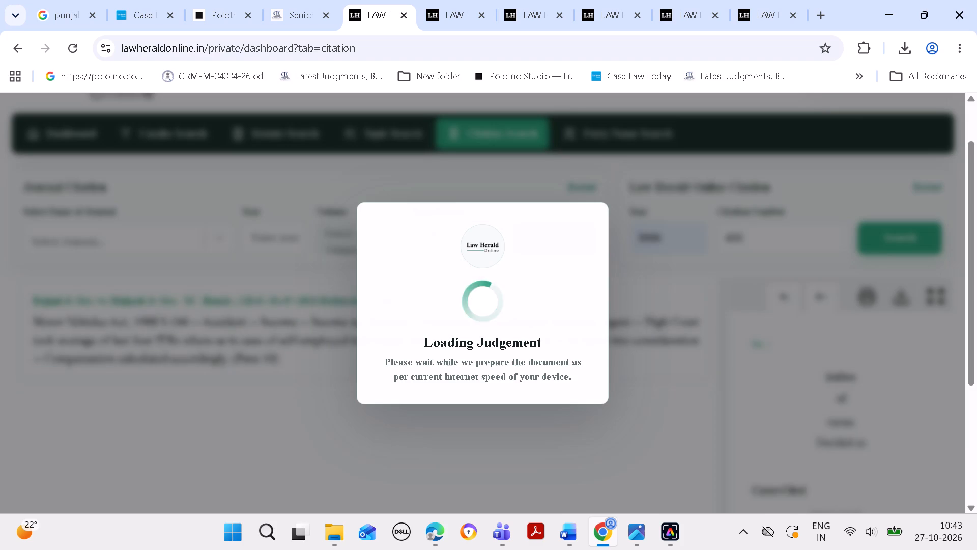
left_click(935, 295)
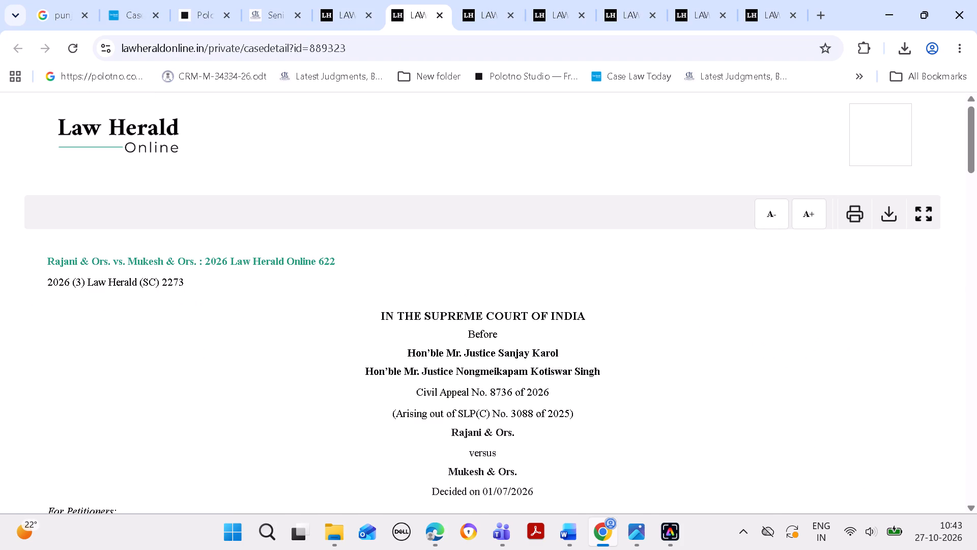
Copy the Civil Law headline of judgment 622, from "Accident -- Income Tax Return" through "taken into consideration".
left_click_drag(970, 148, 972, 149)
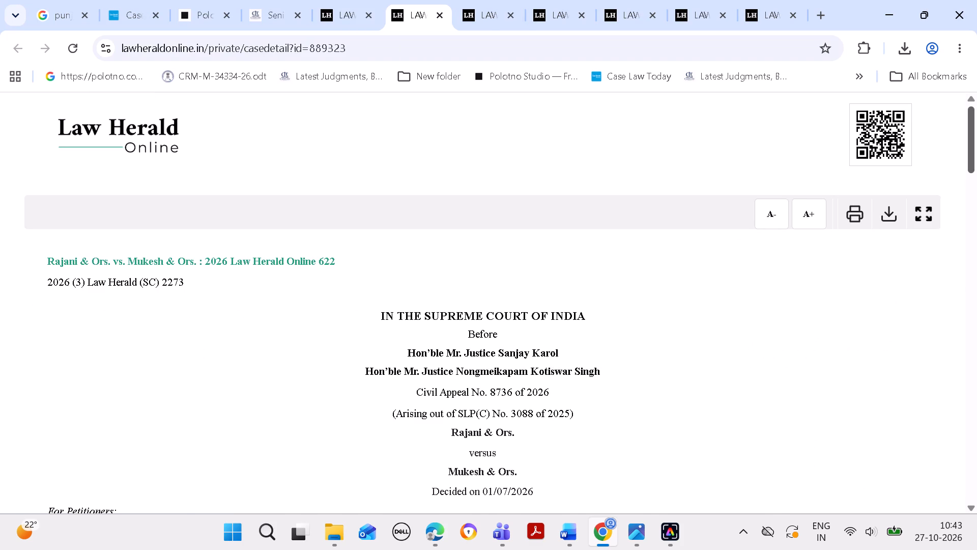
left_click_drag(972, 149, 976, 203)
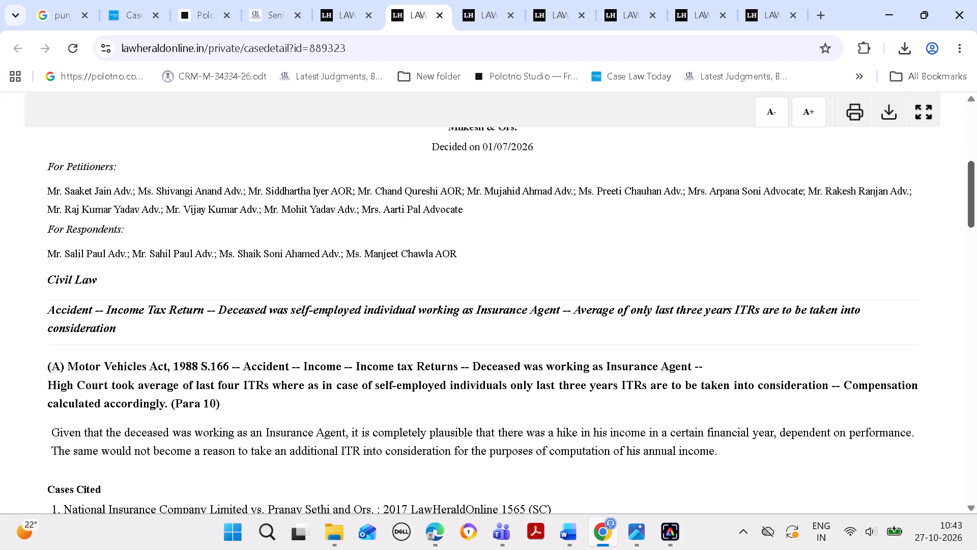
left_click_drag(976, 203, 976, 192)
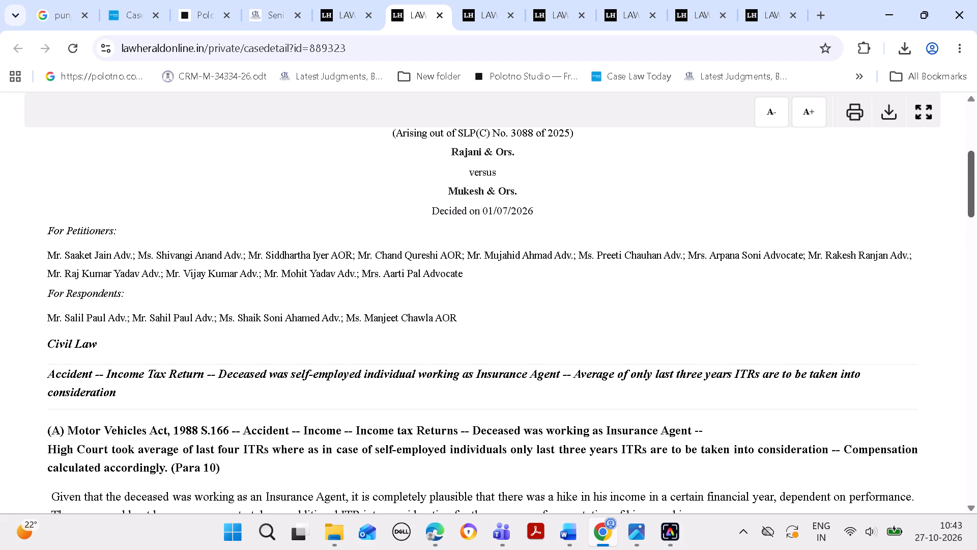
left_click_drag(976, 192, 976, 201)
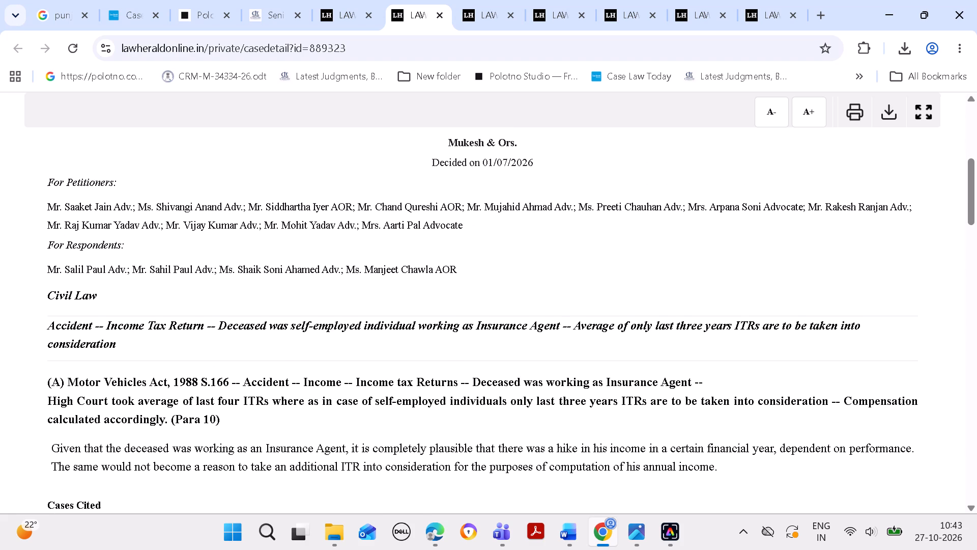
left_click_drag(51, 325, 136, 347)
key("ctrl+c")
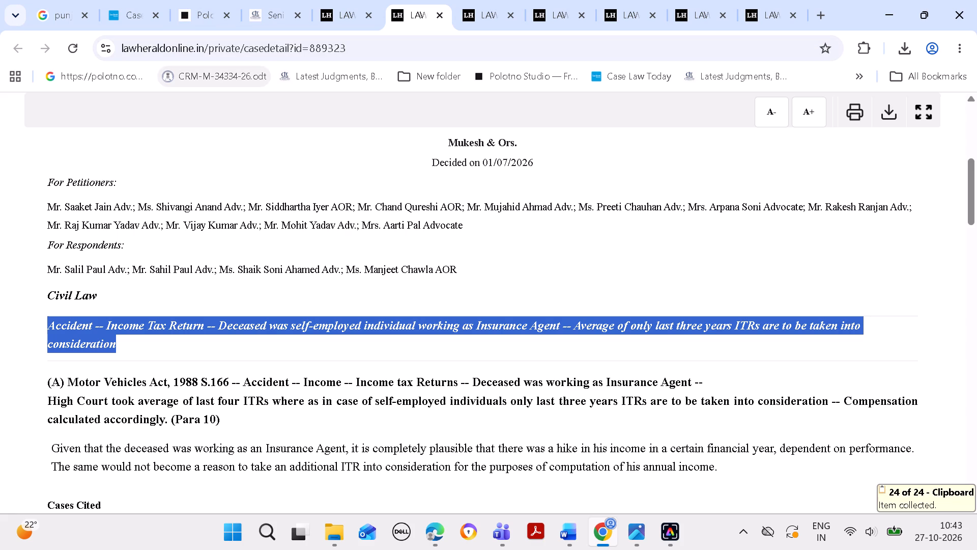
Paste the copied headline into Windows search, copy it again from there as plain text, and switch to Polotno Studio.
left_click(269, 528)
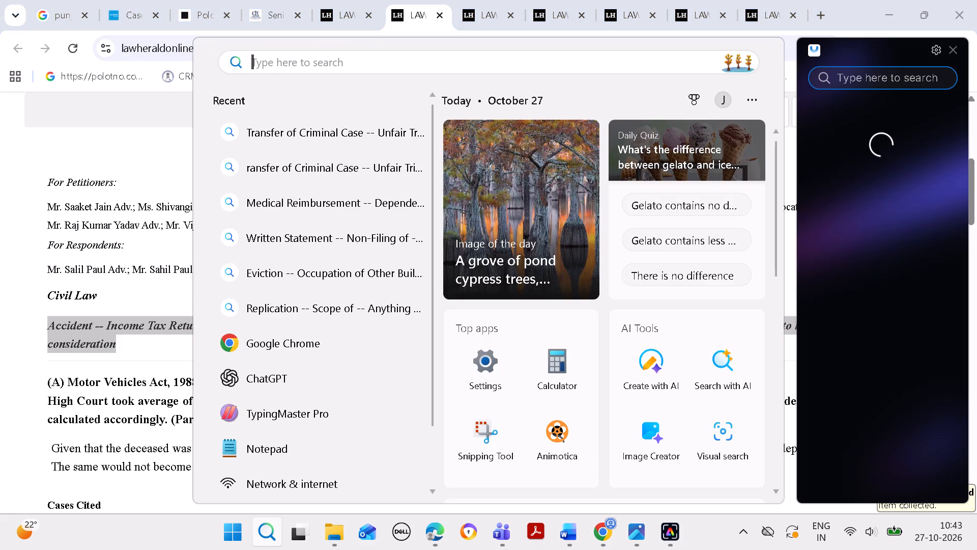
key("ctrl+v")
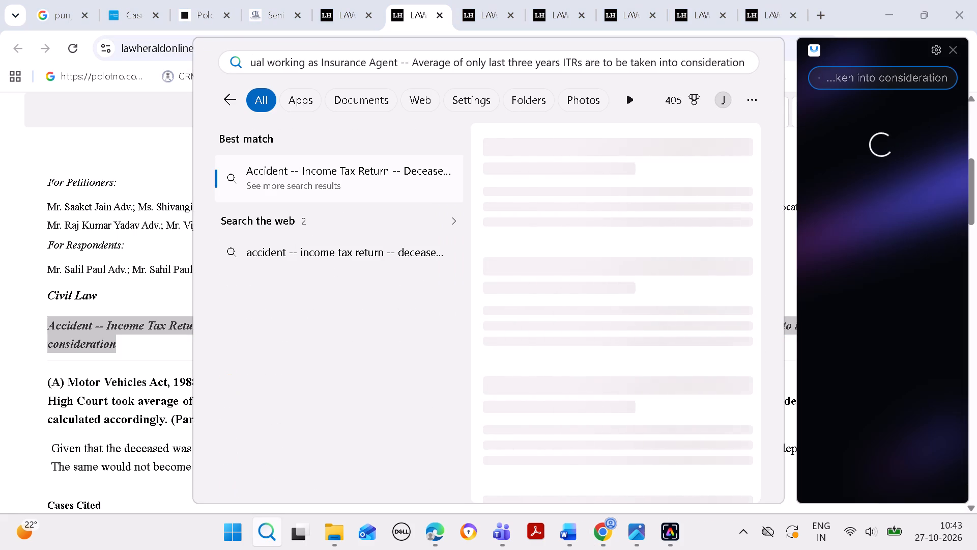
key("ctrl+a")
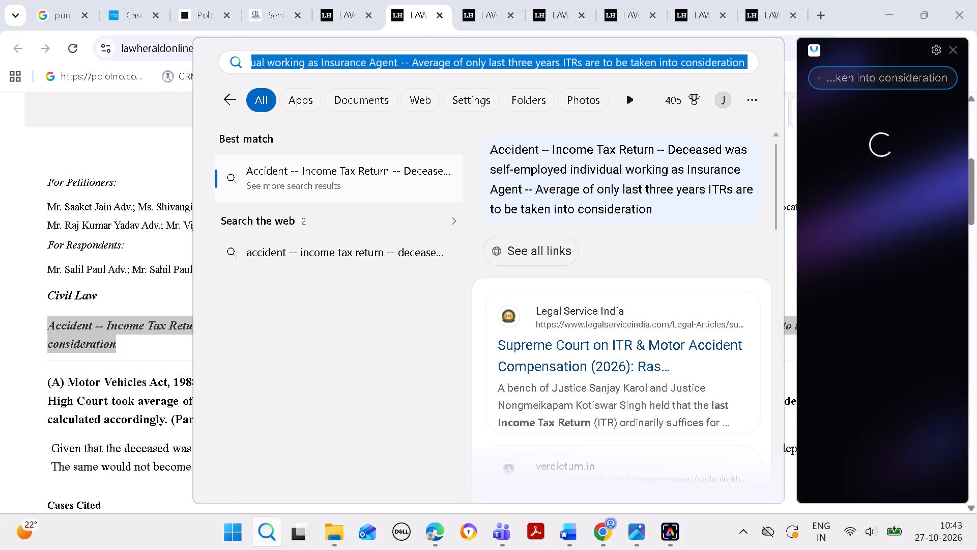
key("ctrl+d")
key("ctrl+c")
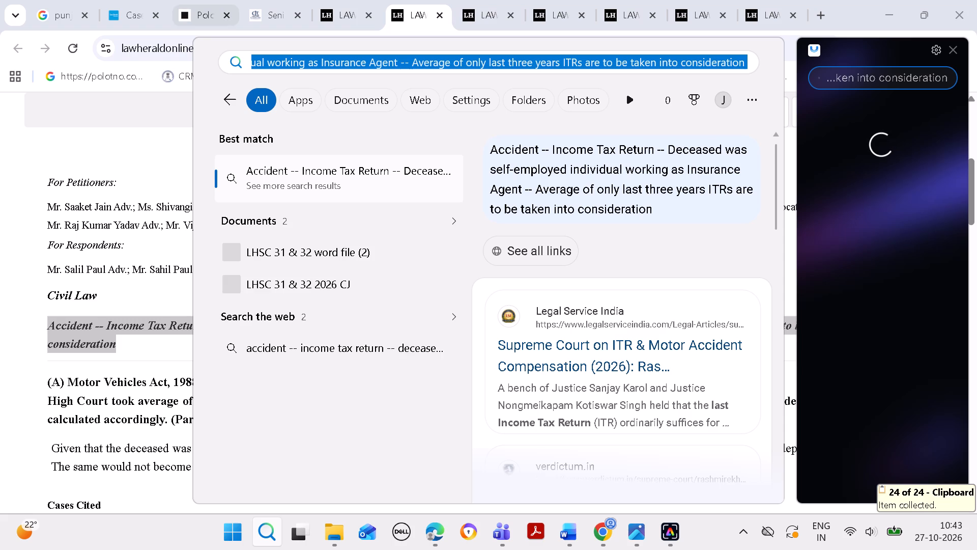
left_click(208, 13)
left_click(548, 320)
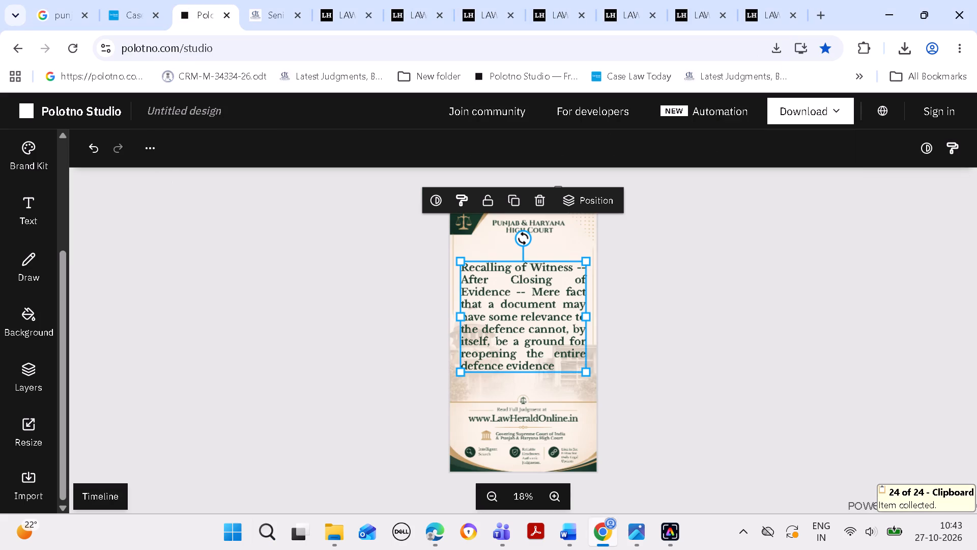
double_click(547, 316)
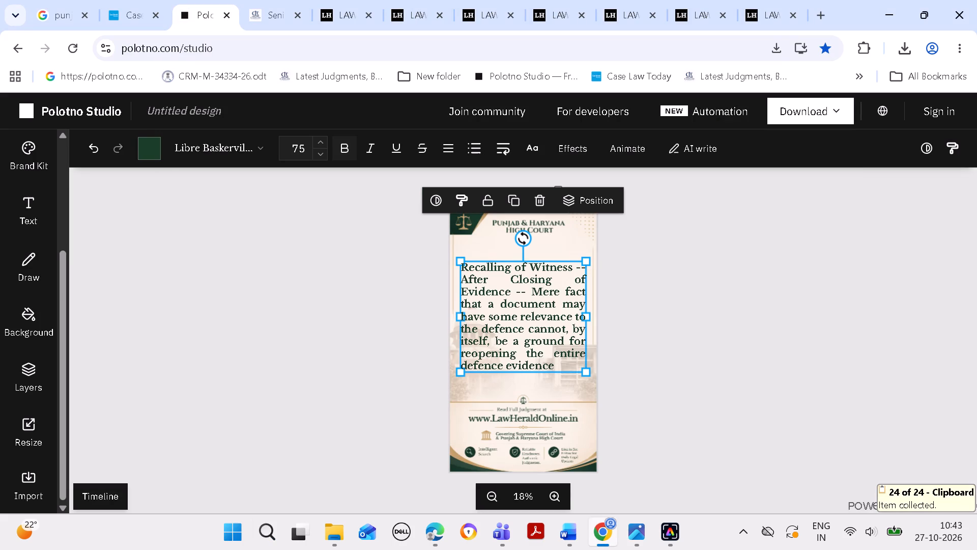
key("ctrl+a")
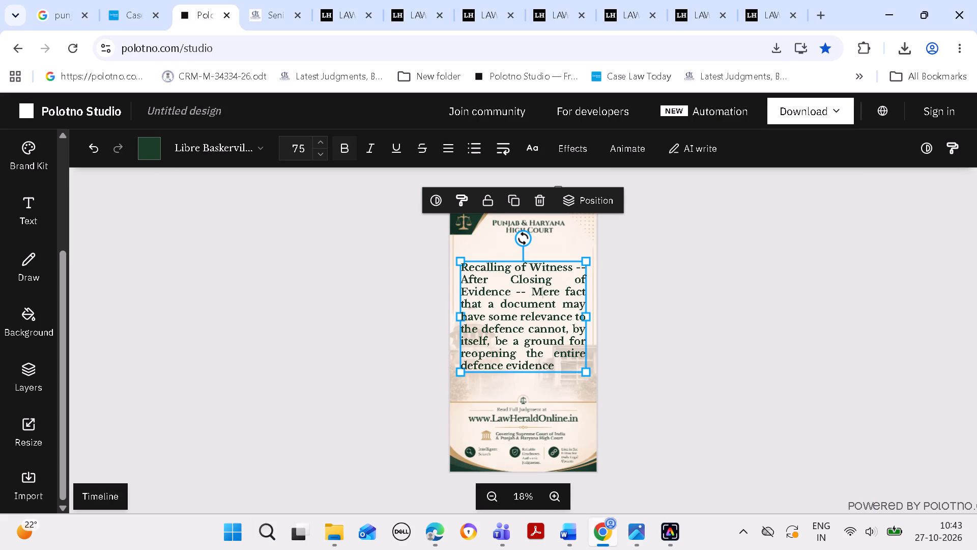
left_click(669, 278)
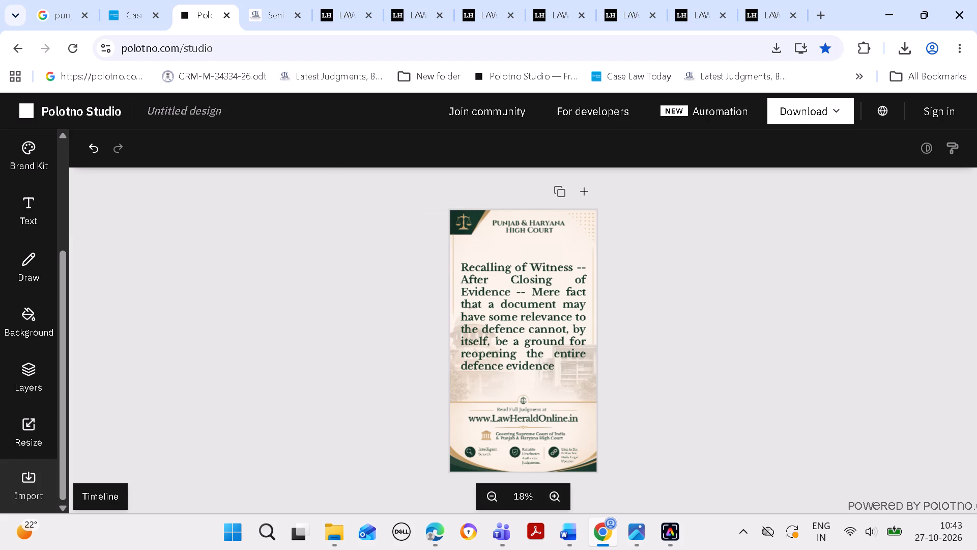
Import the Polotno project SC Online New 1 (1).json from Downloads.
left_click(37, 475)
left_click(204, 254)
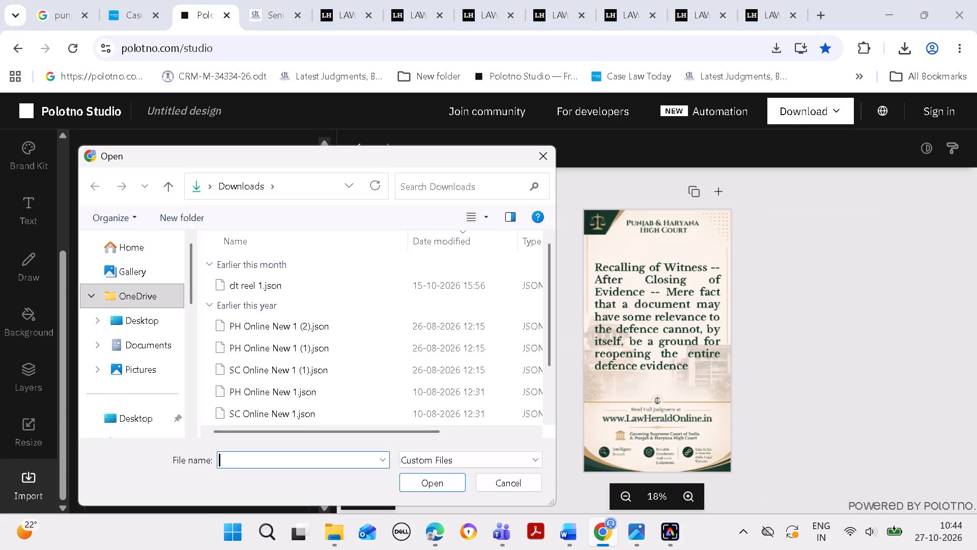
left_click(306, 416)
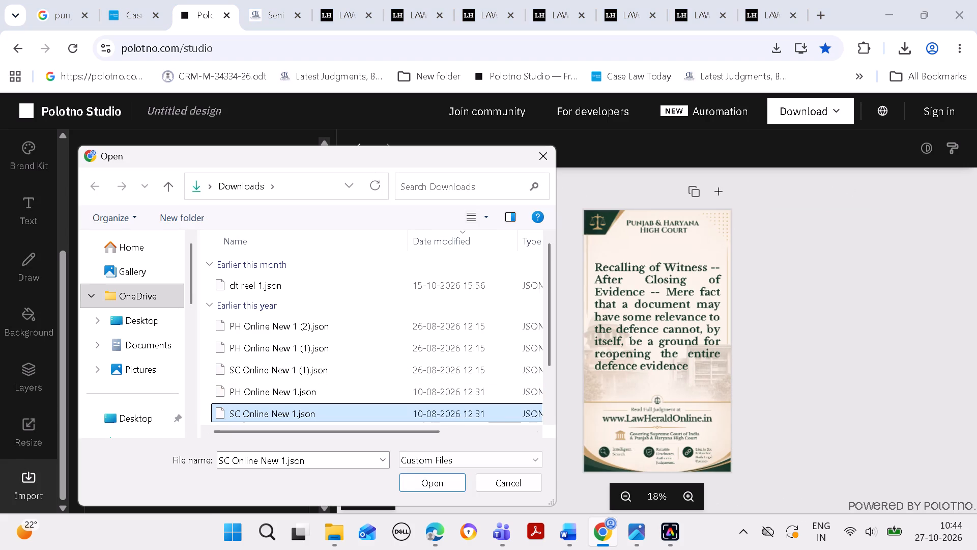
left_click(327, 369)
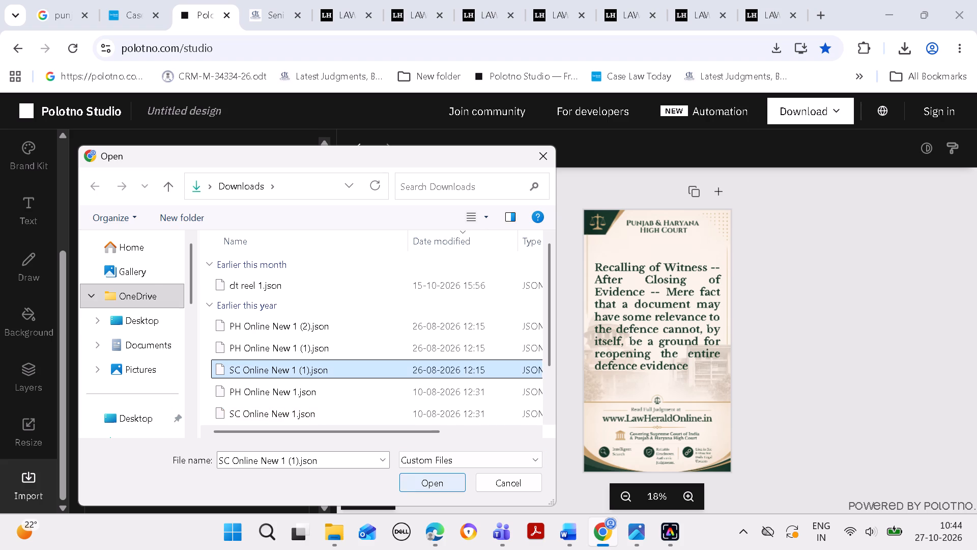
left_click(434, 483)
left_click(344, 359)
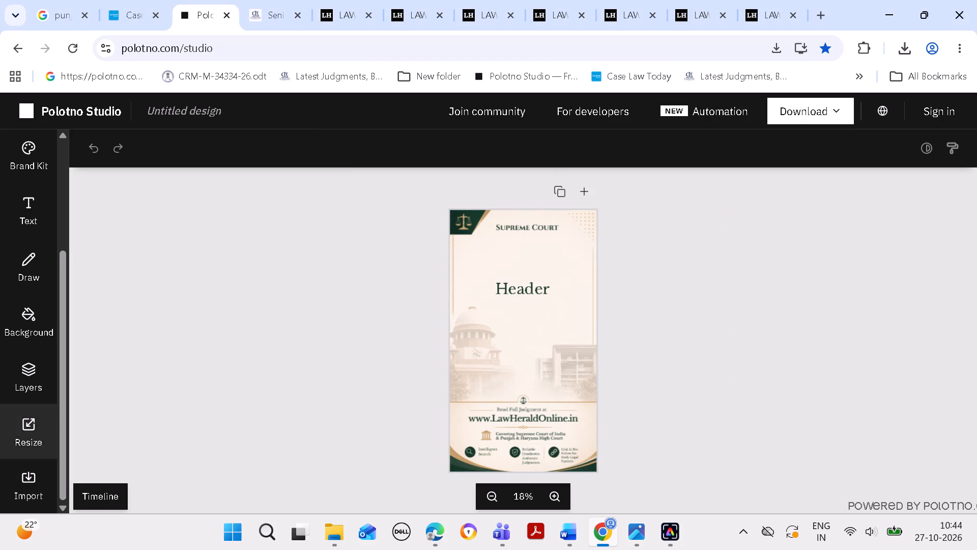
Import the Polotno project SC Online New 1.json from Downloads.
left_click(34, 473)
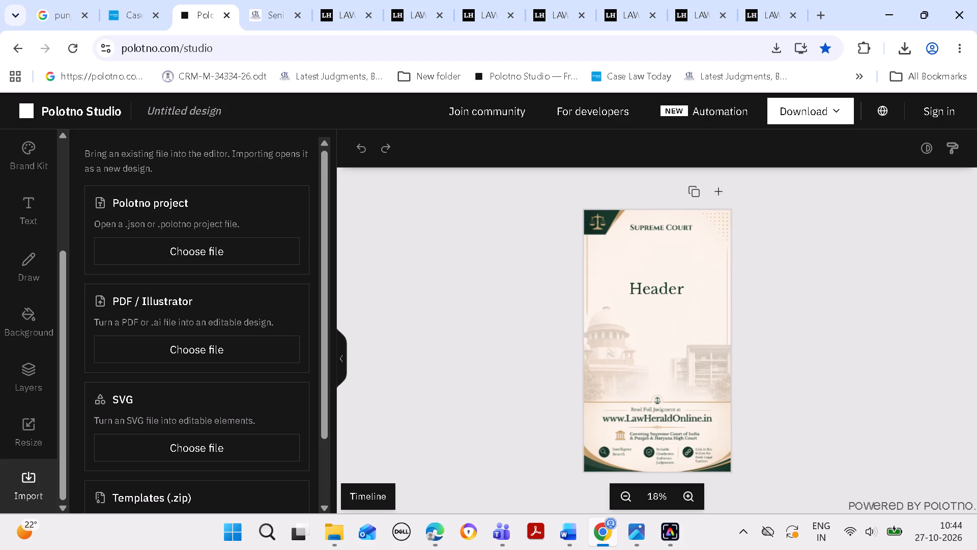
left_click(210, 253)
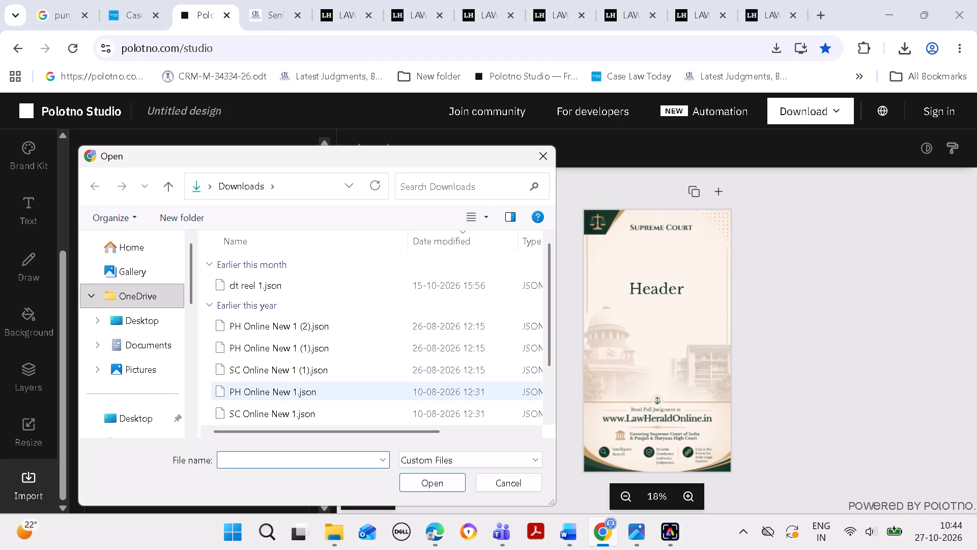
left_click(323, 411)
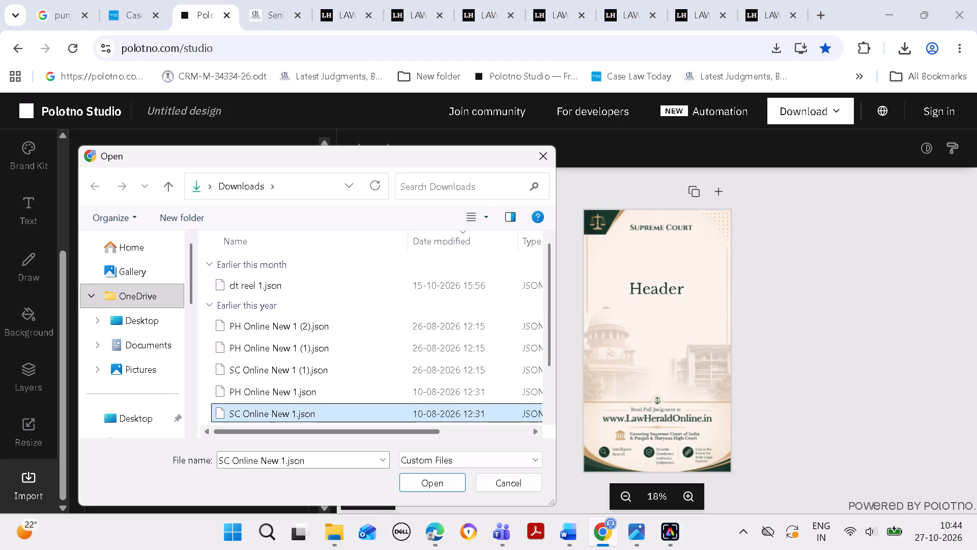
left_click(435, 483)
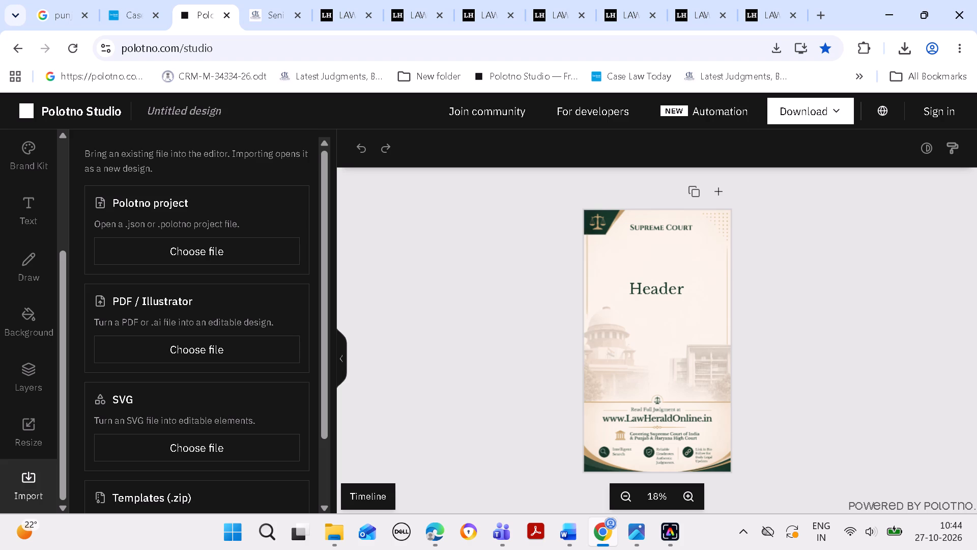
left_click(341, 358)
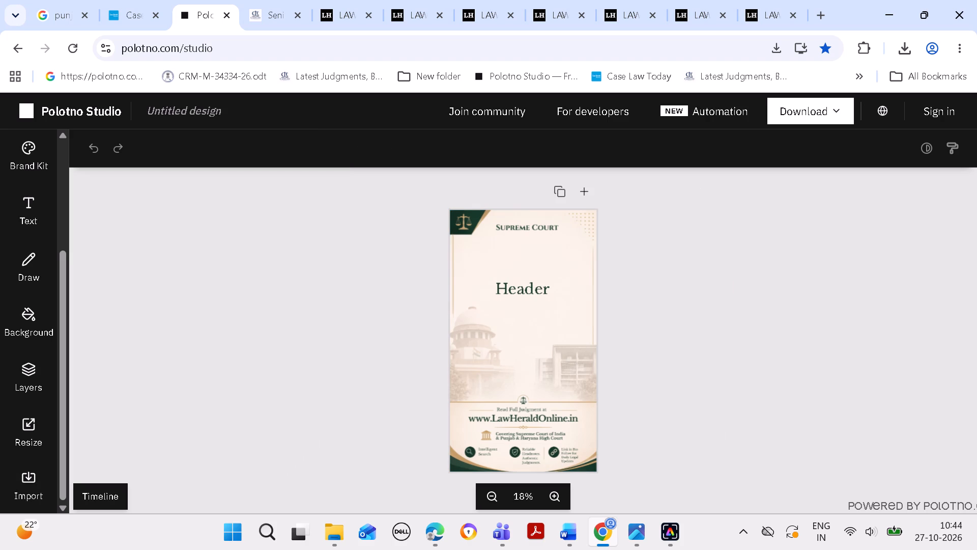
Import SC Online New 1.json from Downloads again as the Supreme Court post template.
left_click(33, 472)
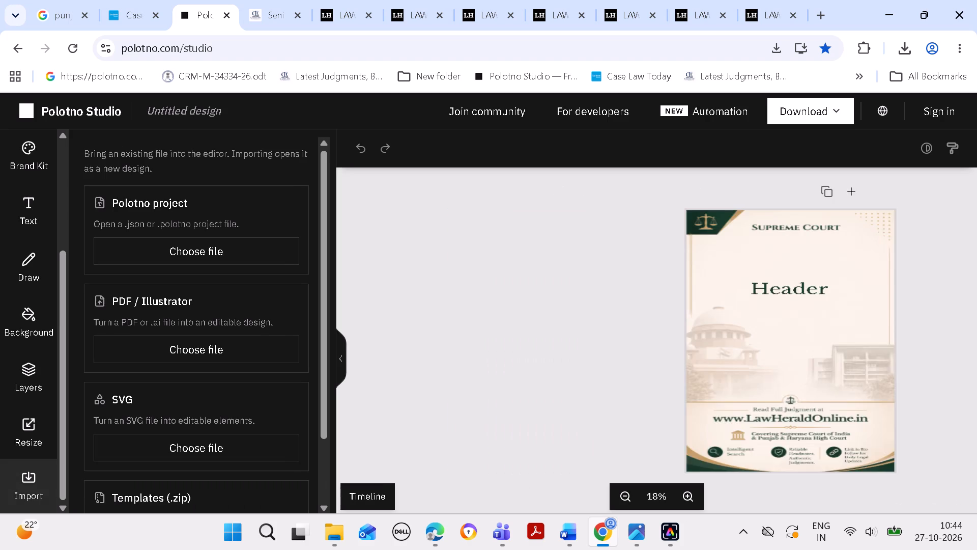
left_click(233, 254)
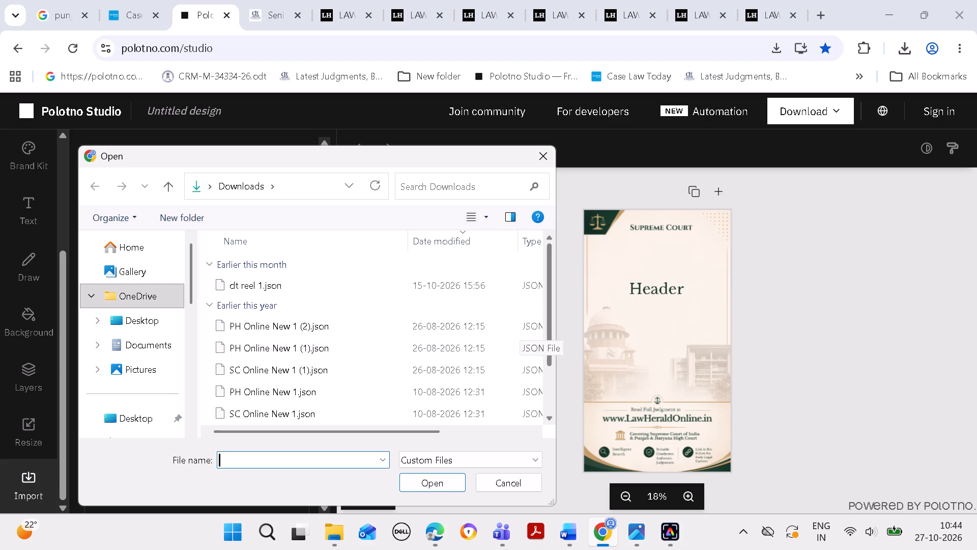
left_click_drag(550, 321, 547, 340)
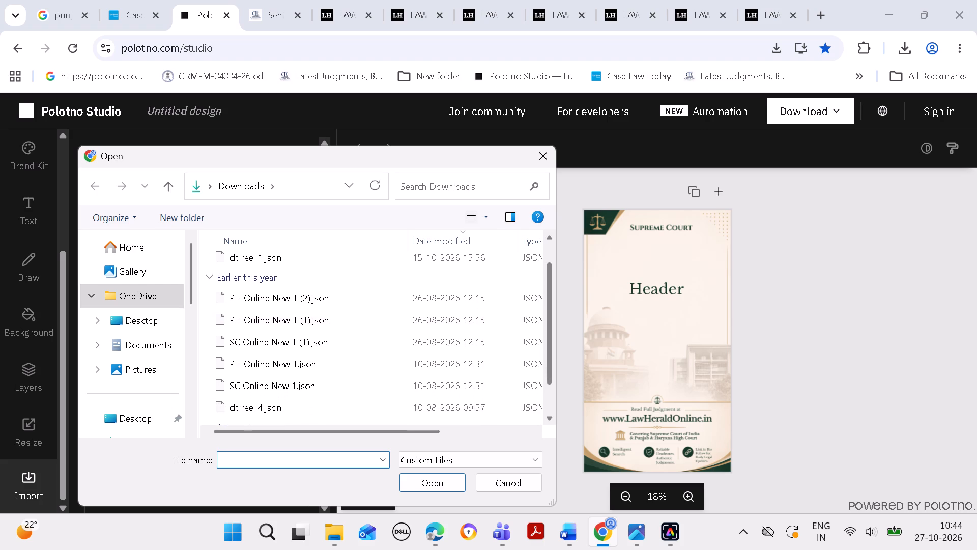
left_click_drag(547, 340, 548, 354)
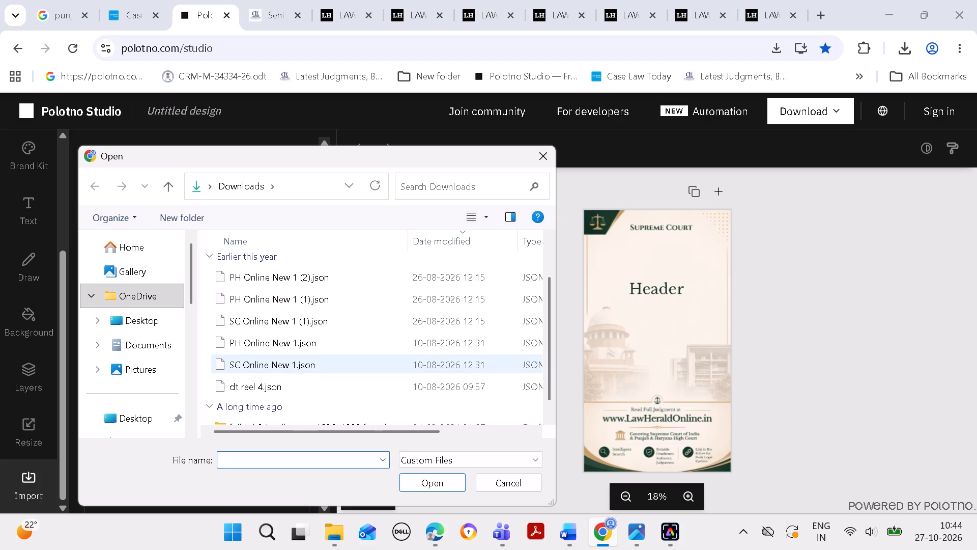
left_click(317, 359)
left_click(432, 484)
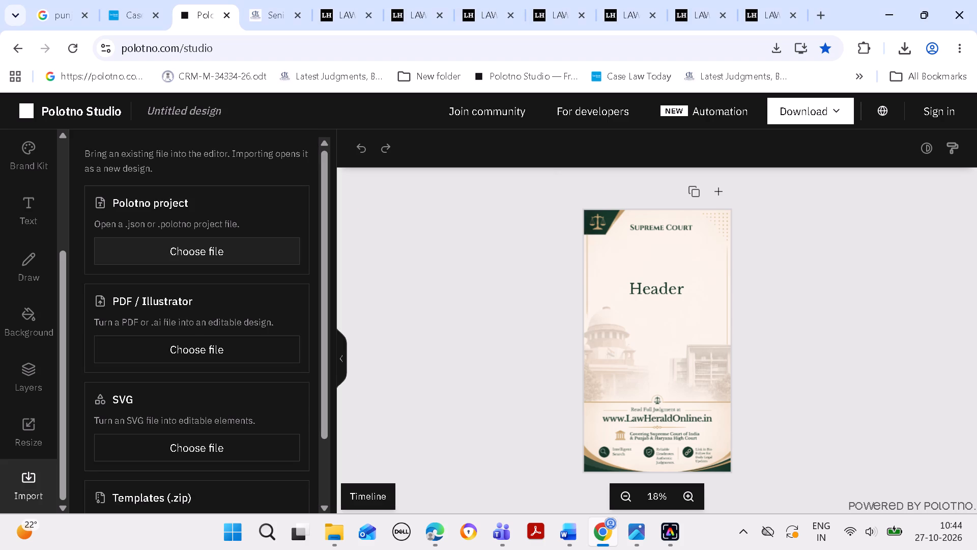
left_click(341, 362)
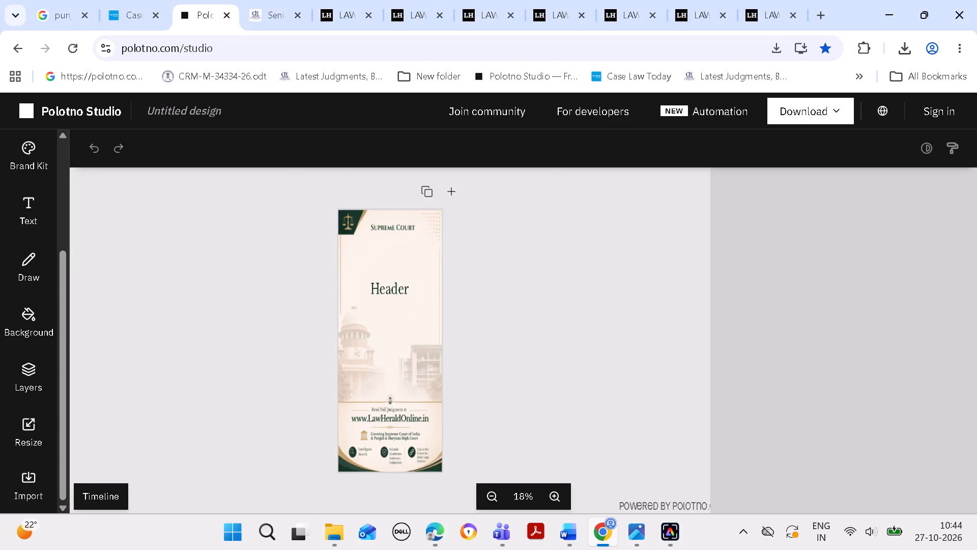
Replace the Header placeholder on the Supreme Court template with the copied headline about Accident -- Income Tax Return.
double_click(535, 284)
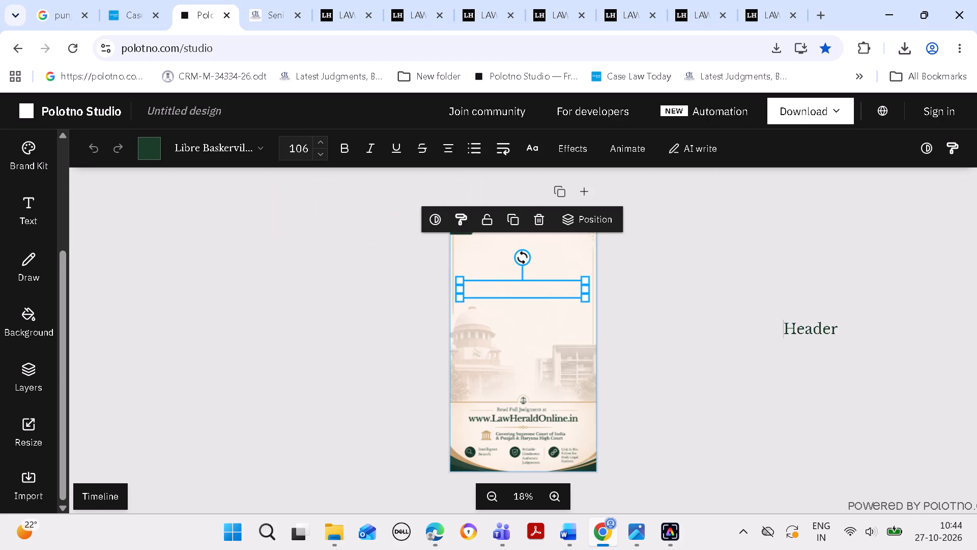
left_click(559, 291)
key("BackSpace")
key("BackSpace")
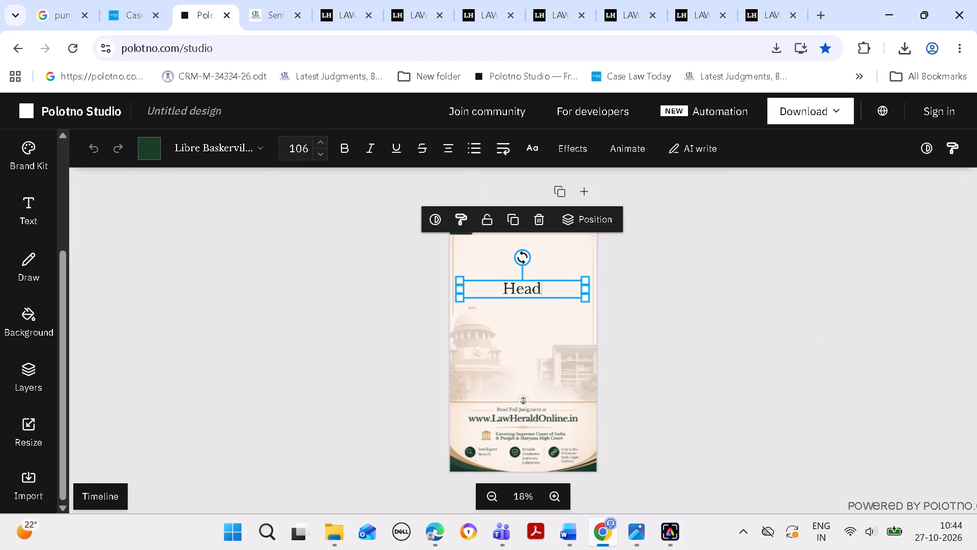
key("BackSpace")
key("BackSpace")
key("BackSpace")
key("BackSpace")
key("ctrl+v")
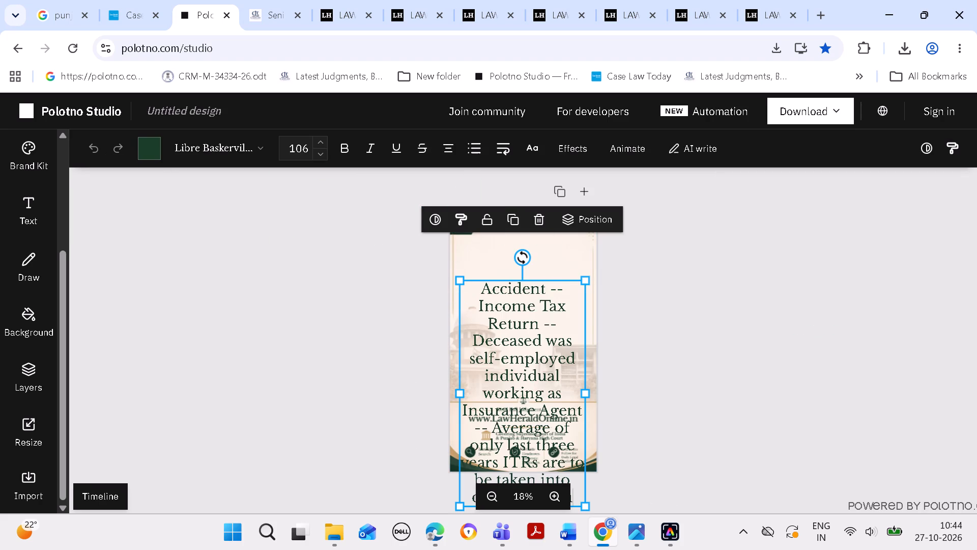
Format the pasted headline as justified, bold text at font size 68.
triple_click(323, 151)
triple_click(325, 150)
triple_click(325, 150)
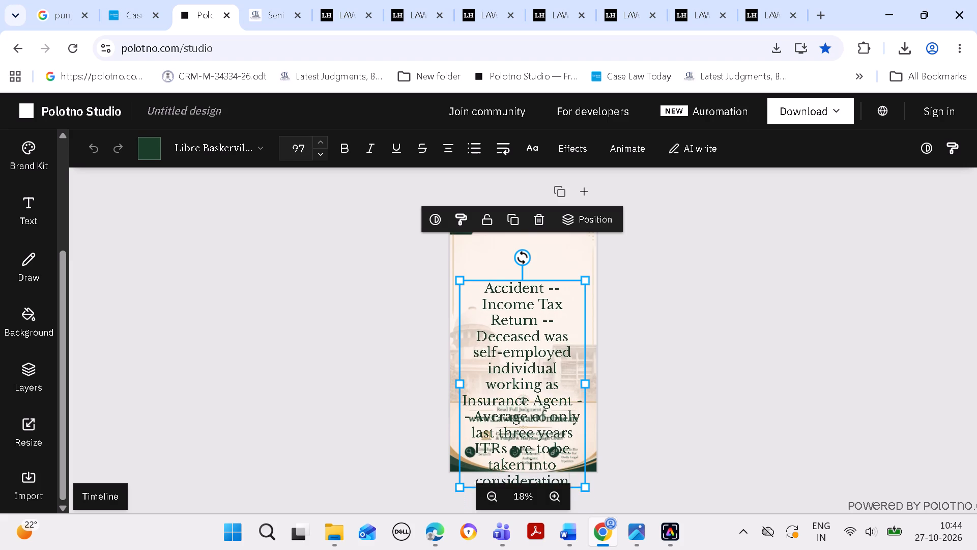
triple_click(325, 150)
triple_click(325, 150)
triple_click(325, 150)
triple_click(325, 150)
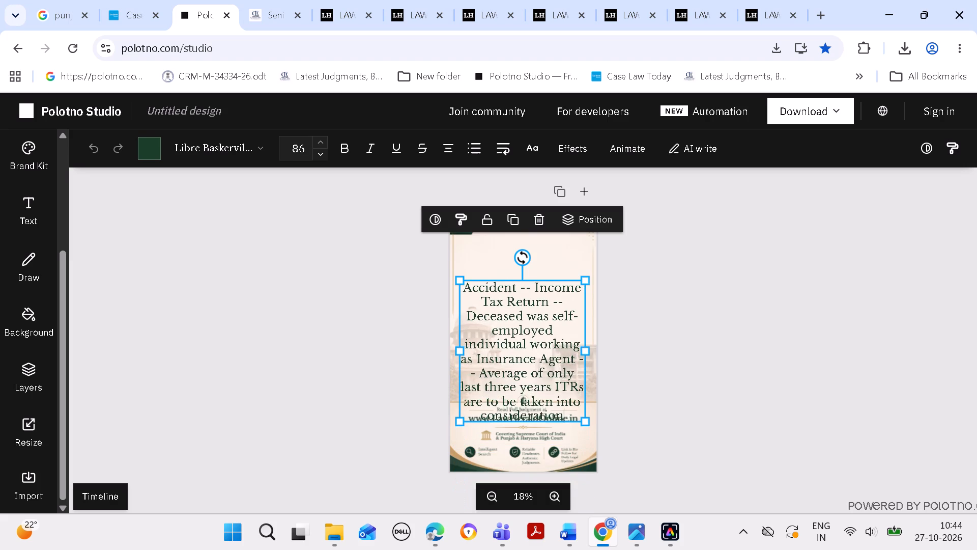
triple_click(326, 149)
left_click(325, 150)
double_click(450, 150)
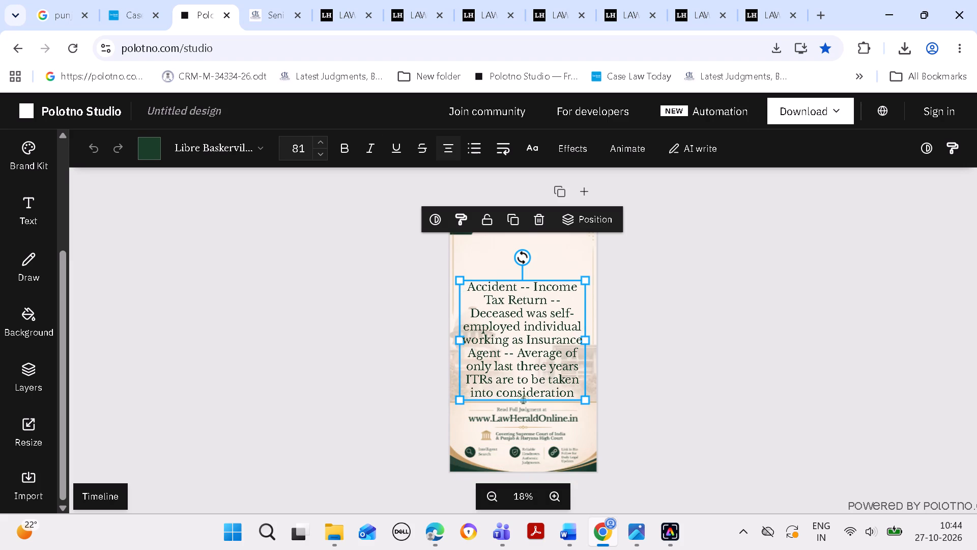
left_click(346, 150)
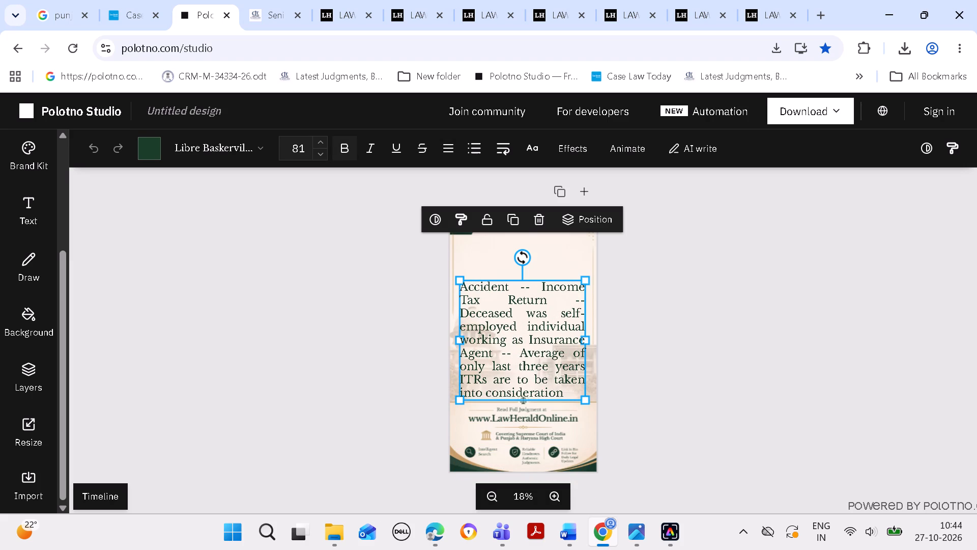
triple_click(325, 155)
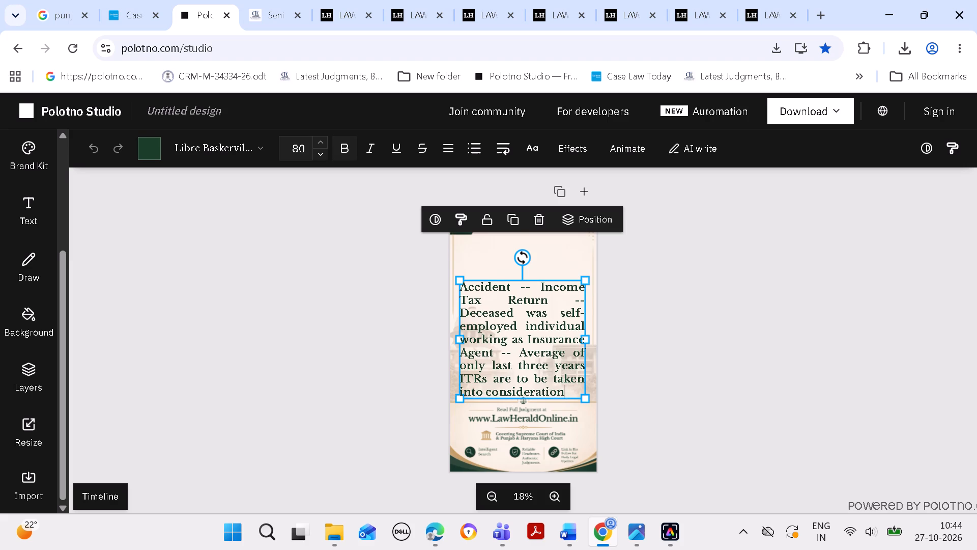
triple_click(325, 155)
double_click(325, 155)
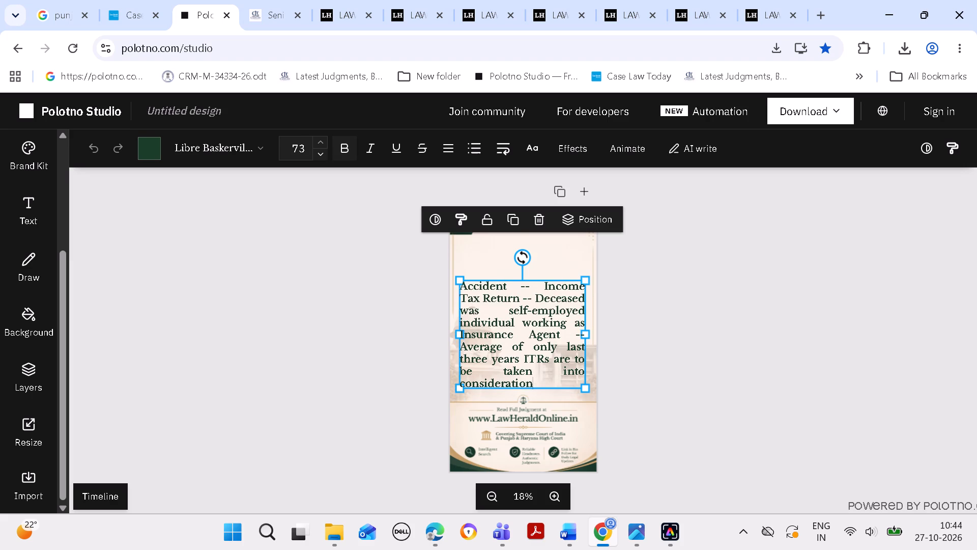
triple_click(325, 155)
double_click(325, 155)
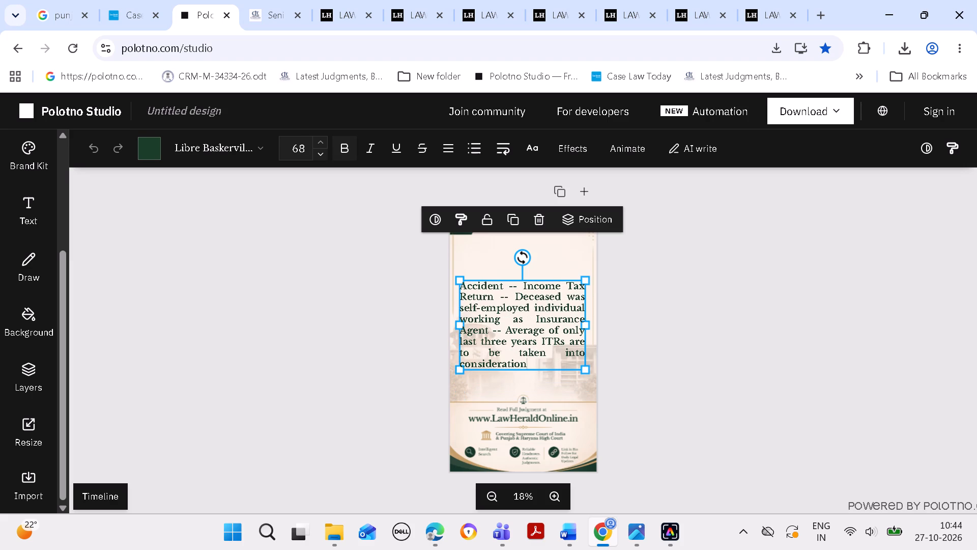
left_click(716, 265)
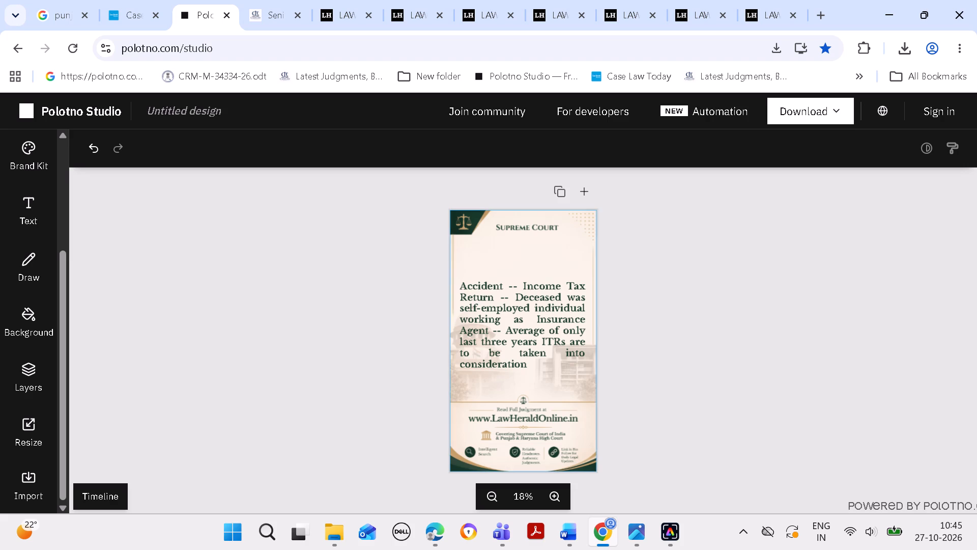
Move the headline block slightly upward and centre it horizontally on the post.
left_click_drag(519, 333, 521, 323)
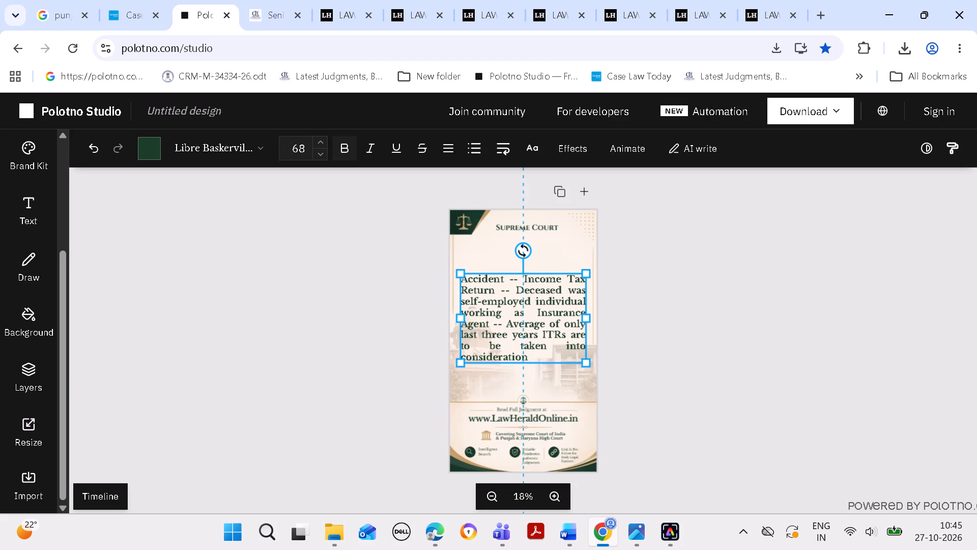
left_click_drag(521, 323, 521, 321)
left_click(730, 304)
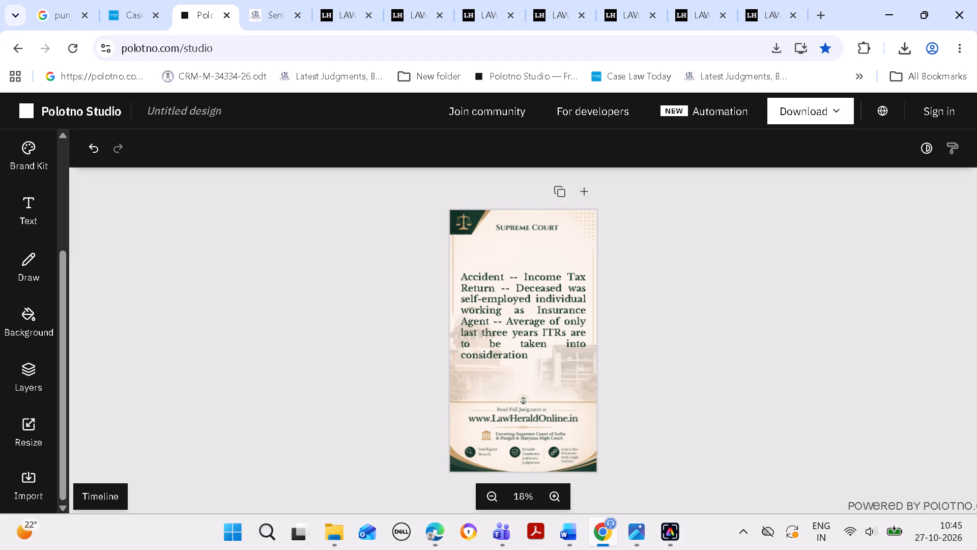
Download the finished Supreme Court post as a 1080 × 1920 px PNG.
left_click(801, 108)
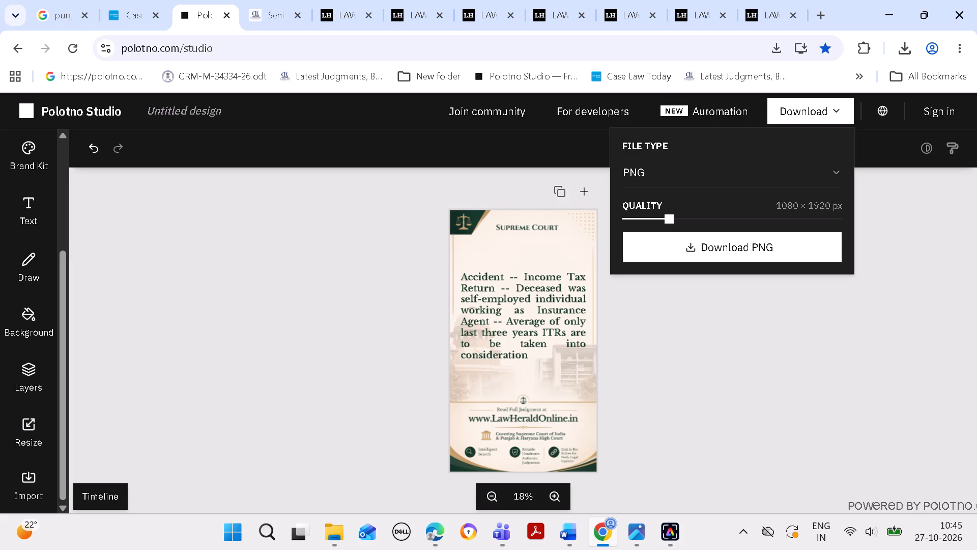
left_click(753, 242)
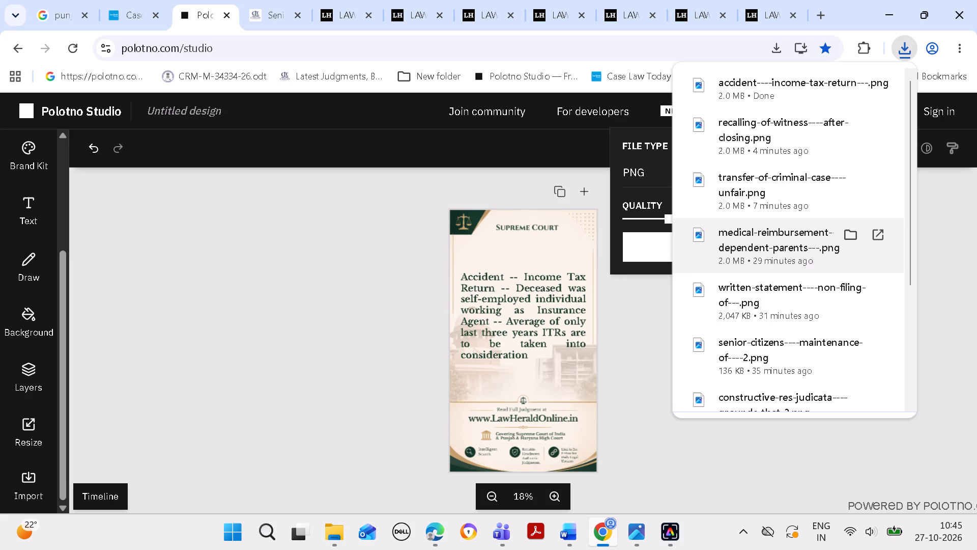
Copy the downloaded accident----income-tax-return--- image from Downloads into the FB ONLINE POST----27 OCT folder.
left_click(850, 85)
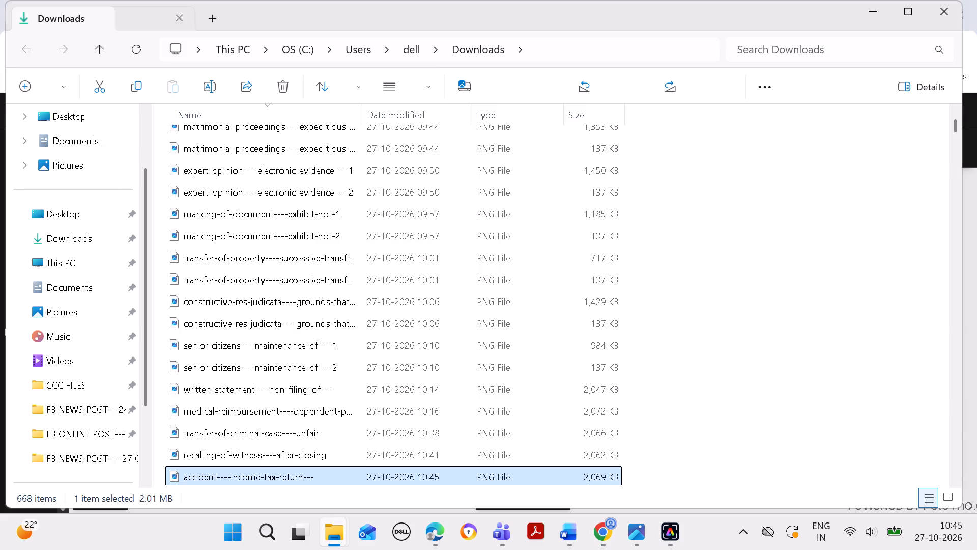
key("ctrl+c")
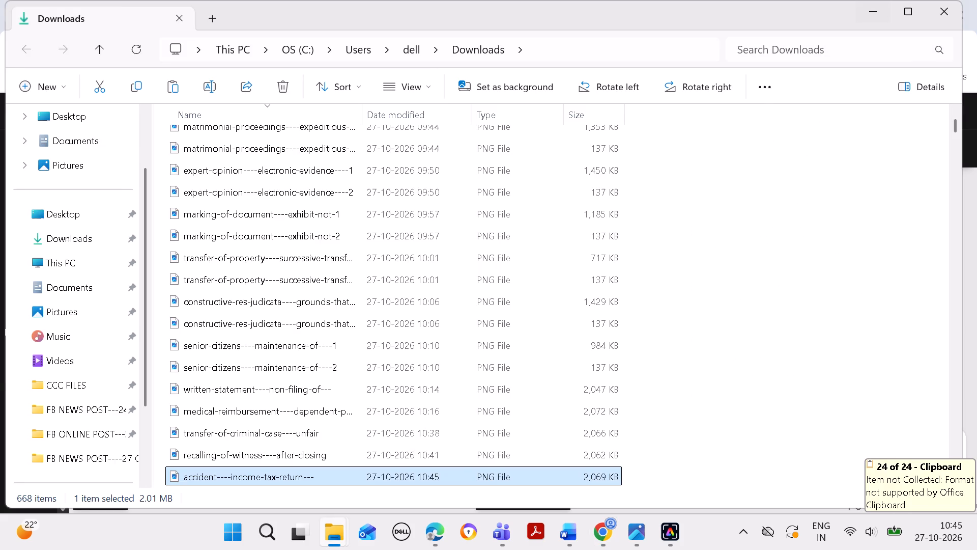
left_click(879, 7)
left_click(876, 10)
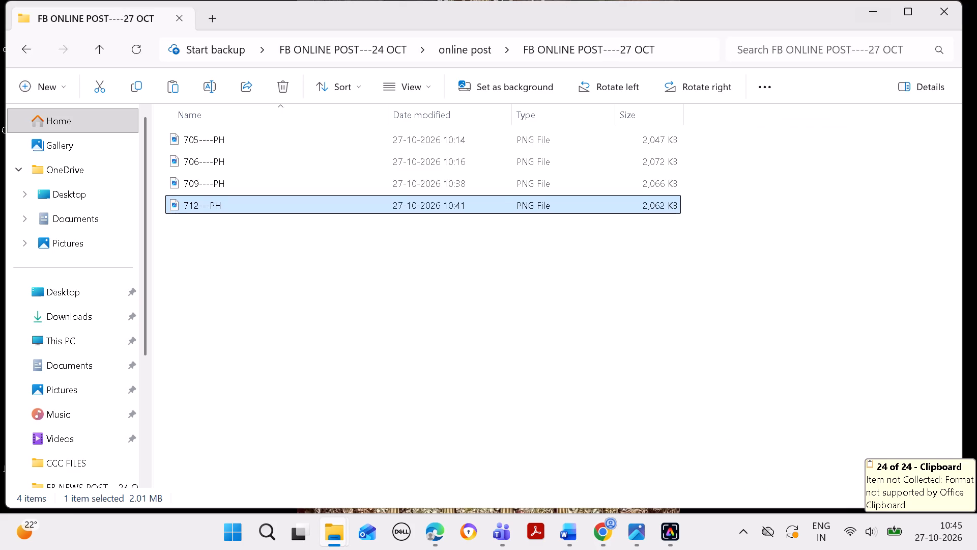
key("ctrl+v")
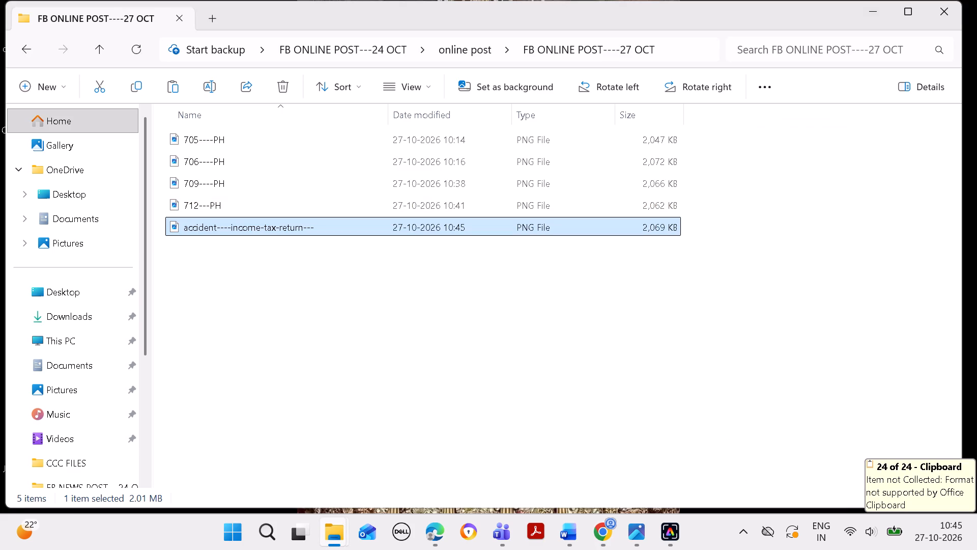
Rename the copied accident----income-tax-return--- image as 622----PH.
right_click(335, 226)
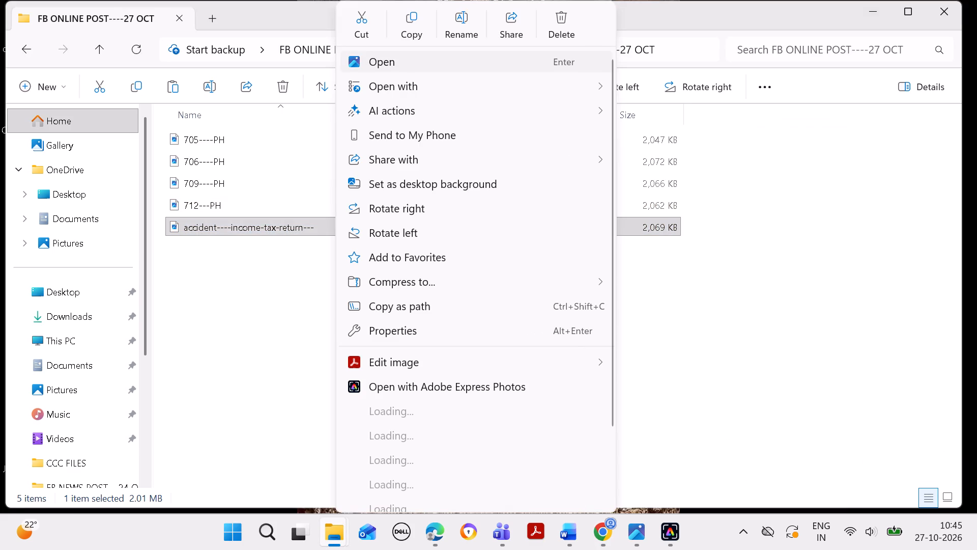
left_click(457, 16)
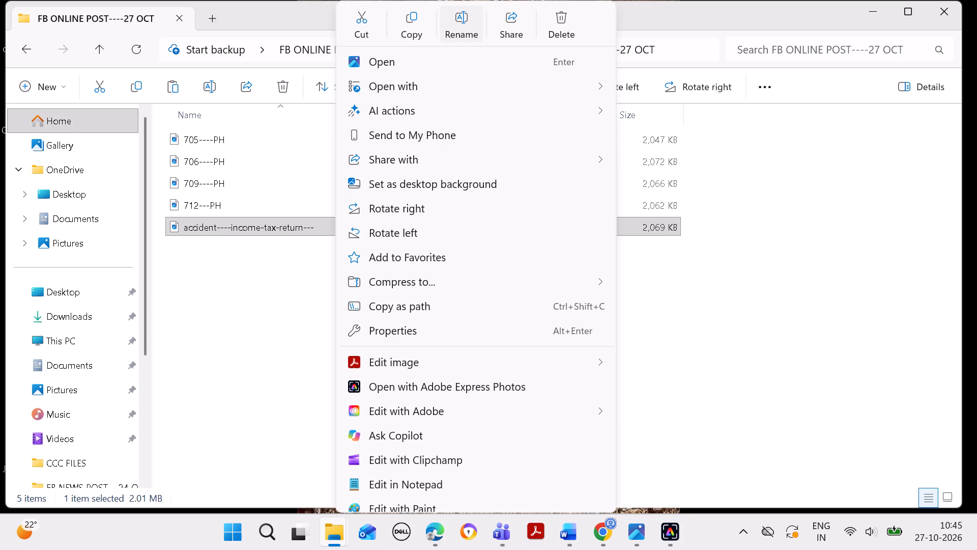
left_click_drag(459, 16, 472, 19)
key("BackSpace")
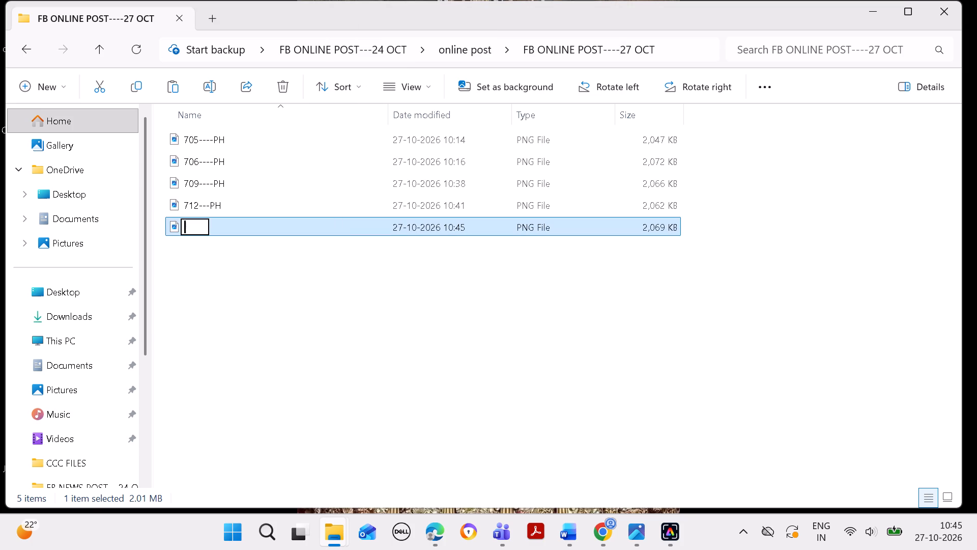
type("622")
type("----")
type("PH")
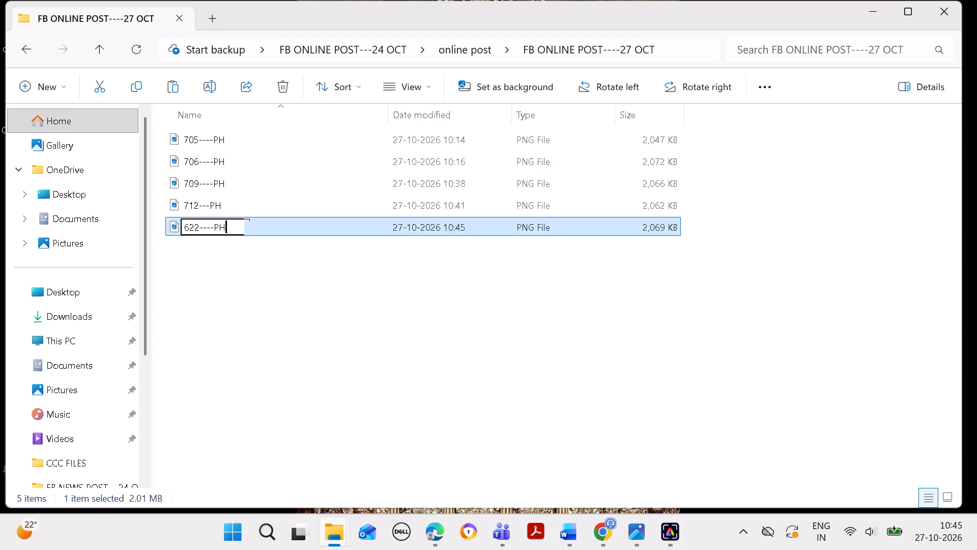
key("Return")
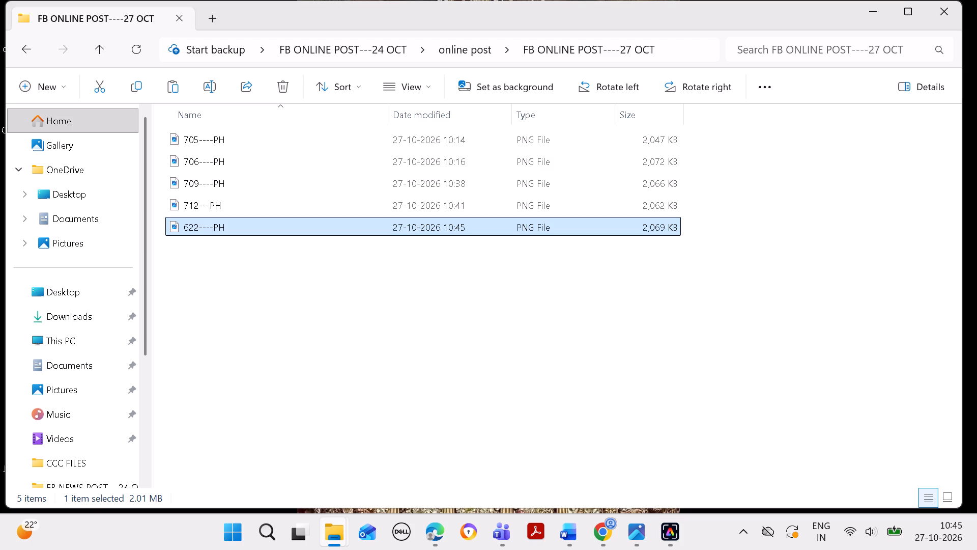
Switch to Chrome, close two Law Herald Online tabs and check the citations of the remaining open judgments.
left_click(604, 535)
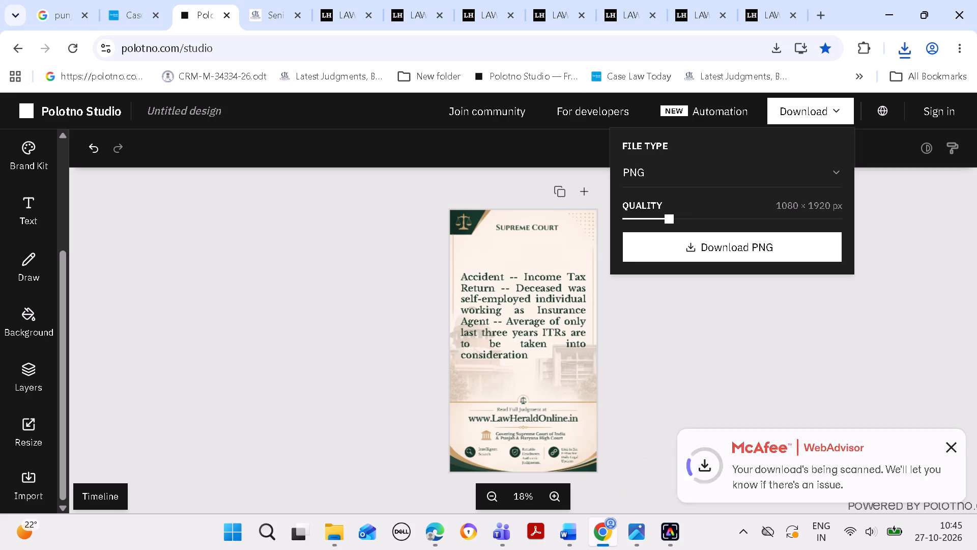
left_click(436, 18)
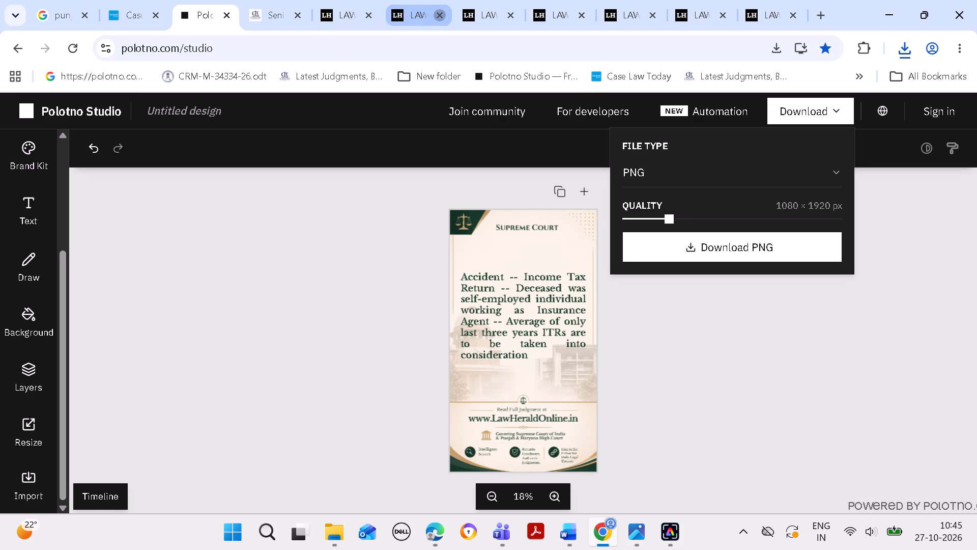
left_click(418, 12)
scroll(626, 209, "up", 3)
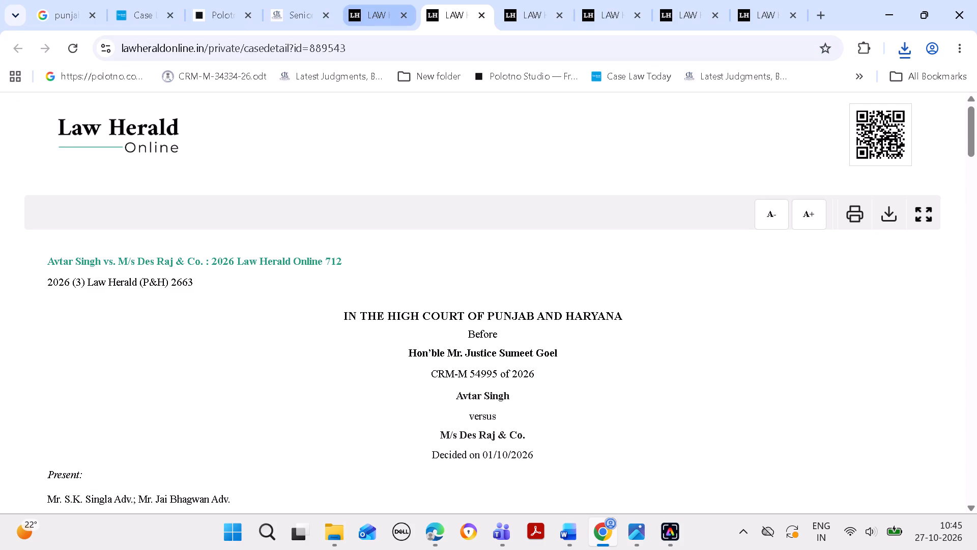
left_click(560, 17)
left_click(537, 19)
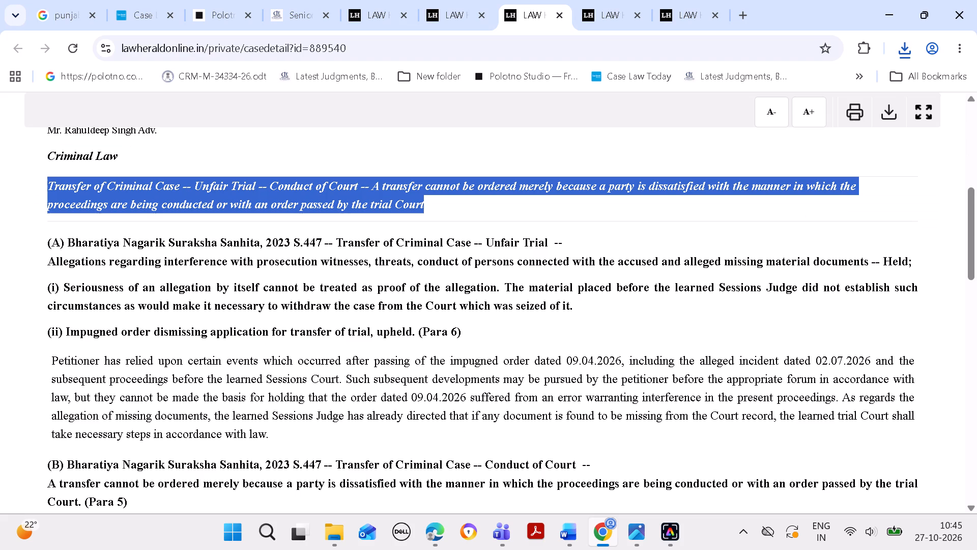
left_click(613, 16)
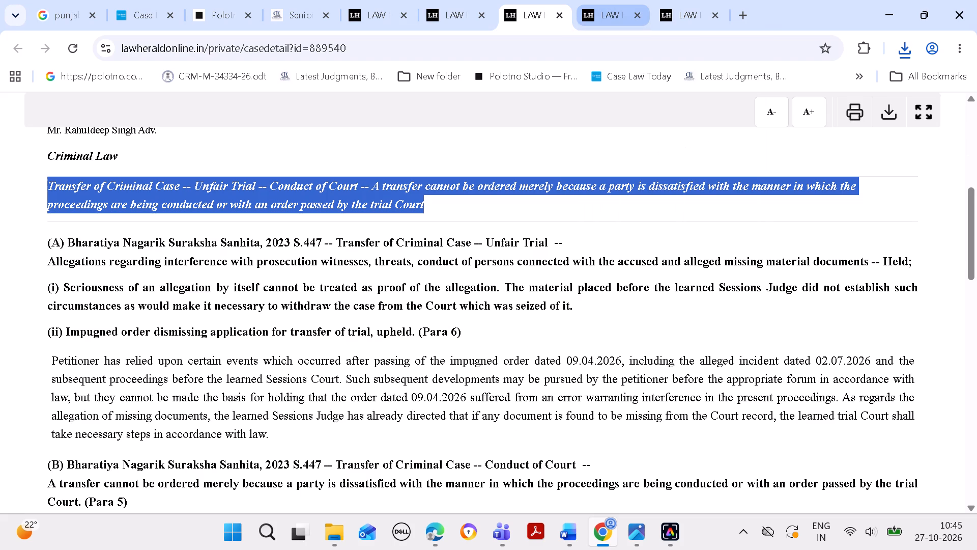
left_click(696, 17)
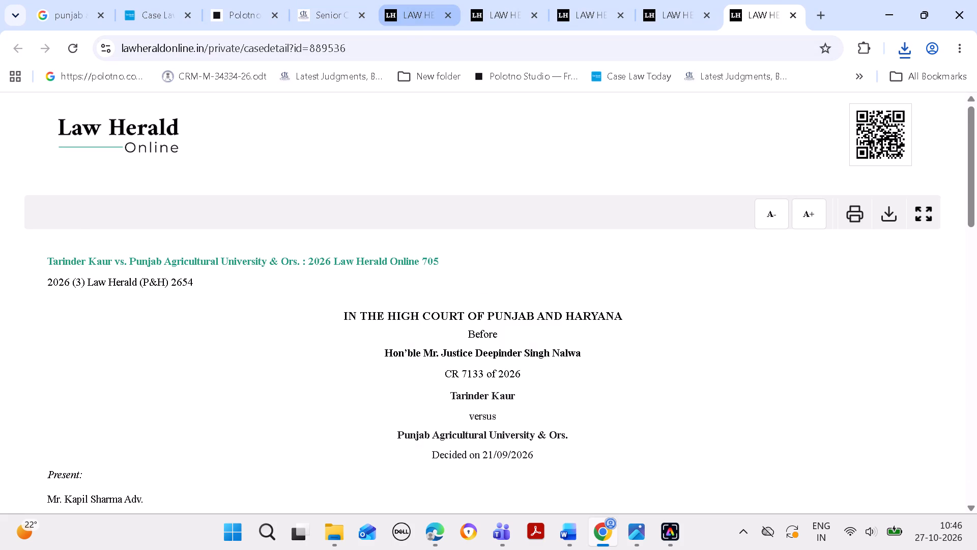
Rerun the Law Herald Online citation search for 2026, number 622, and open that judgment in full view.
left_click(427, 11)
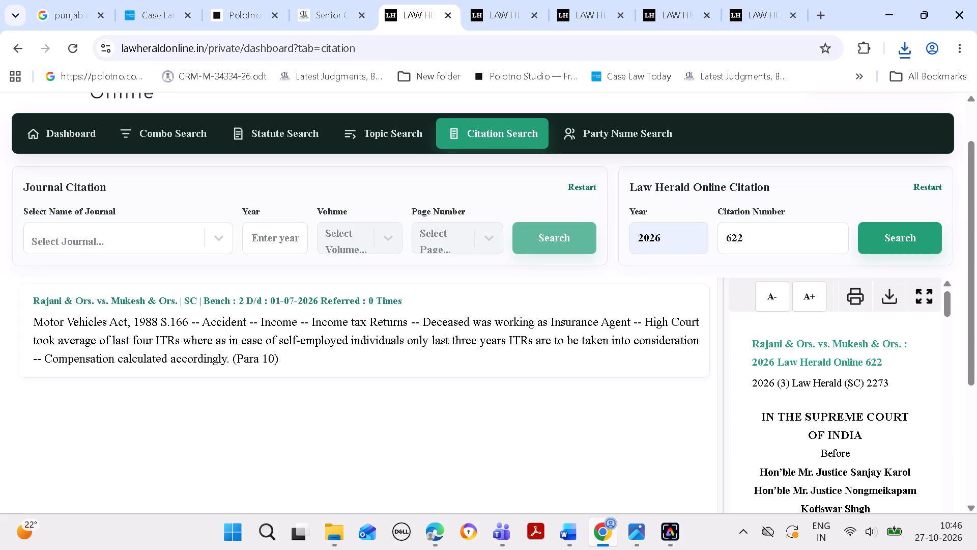
left_click_drag(976, 276, 976, 276)
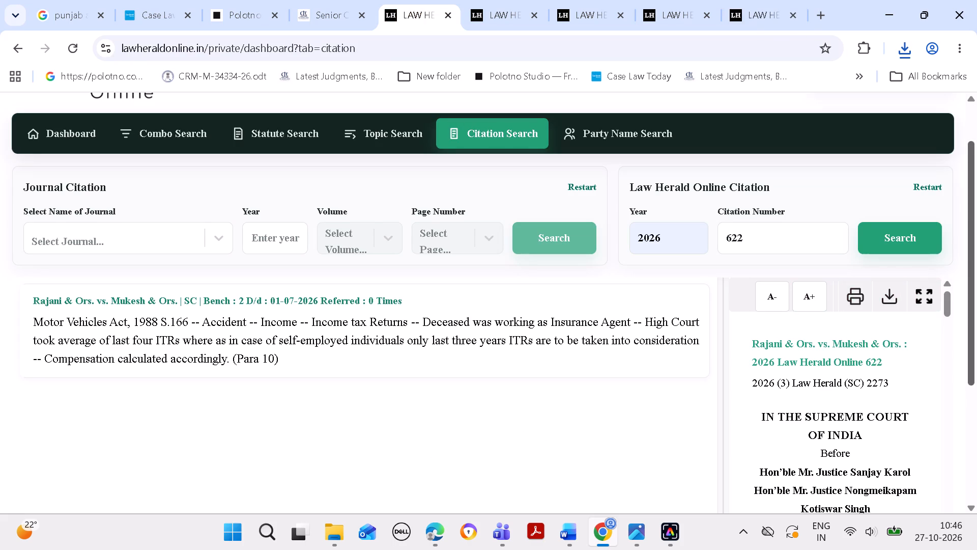
left_click_drag(976, 276, 976, 321)
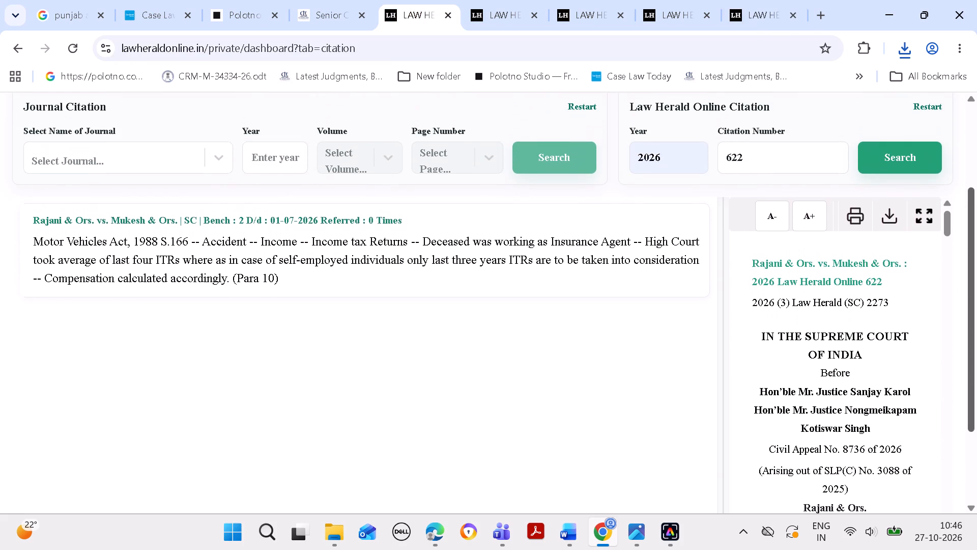
left_click_drag(976, 321, 976, 282)
left_click(906, 231)
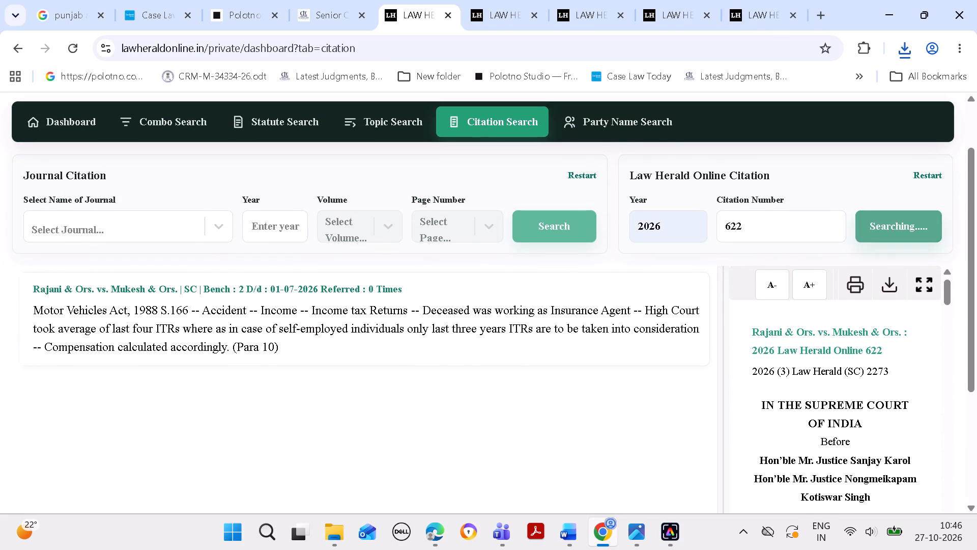
left_click(924, 285)
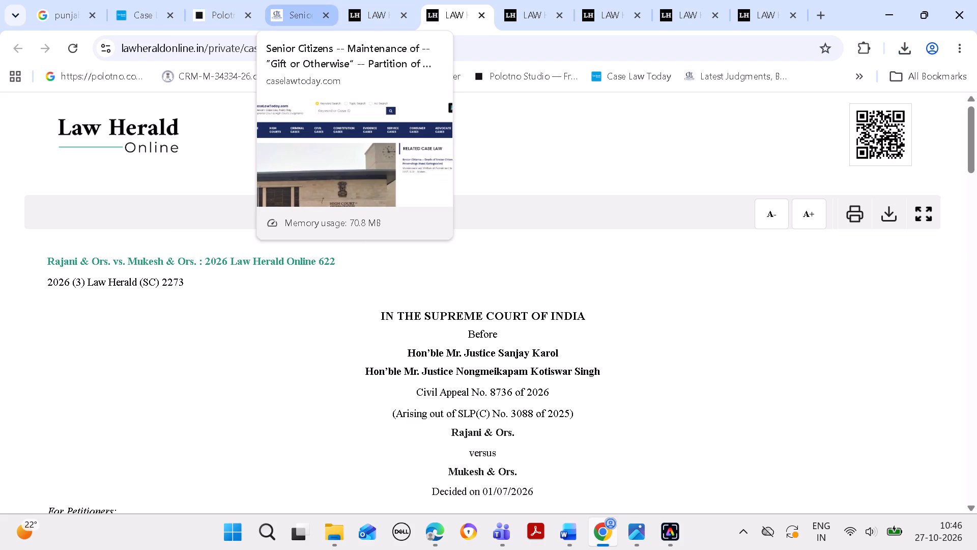
Search Law Herald Online citation 2026, number 624, and open that judgment in full view to read its headnotes.
left_click(371, 12)
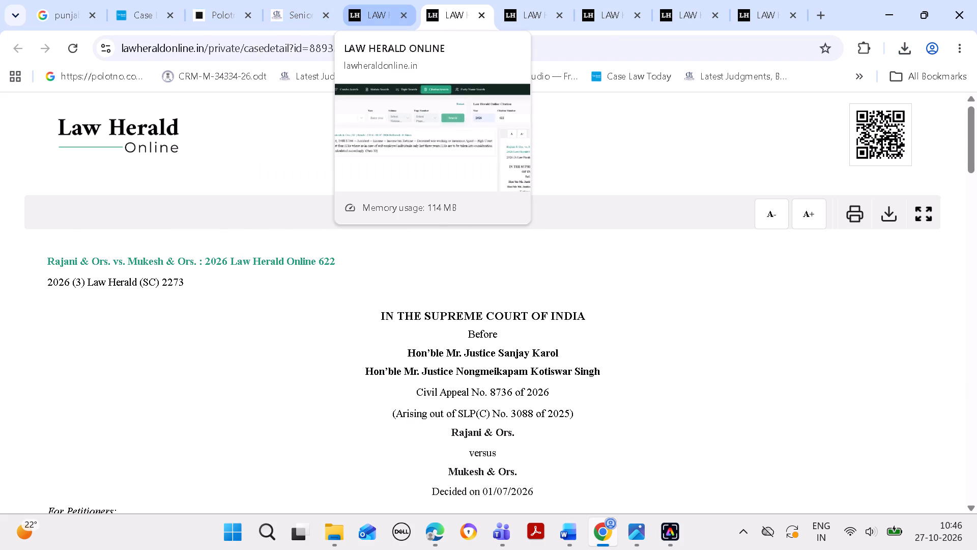
left_click(765, 225)
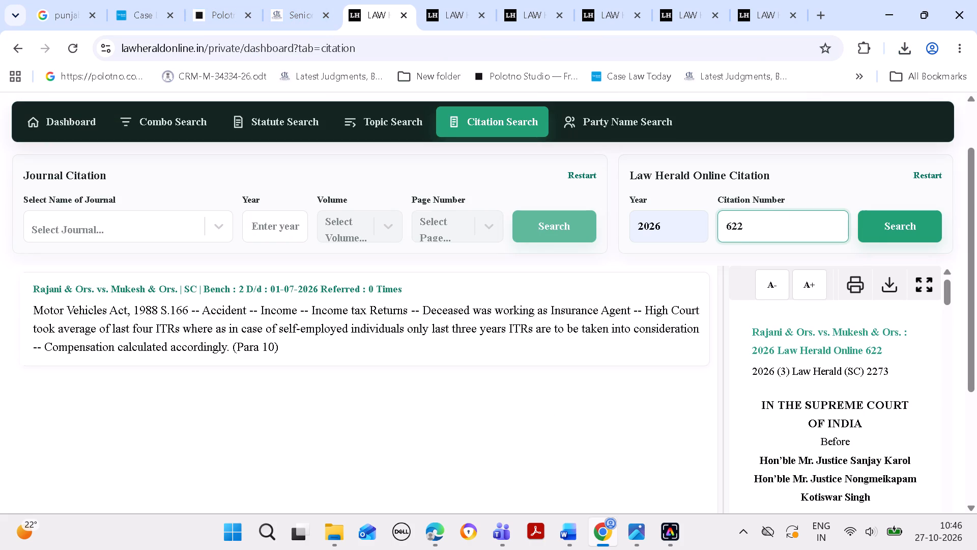
key("BackSpace")
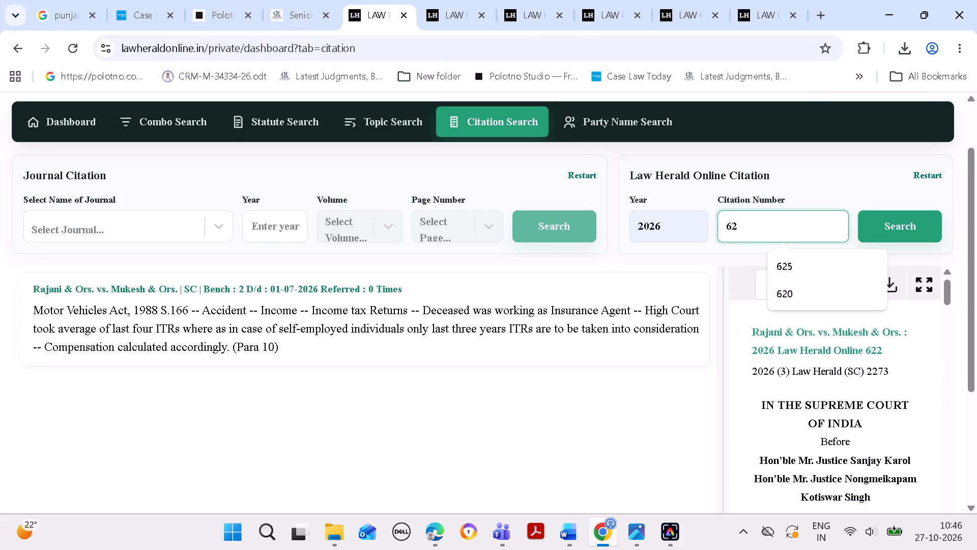
key("4")
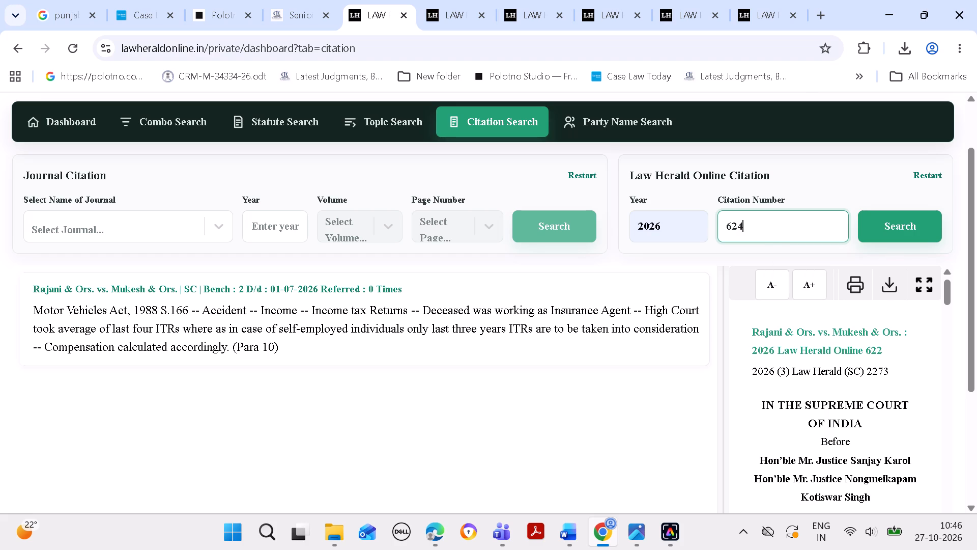
left_click(902, 225)
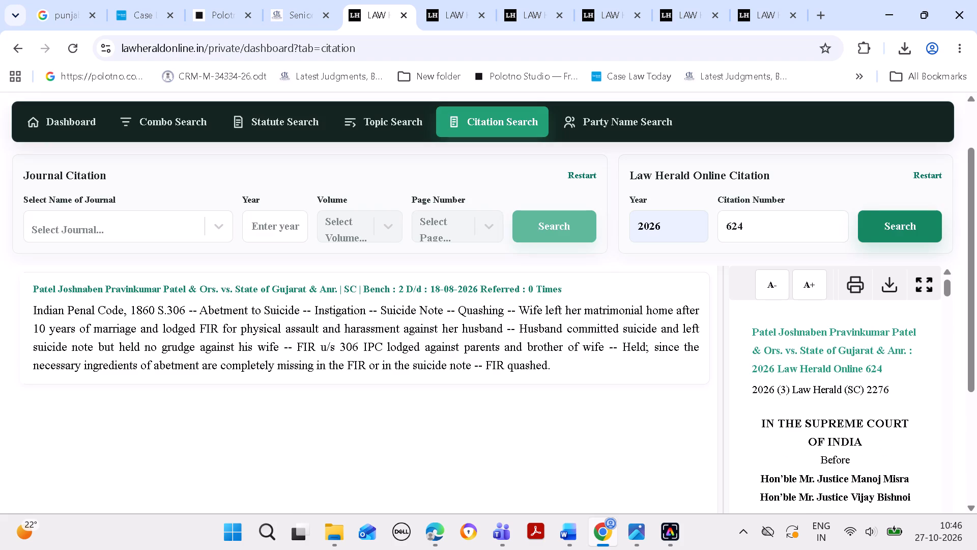
left_click(936, 284)
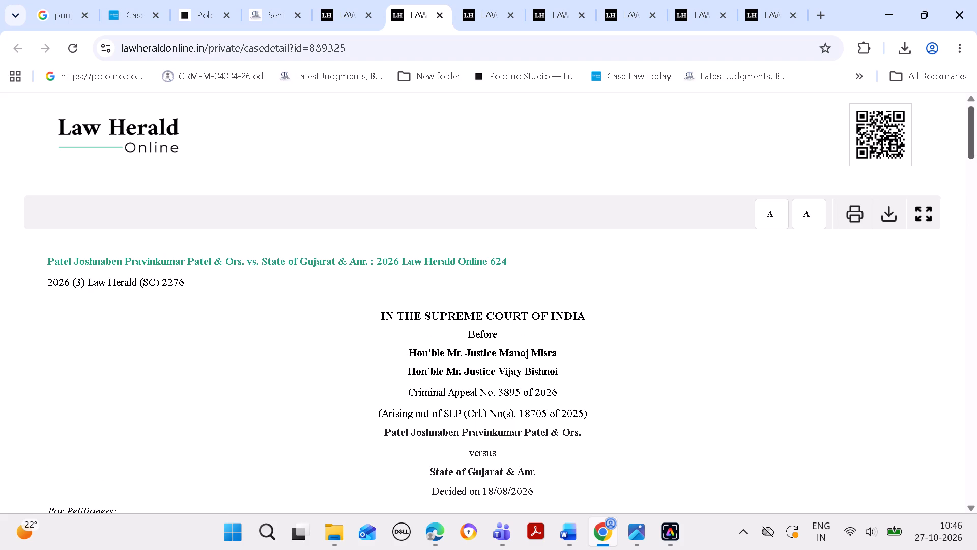
left_click_drag(976, 146, 976, 172)
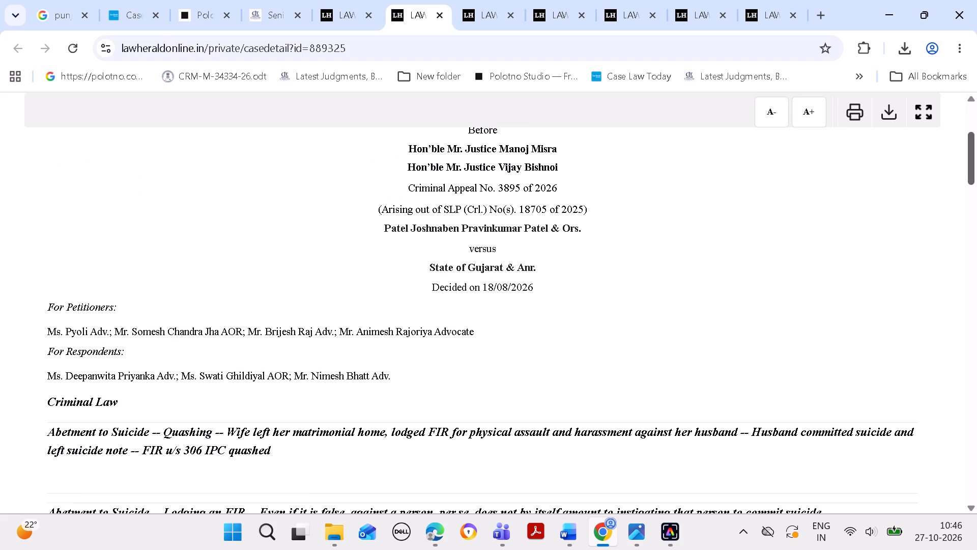
left_click_drag(976, 162, 976, 182)
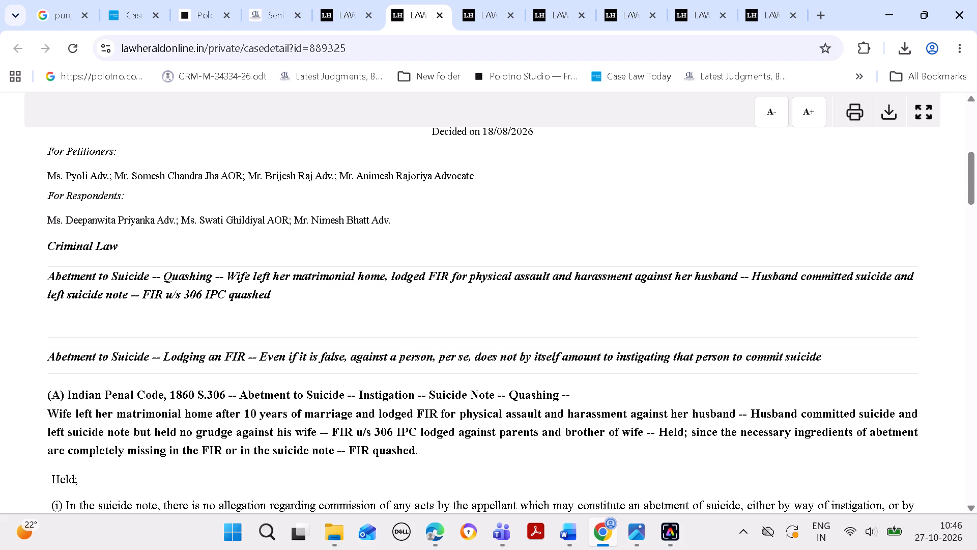
scroll(386, 149, "up", 1)
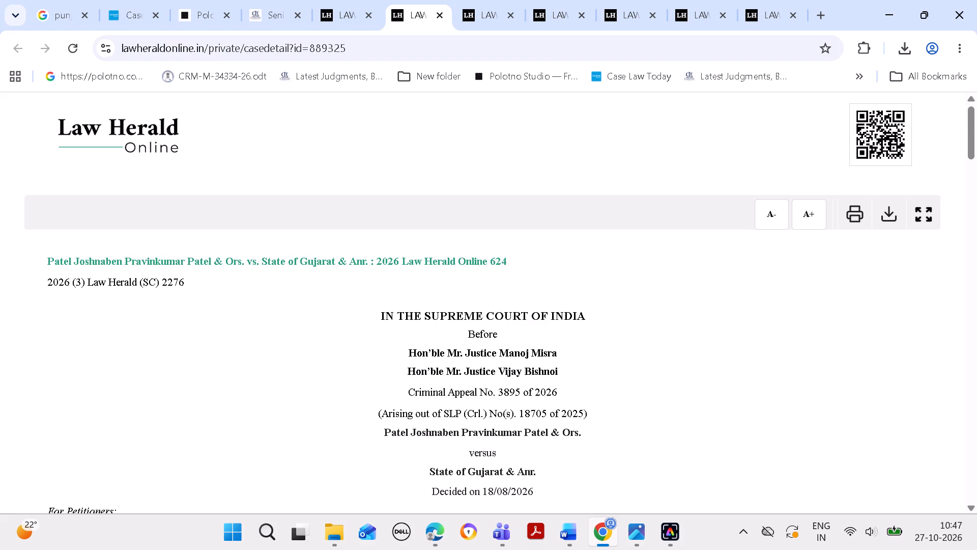
left_click_drag(975, 140, 976, 196)
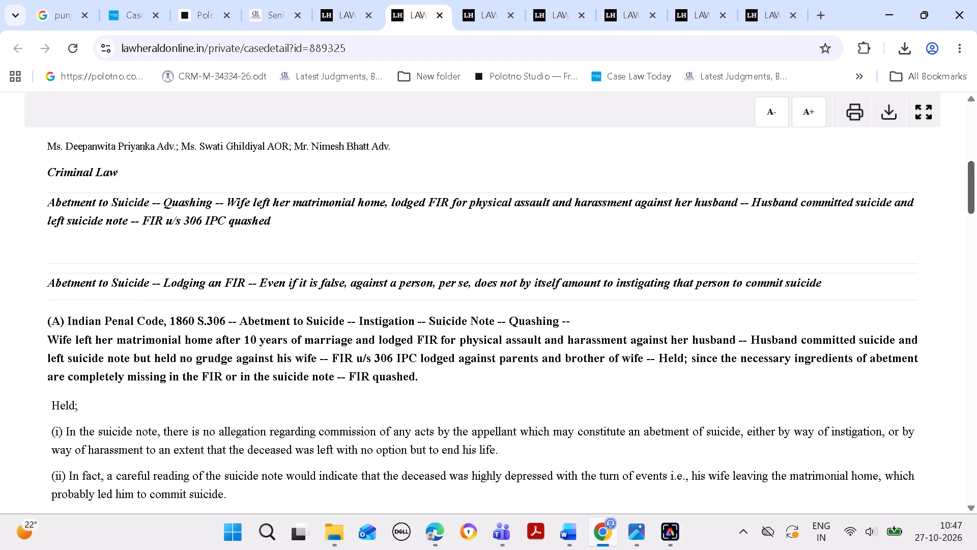
left_click_drag(976, 196, 976, 195)
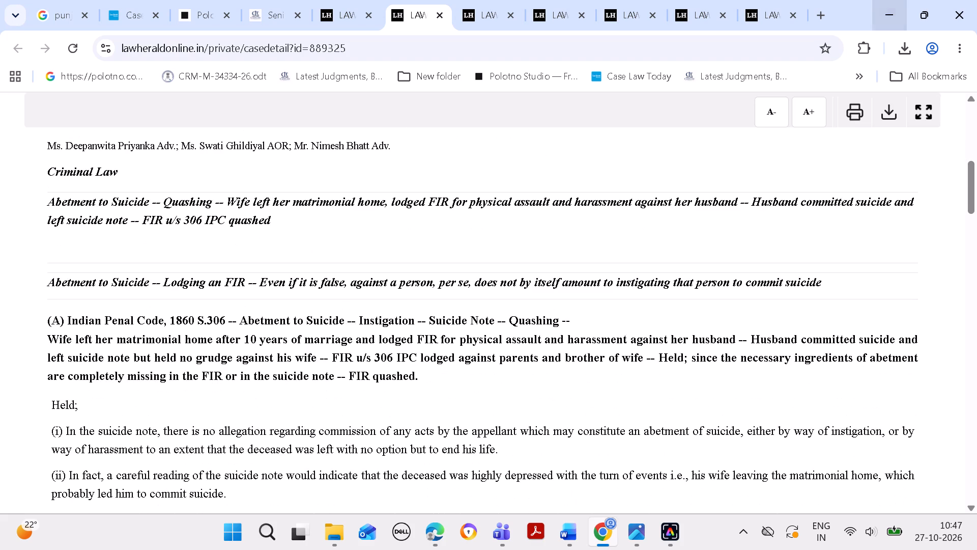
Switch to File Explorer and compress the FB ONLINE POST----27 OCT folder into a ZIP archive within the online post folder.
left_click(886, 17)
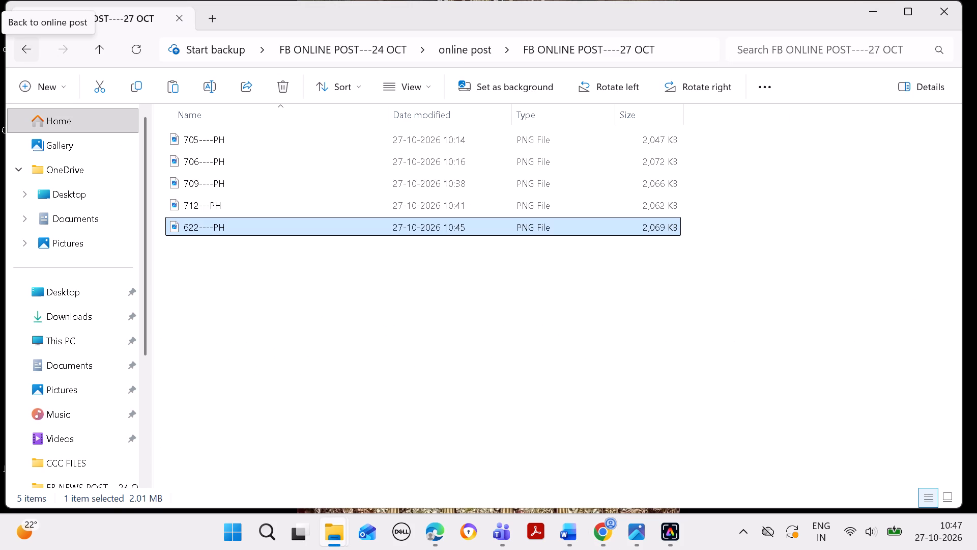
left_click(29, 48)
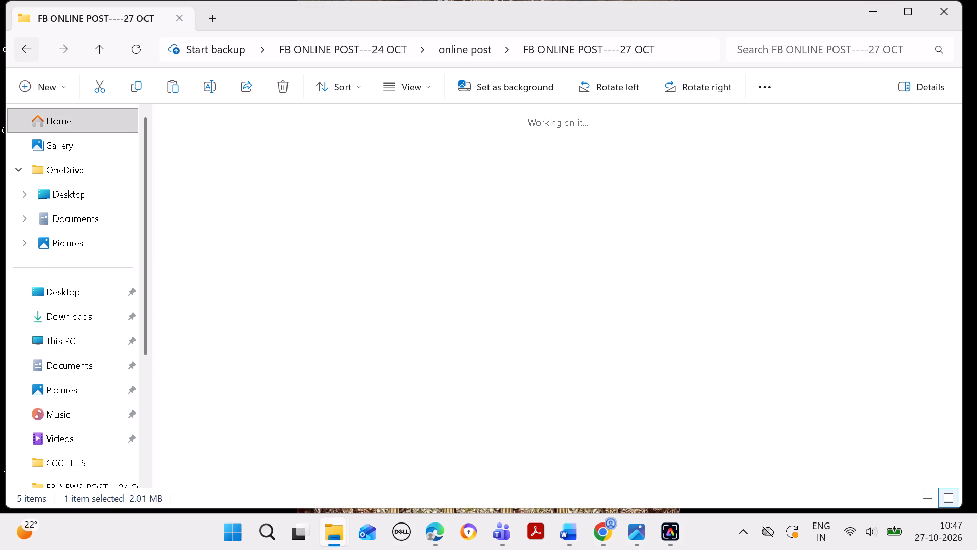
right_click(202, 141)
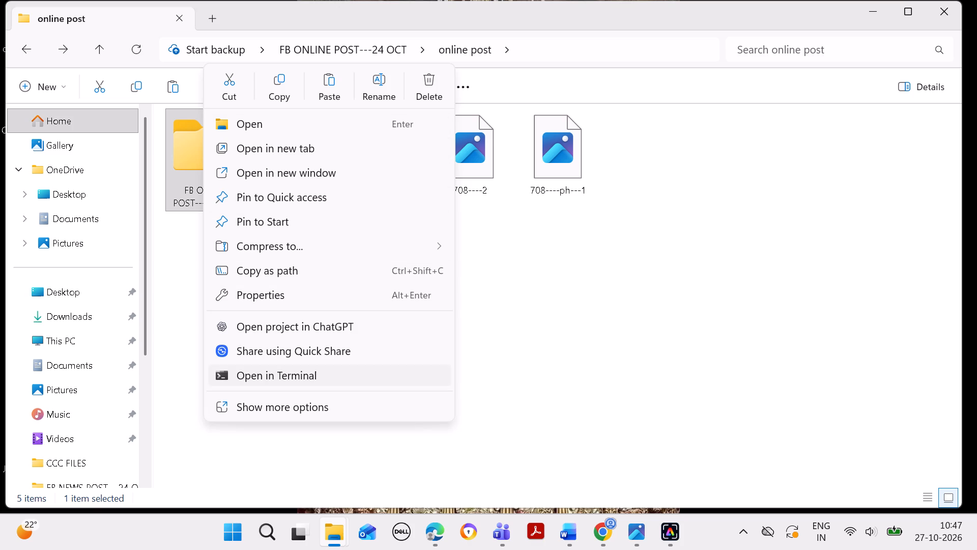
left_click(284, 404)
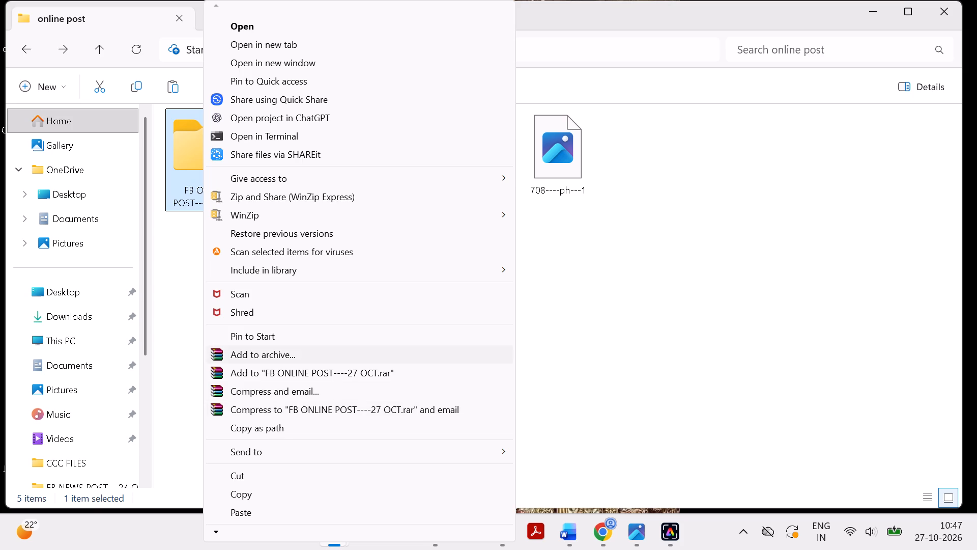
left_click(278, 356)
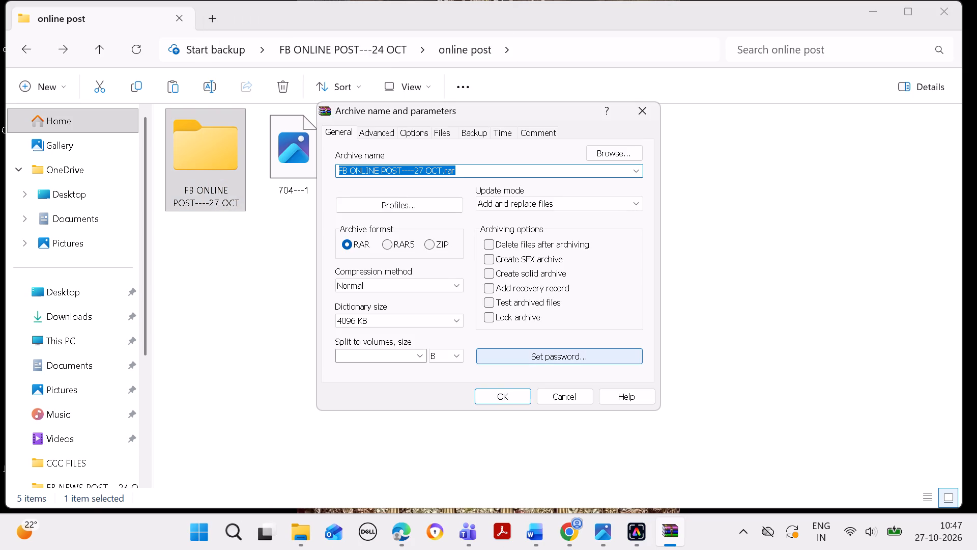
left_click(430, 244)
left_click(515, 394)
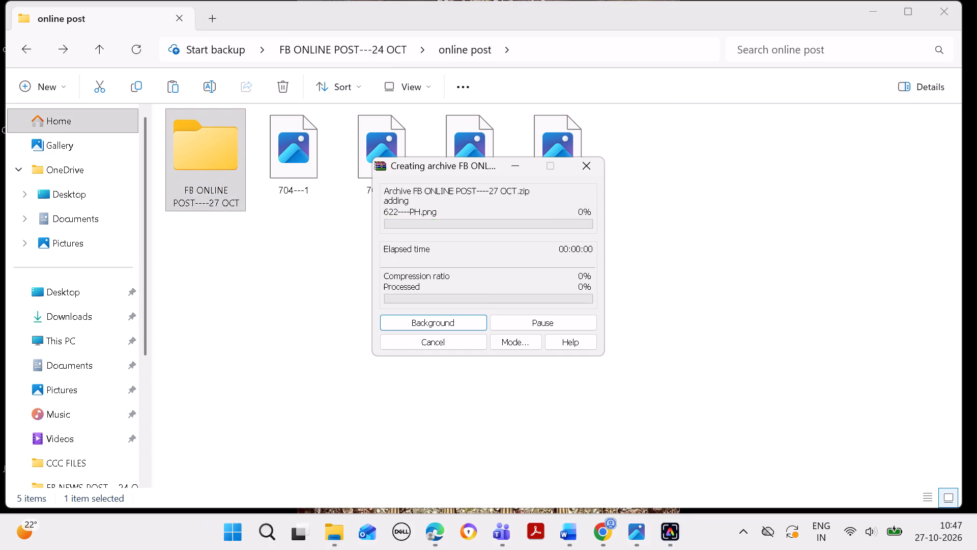
Browse into the folder inside the FB ONLINE POST----27 OCT ZIP archive and view the 622----PH image.
double_click(642, 166)
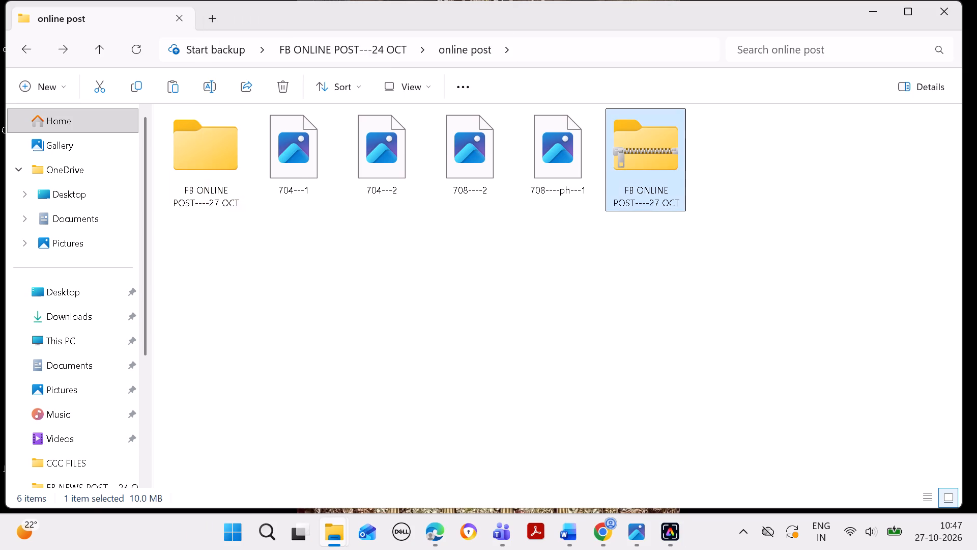
double_click(290, 143)
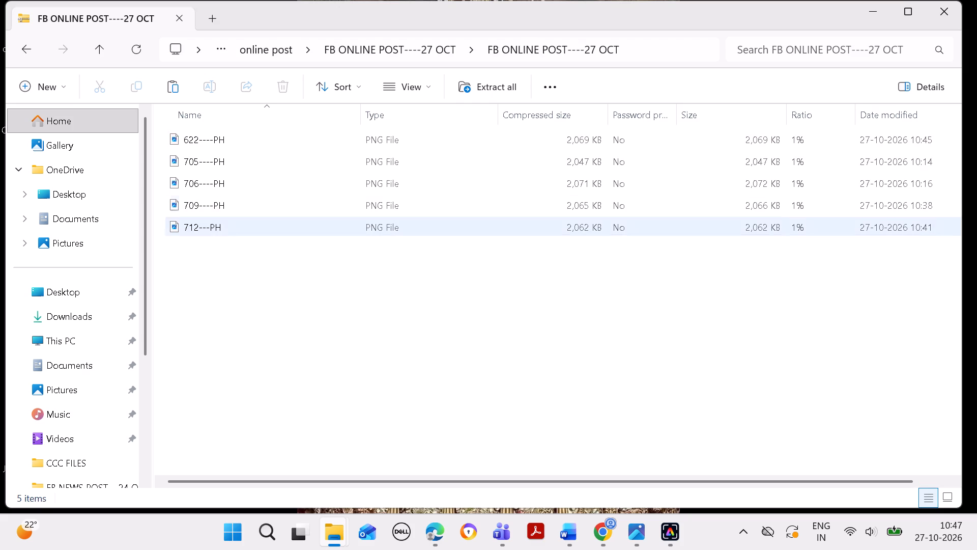
left_click(308, 143)
right_click(308, 144)
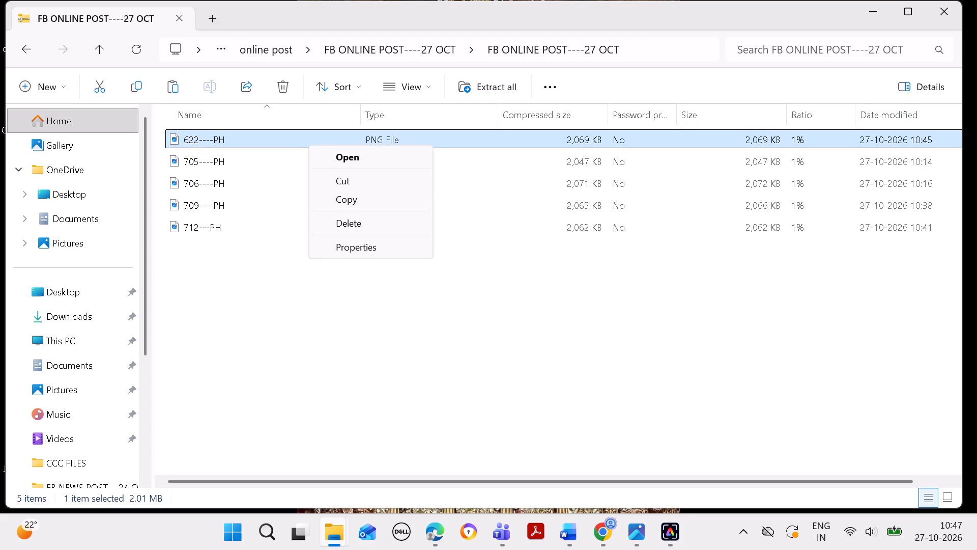
right_click(276, 131)
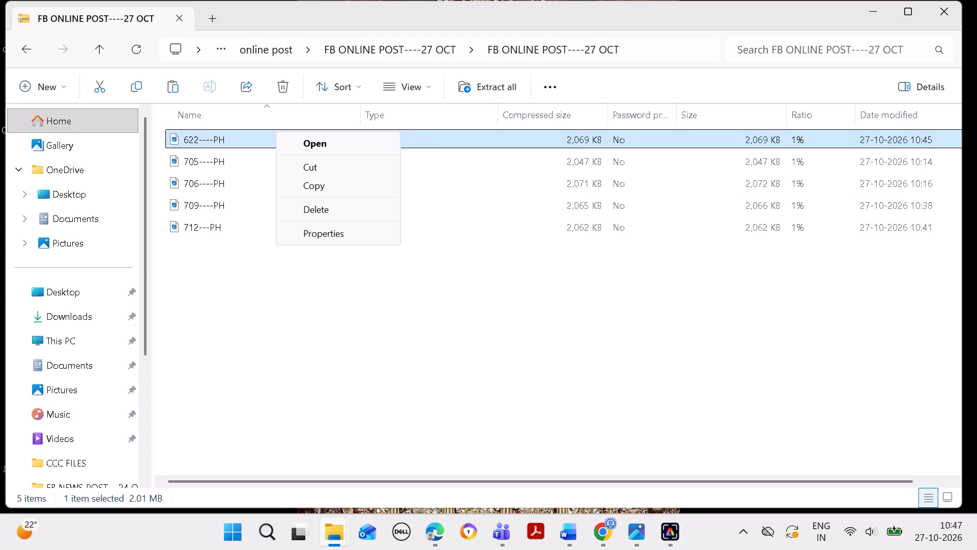
left_click(217, 131)
right_click(219, 131)
double_click(194, 135)
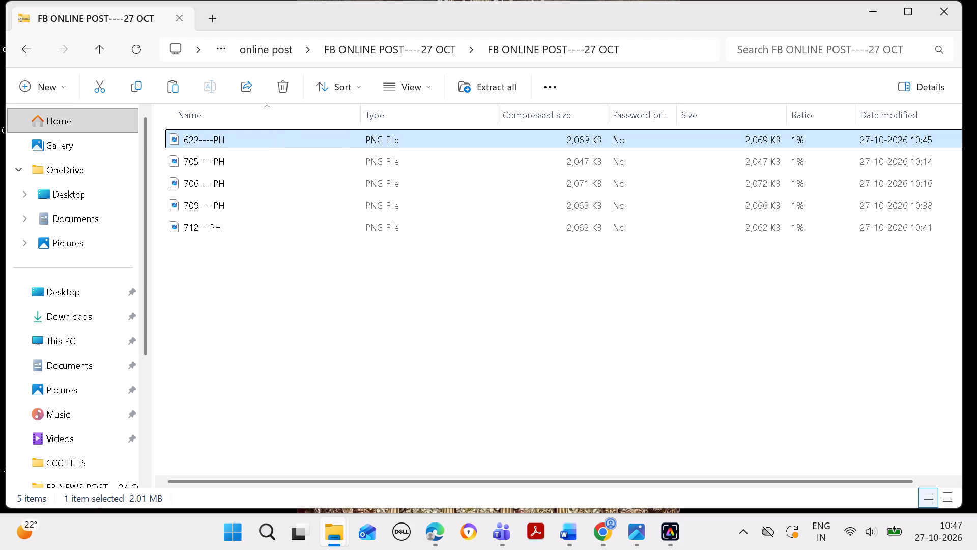
right_click(196, 135)
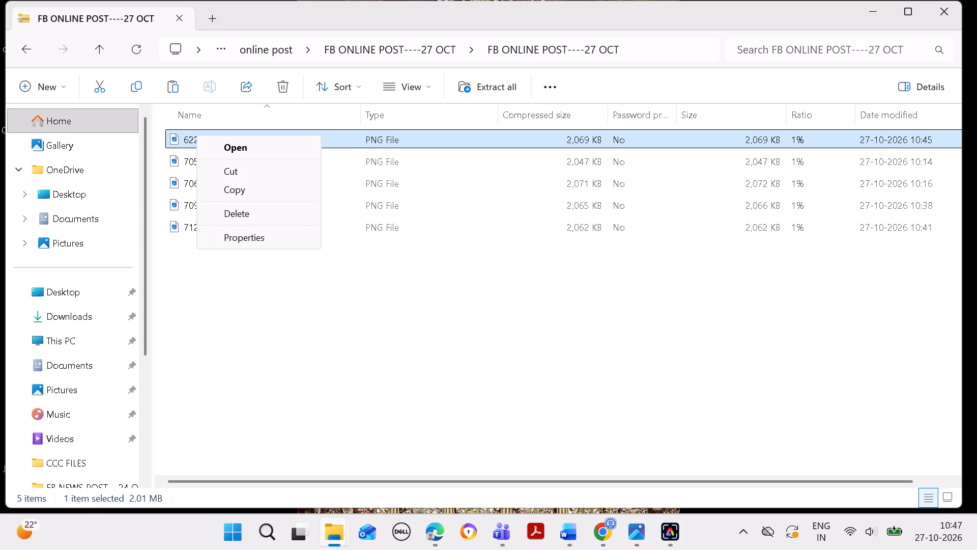
right_click(392, 139)
left_click(263, 139)
right_click(263, 139)
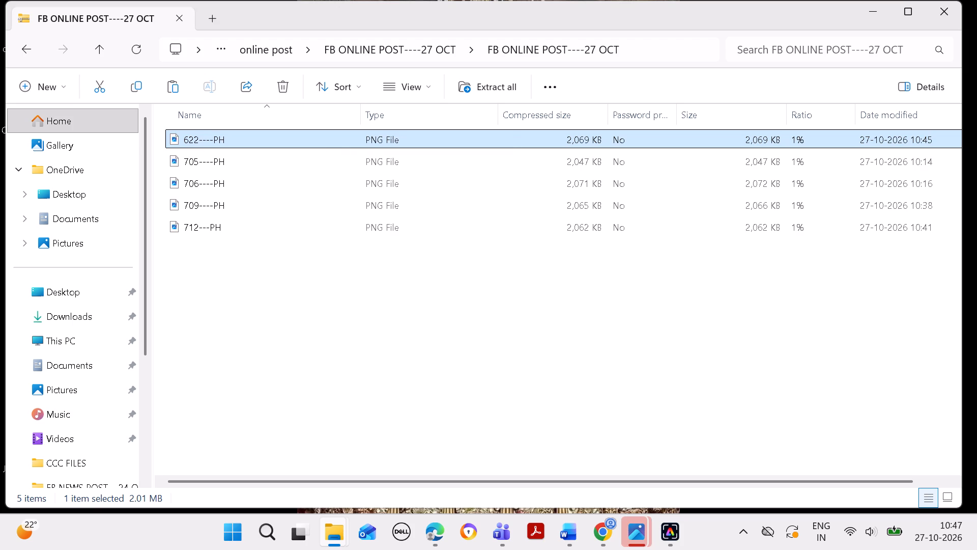
triple_click(232, 131)
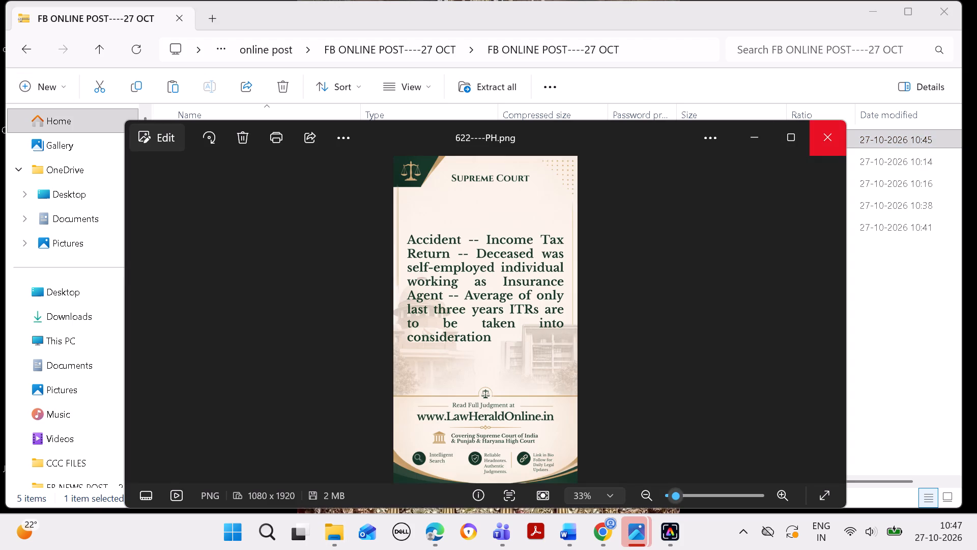
left_click(824, 133)
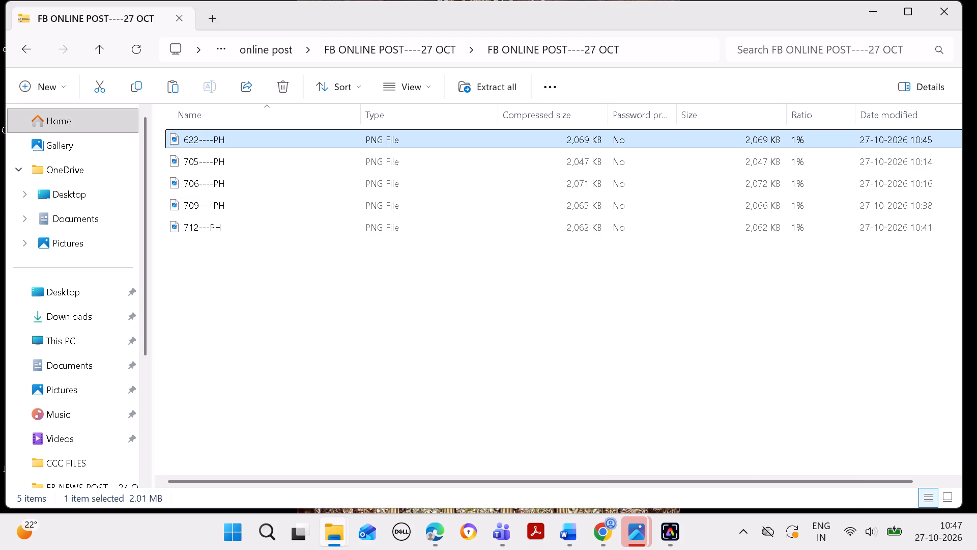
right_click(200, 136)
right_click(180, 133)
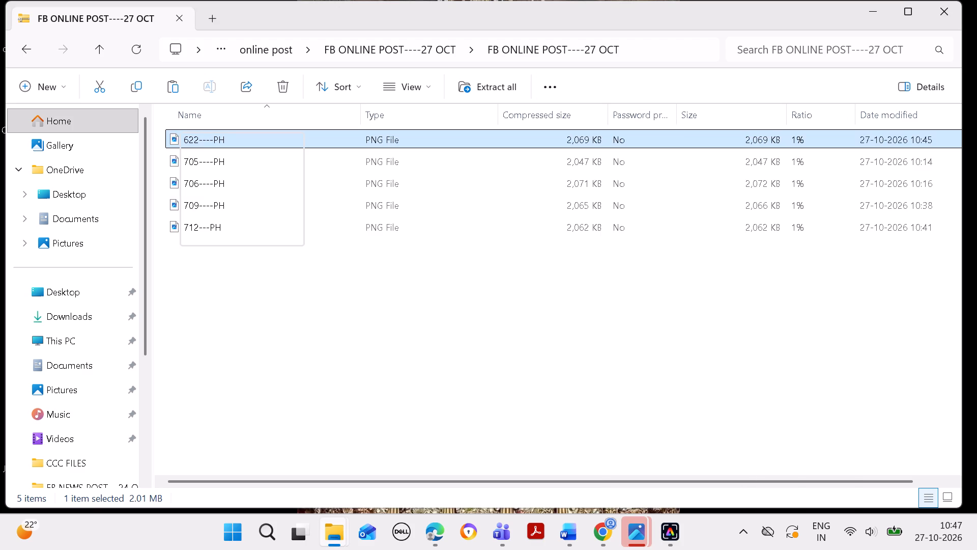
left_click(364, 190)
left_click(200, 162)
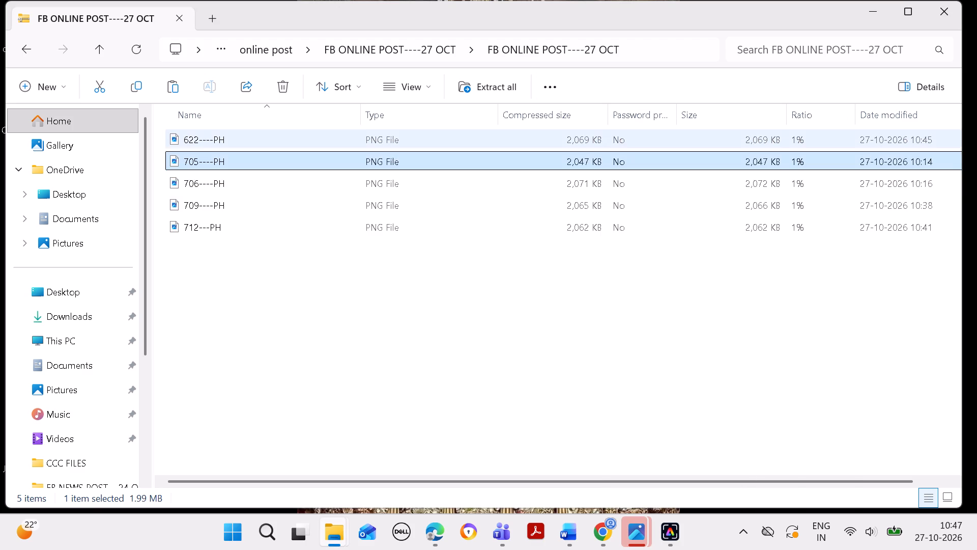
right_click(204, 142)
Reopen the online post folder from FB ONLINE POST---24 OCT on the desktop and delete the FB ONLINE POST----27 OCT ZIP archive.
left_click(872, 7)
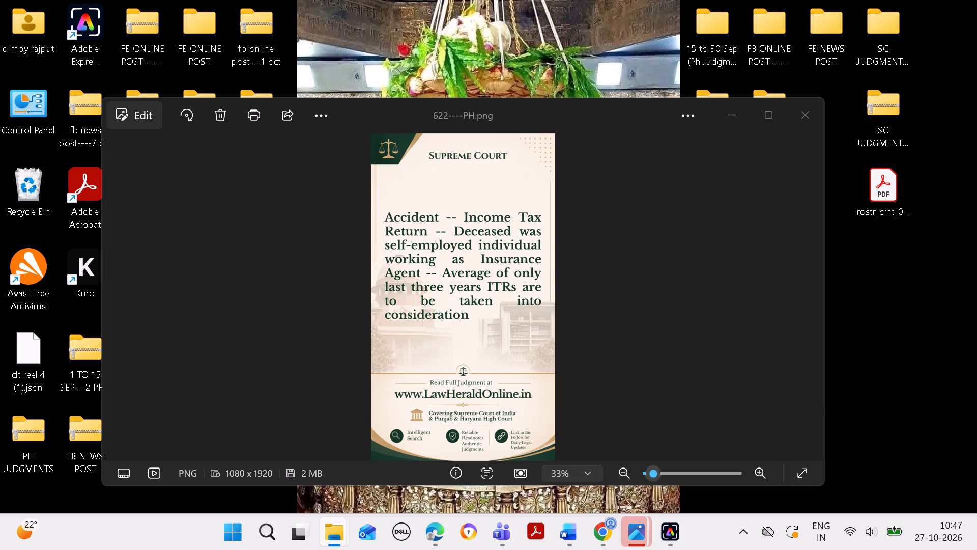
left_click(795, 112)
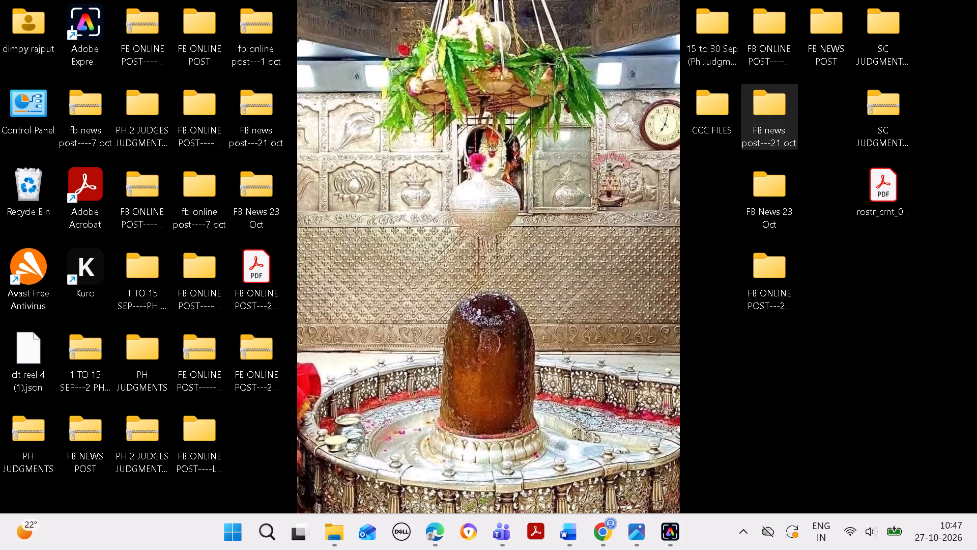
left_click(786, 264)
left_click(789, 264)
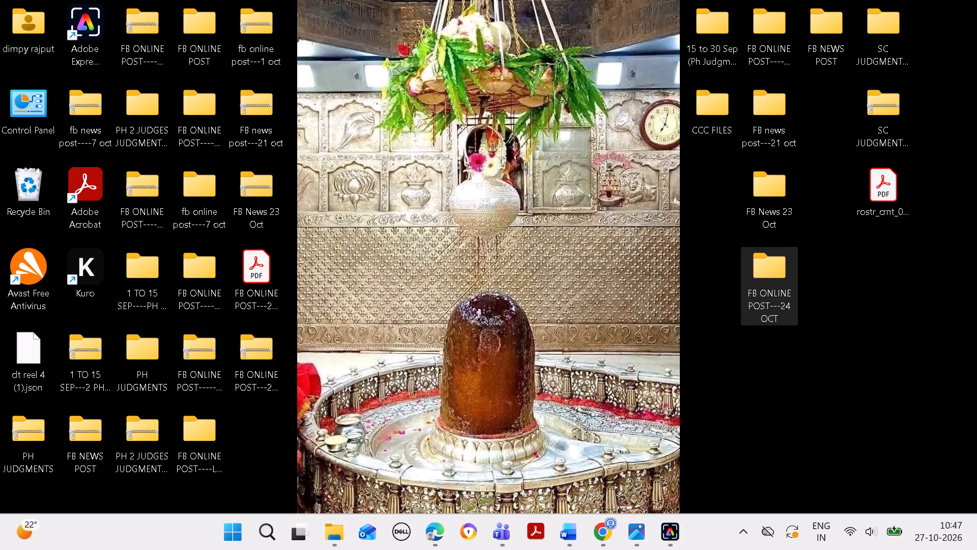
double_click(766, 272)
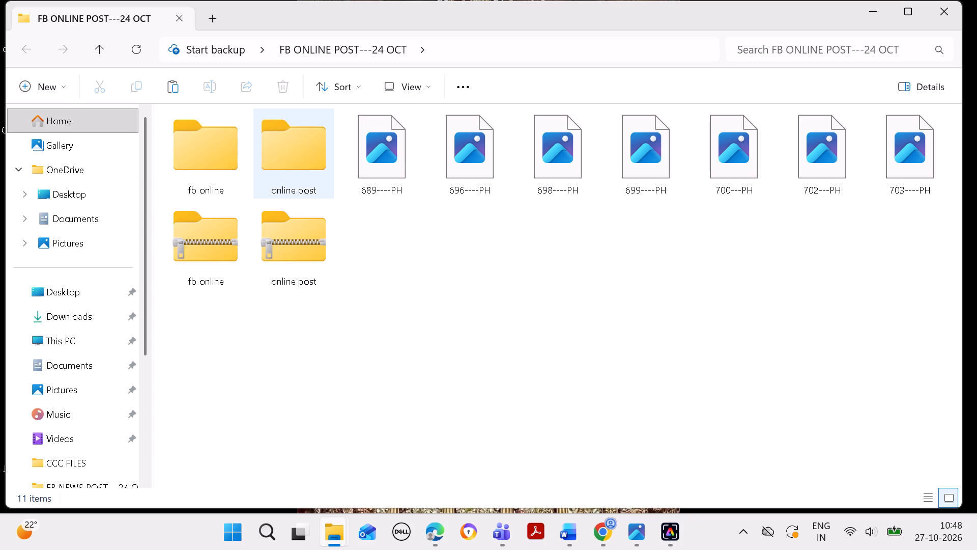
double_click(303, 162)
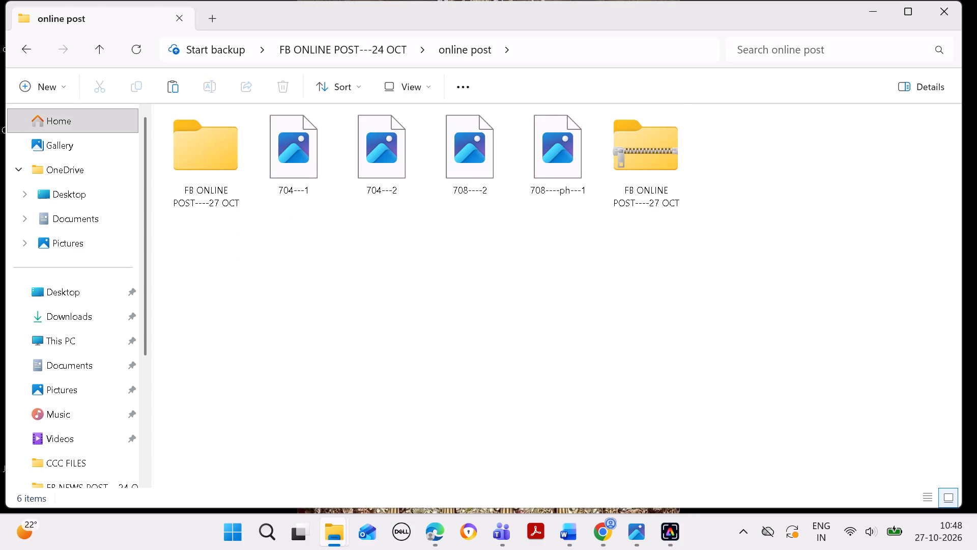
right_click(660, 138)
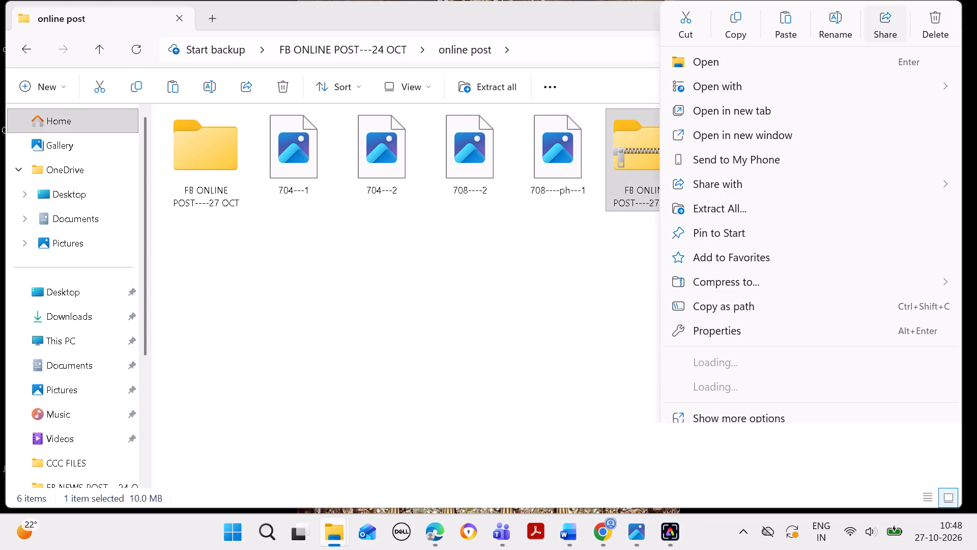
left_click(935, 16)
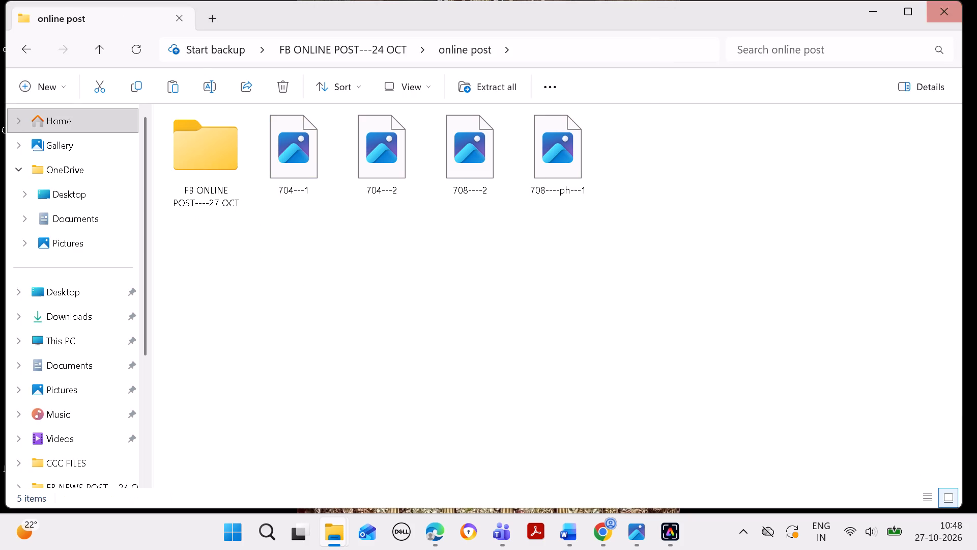
Open the uncompressed FB ONLINE POST----27 OCT folder.
double_click(206, 150)
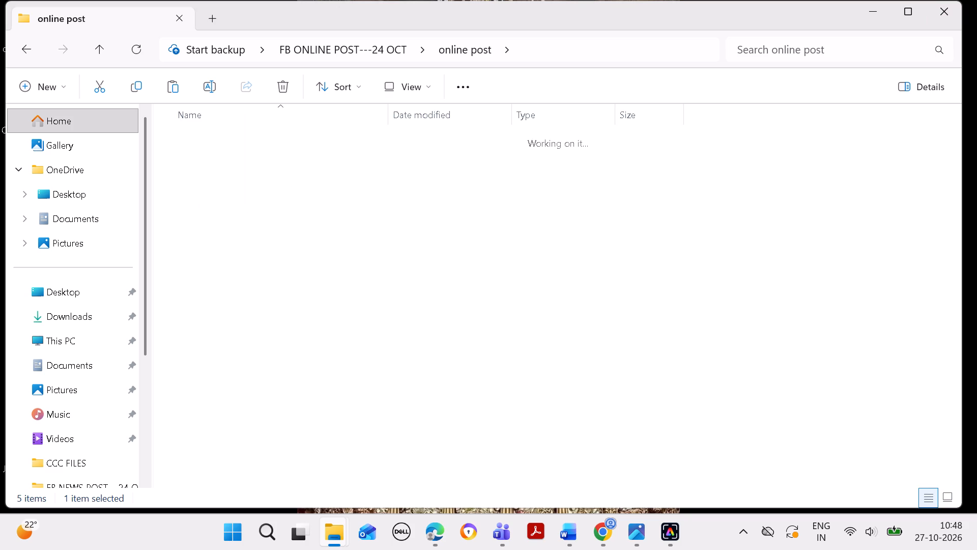